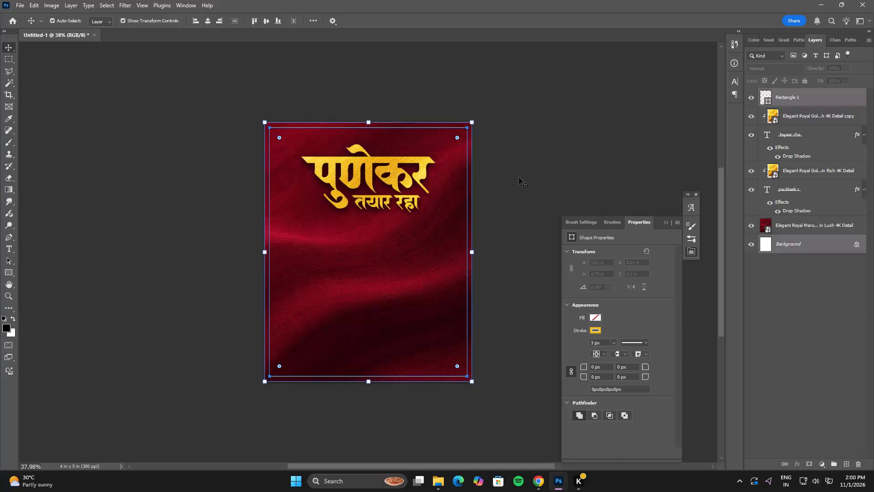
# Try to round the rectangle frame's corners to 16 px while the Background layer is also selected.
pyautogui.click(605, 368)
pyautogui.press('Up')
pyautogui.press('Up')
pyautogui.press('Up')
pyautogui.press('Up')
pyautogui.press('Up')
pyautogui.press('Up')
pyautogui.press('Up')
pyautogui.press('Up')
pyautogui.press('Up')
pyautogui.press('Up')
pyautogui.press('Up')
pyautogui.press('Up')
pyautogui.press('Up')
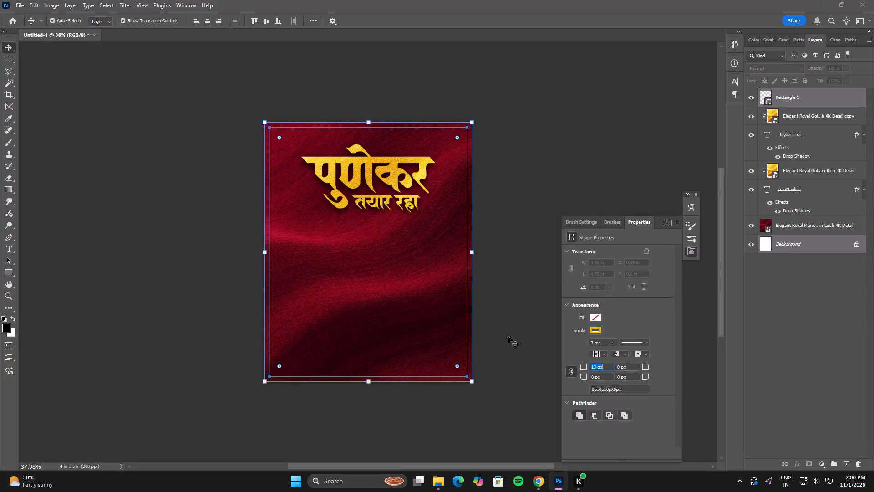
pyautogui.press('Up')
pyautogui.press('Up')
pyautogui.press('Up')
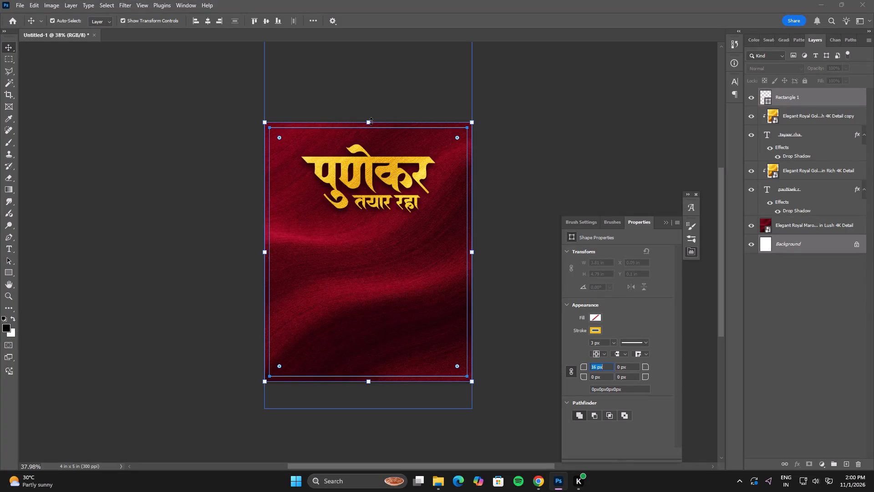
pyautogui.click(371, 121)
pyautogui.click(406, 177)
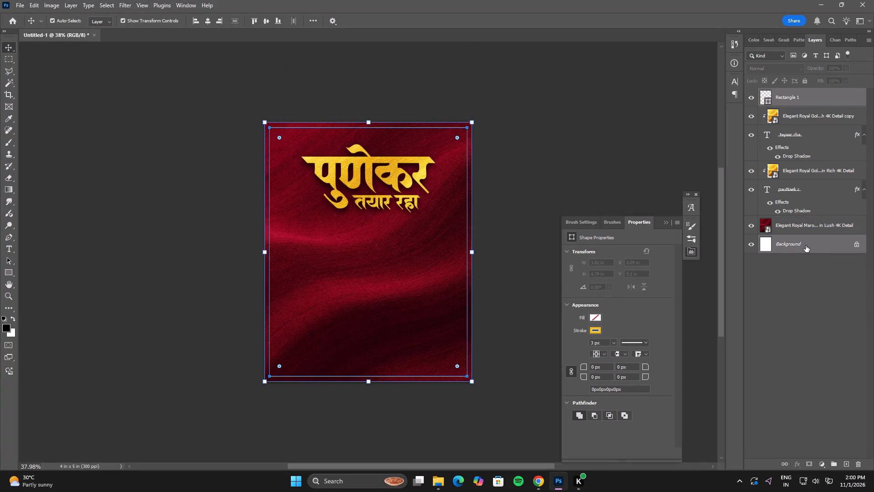
# Deselect the Background layer and round all four corners of the Rectangle 1 frame to 19 px.
pyautogui.keyDown('ctrl'); pyautogui.click(813, 246); pyautogui.keyUp('ctrl')
pyautogui.click(608, 365)
pyautogui.press('Up')
pyautogui.press('Up')
pyautogui.press('Up')
pyautogui.press('Up')
pyautogui.press('Up')
pyautogui.press('Up')
pyautogui.press('Up')
pyautogui.press('Up')
pyautogui.press('Up')
pyautogui.press('Up')
pyautogui.press('Up')
pyautogui.press('Up')
pyautogui.press('Up')
pyautogui.press('Up')
pyautogui.press('Up')
pyautogui.press('Up')
pyautogui.press('Up')
pyautogui.press('Up')
pyautogui.press('Up')
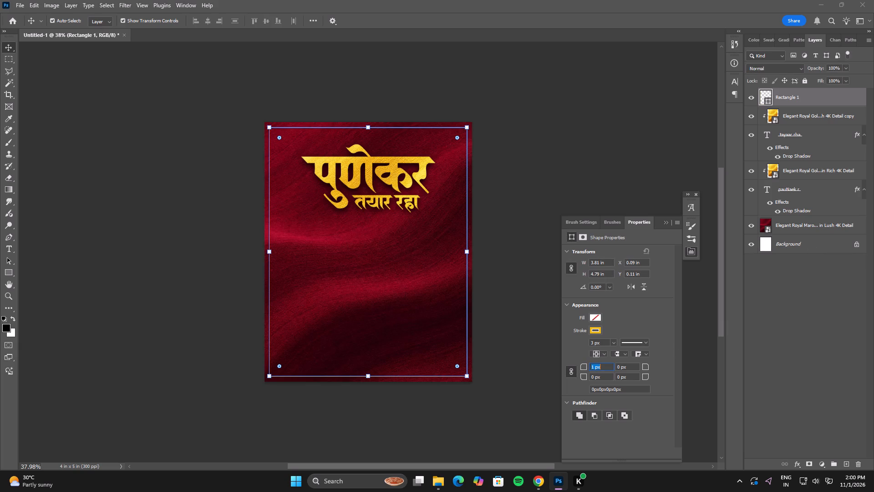
pyautogui.click(471, 125)
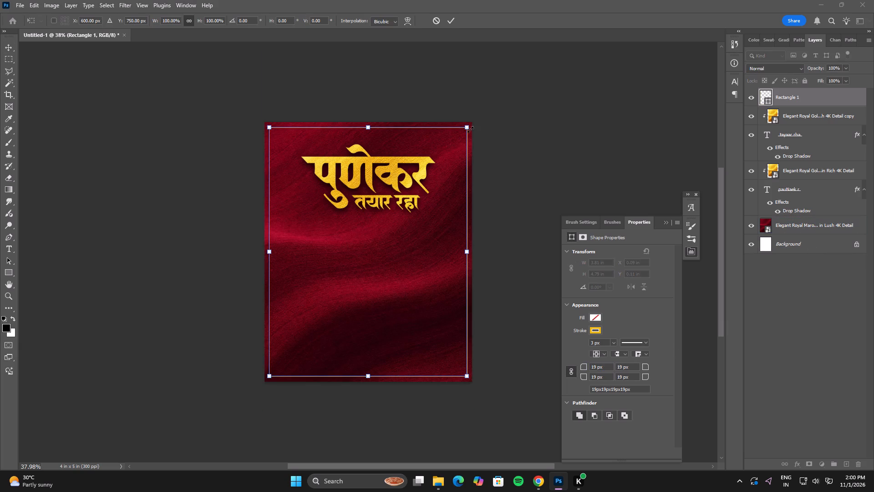
pyautogui.doubleClick(450, 155)
# Increase the radius of all four Rectangle 1 corners to 41 px.
pyautogui.click(603, 367)
pyautogui.press('Up')
pyautogui.press('Up')
pyautogui.press('Up')
pyautogui.press('Up')
pyautogui.press('Up')
pyautogui.press('Up')
pyautogui.press('Up')
pyautogui.press('Up')
pyautogui.press('Up')
pyautogui.press('Up')
pyautogui.press('Up')
pyautogui.press('Up')
pyautogui.press('Up')
pyautogui.press('Up')
pyautogui.press('Up')
pyautogui.press('Up')
pyautogui.press('Up')
pyautogui.press('Up')
pyautogui.press('Up')
pyautogui.press('Up')
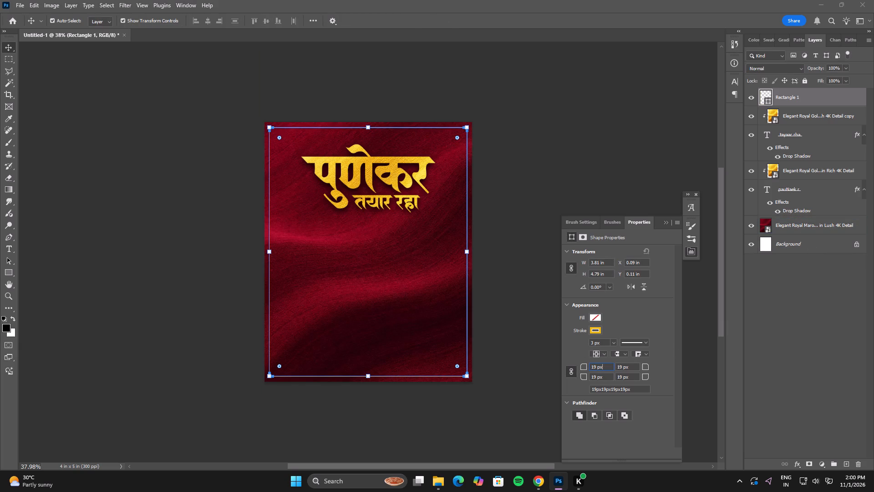
pyautogui.click(465, 123)
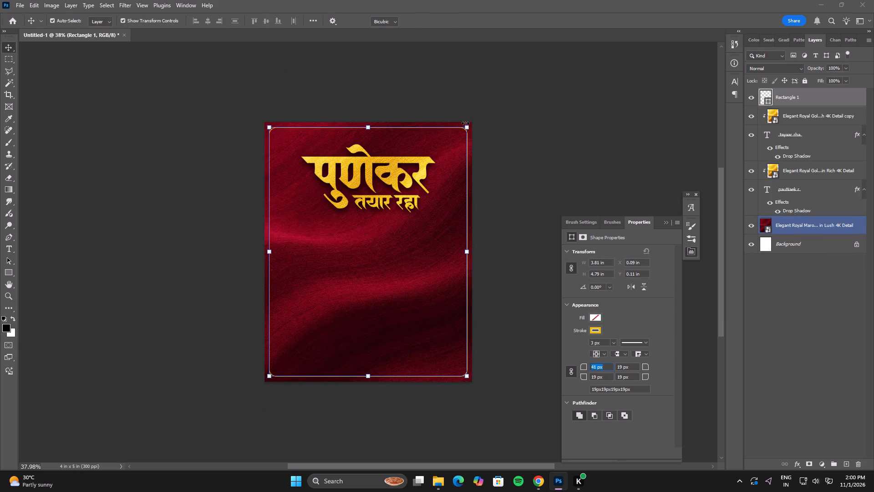
pyautogui.doubleClick(452, 156)
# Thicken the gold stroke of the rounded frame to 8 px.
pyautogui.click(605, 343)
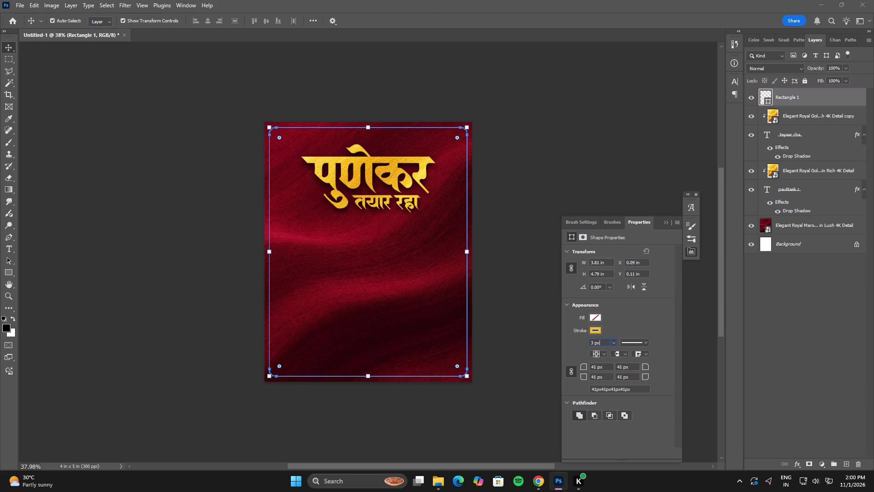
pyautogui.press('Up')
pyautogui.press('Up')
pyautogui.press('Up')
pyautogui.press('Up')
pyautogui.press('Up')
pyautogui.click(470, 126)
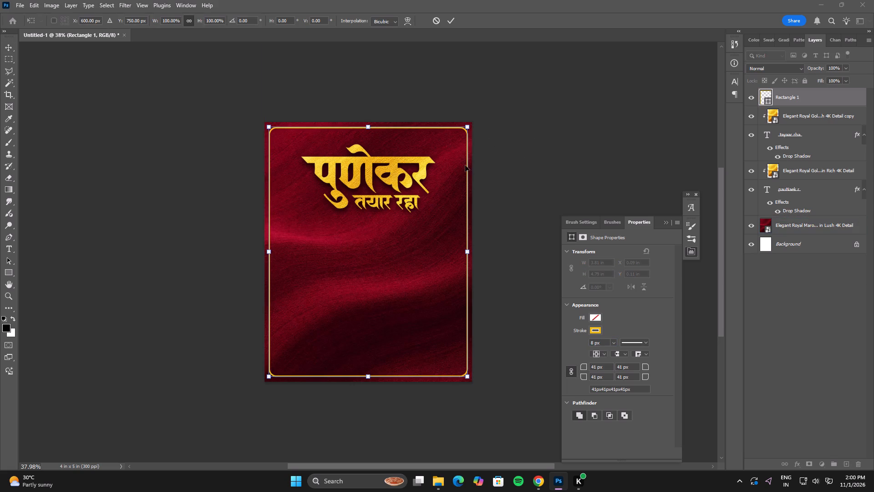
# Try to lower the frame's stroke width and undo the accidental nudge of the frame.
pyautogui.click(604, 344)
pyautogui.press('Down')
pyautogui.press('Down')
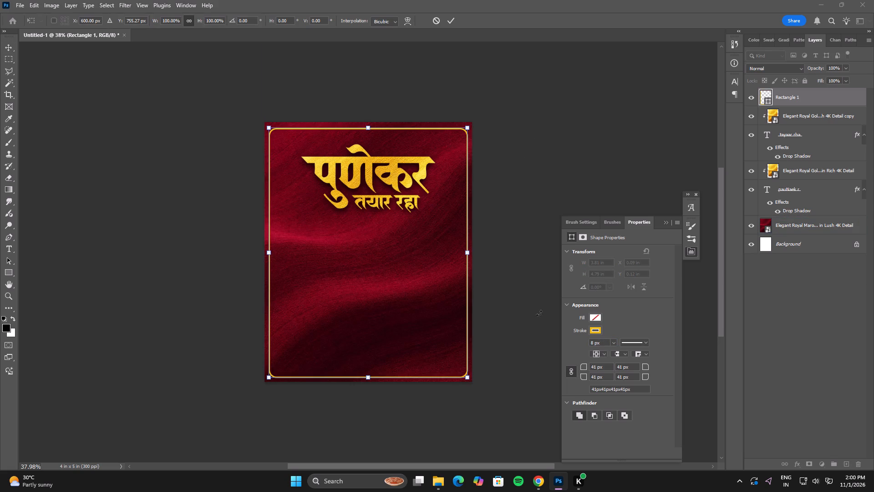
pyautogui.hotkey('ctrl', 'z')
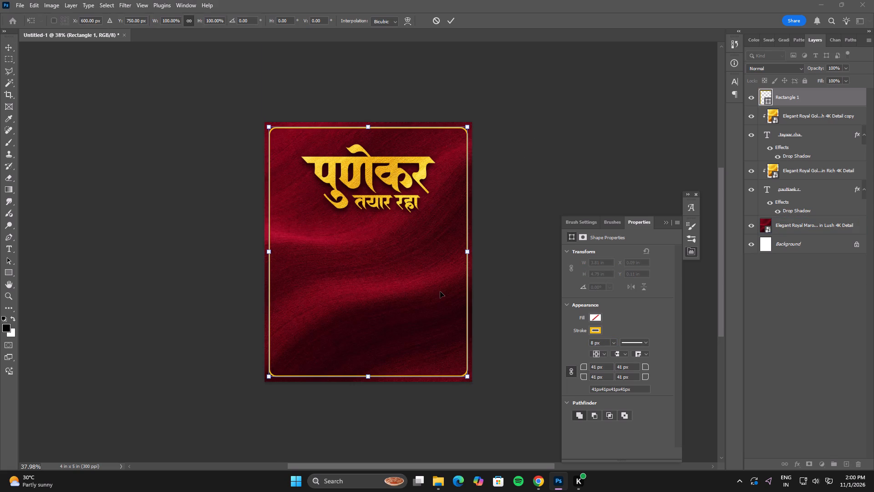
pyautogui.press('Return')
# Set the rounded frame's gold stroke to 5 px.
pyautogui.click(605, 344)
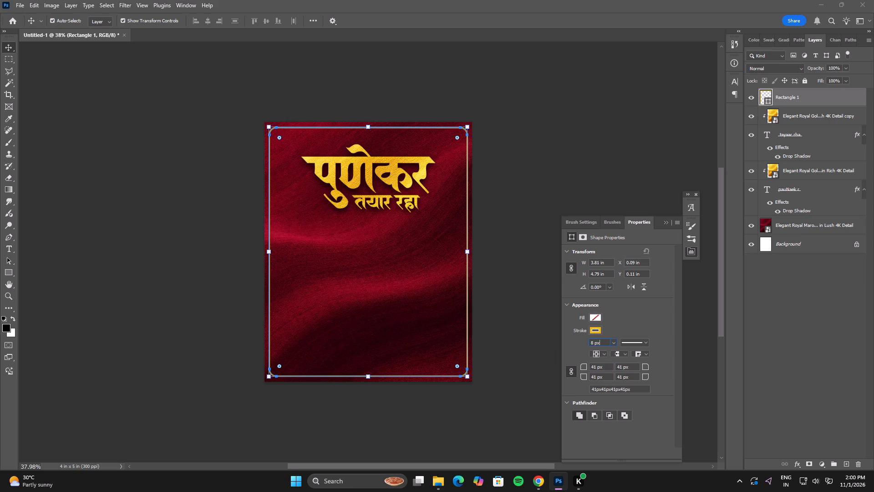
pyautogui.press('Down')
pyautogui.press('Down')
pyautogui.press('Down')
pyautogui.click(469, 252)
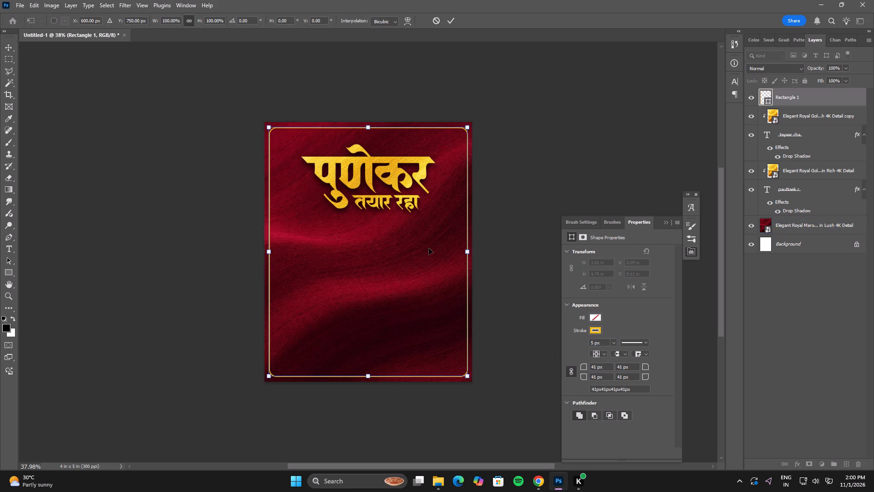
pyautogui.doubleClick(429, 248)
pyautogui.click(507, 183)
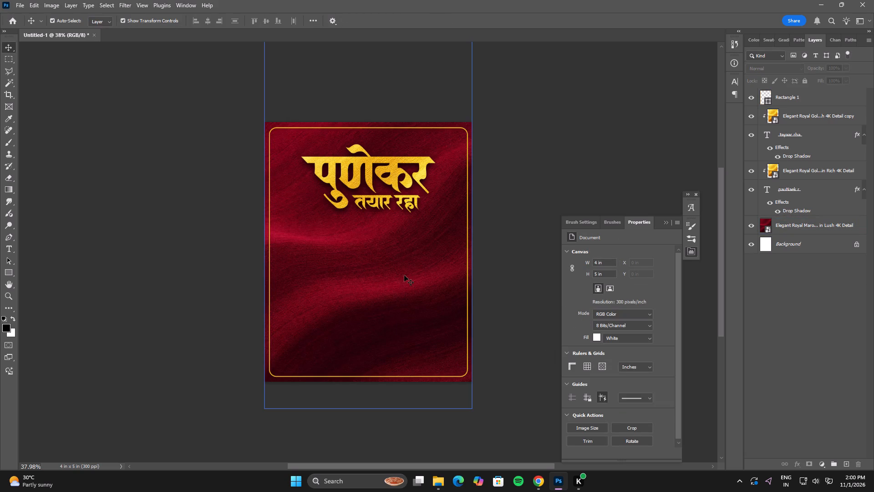
# Thin the stroke of the Rectangle 1 frame to 3 px and deselect it.
pyautogui.click(467, 265)
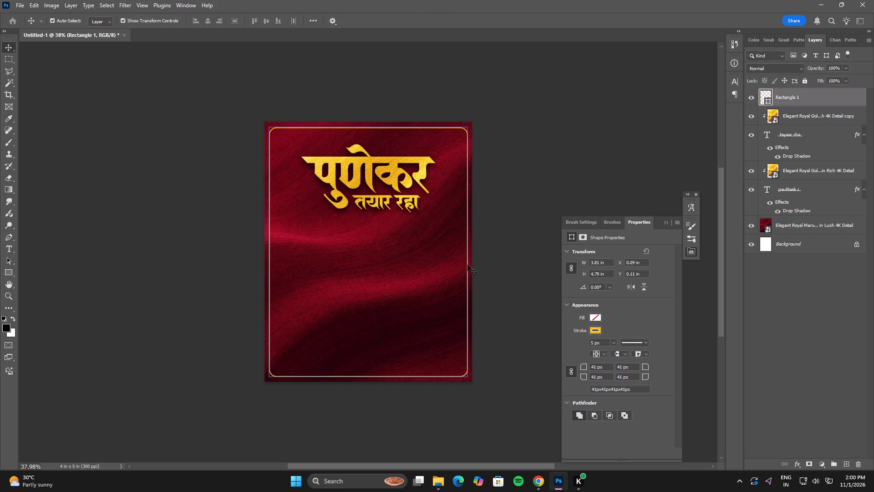
pyautogui.click(799, 113)
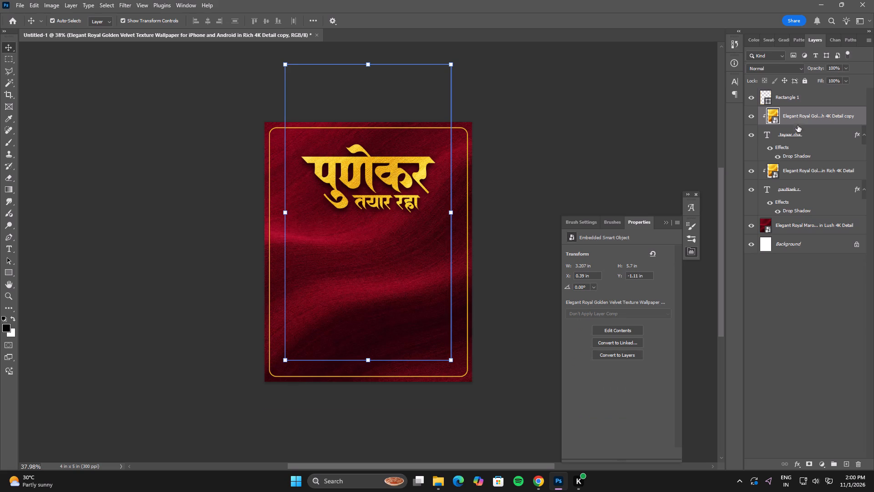
pyautogui.click(800, 138)
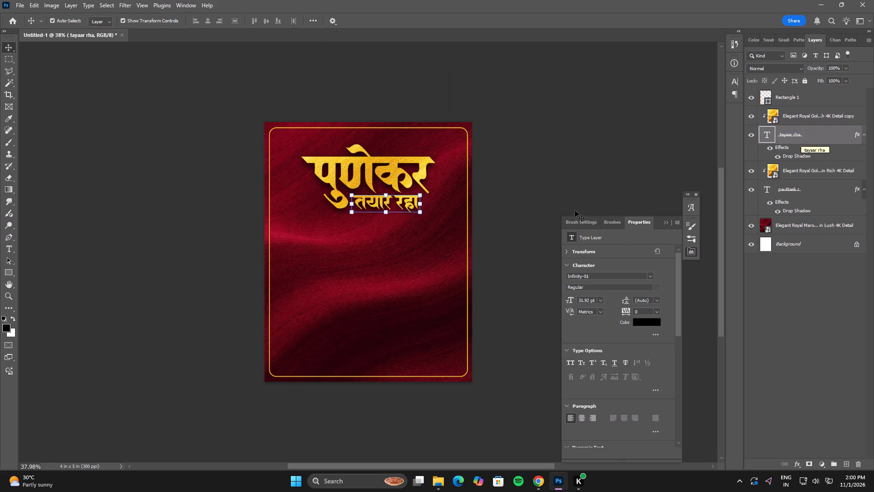
pyautogui.click(467, 223)
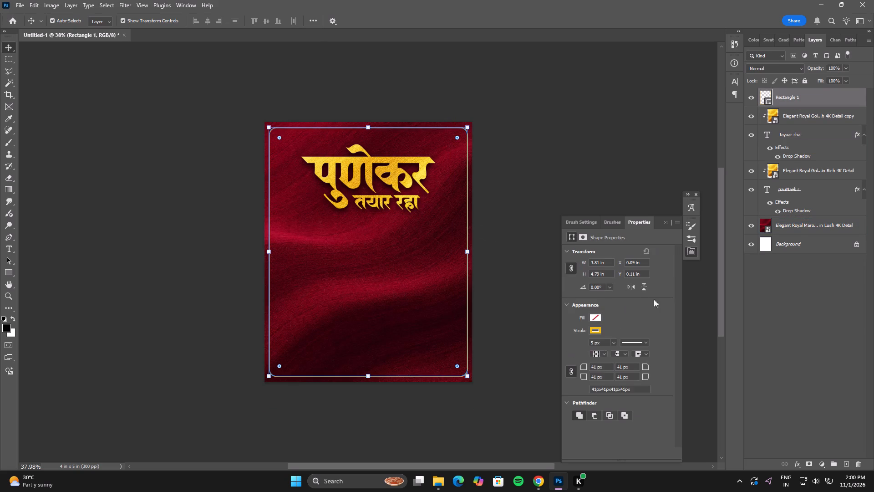
pyautogui.click(600, 344)
pyautogui.press('Down')
pyautogui.press('Down')
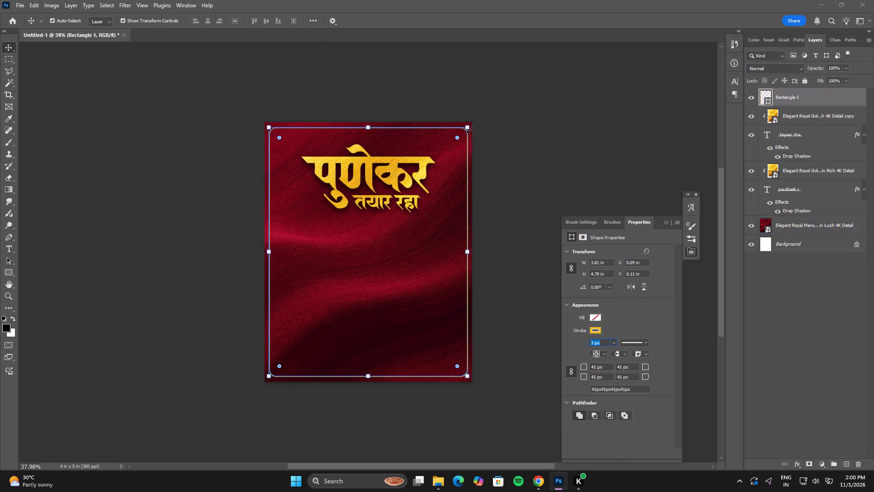
pyautogui.click(470, 130)
pyautogui.doubleClick(448, 174)
pyautogui.click(559, 117)
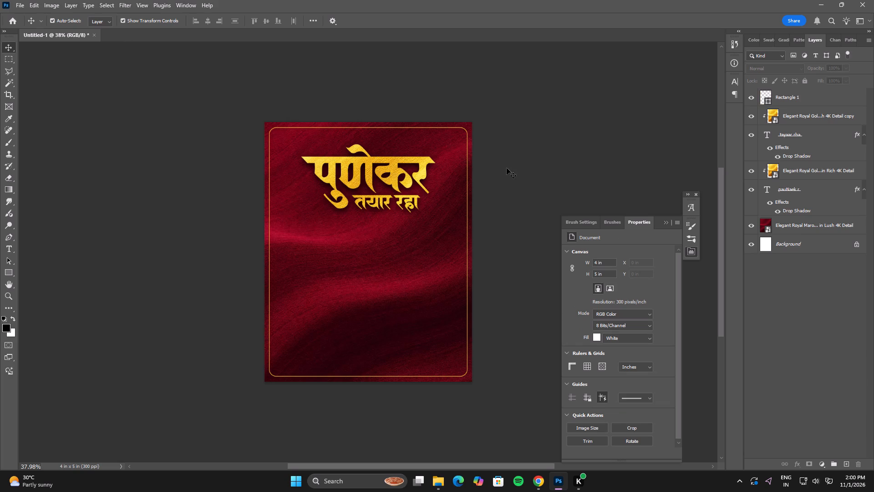
# Scale up the पुणेकर headline text layer to about 97 pt, keeping it centred in the frame.
pyautogui.click(435, 268)
pyautogui.click(556, 193)
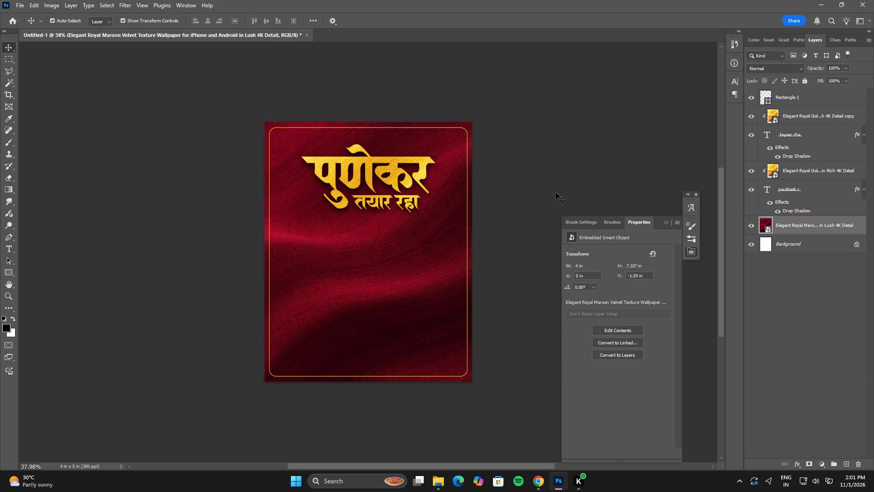
pyautogui.click(415, 176)
pyautogui.click(822, 193)
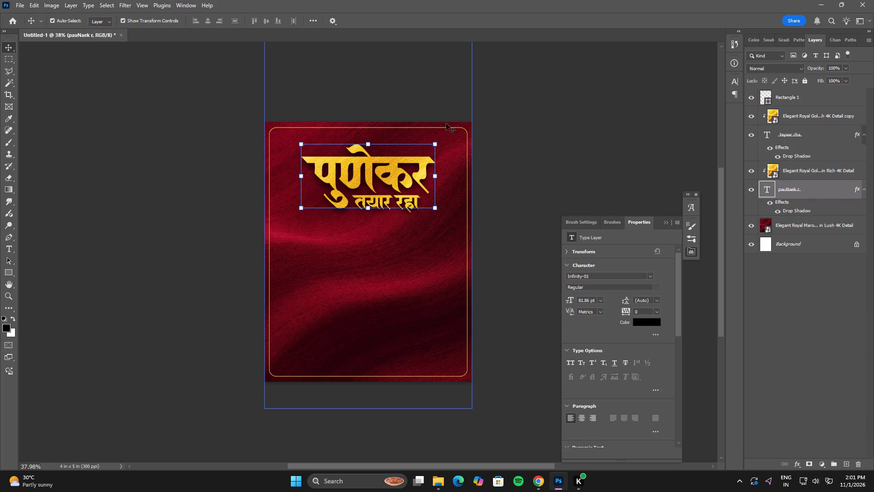
pyautogui.click(435, 141)
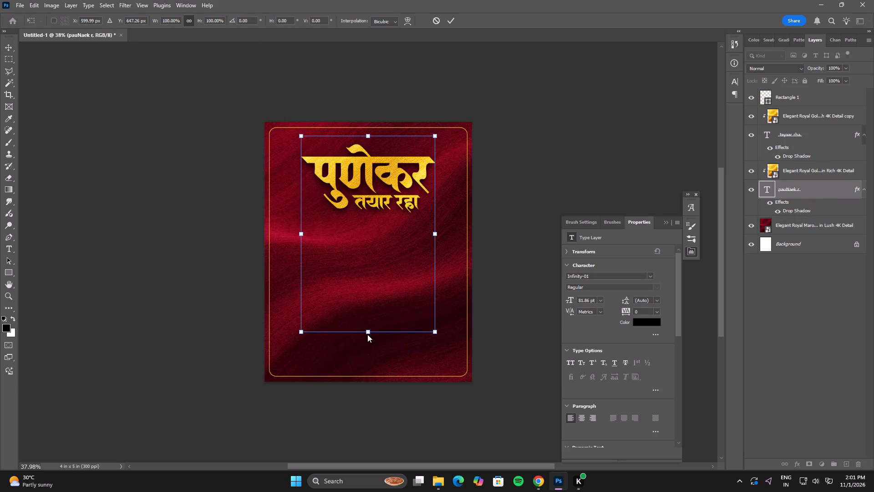
pyautogui.click(367, 333)
pyautogui.moveTo(367, 333); pyautogui.dragTo(366, 370)
pyautogui.doubleClick(365, 326)
# Nudge the enlarged पुणेकर headline upward within the gold frame.
pyautogui.press('Up')
pyautogui.press('Up')
pyautogui.press('Up')
pyautogui.press('Up')
pyautogui.press('Up')
pyautogui.press('Up')
pyautogui.press('Up')
pyautogui.press('Up')
pyautogui.press('Up')
pyautogui.press('Up')
pyautogui.press('Up')
pyautogui.press('Up')
pyautogui.press('Up')
pyautogui.press('Up')
pyautogui.press('Up')
pyautogui.press('Up')
pyautogui.press('Up')
pyautogui.press('Up')
pyautogui.press('Up')
pyautogui.press('Up')
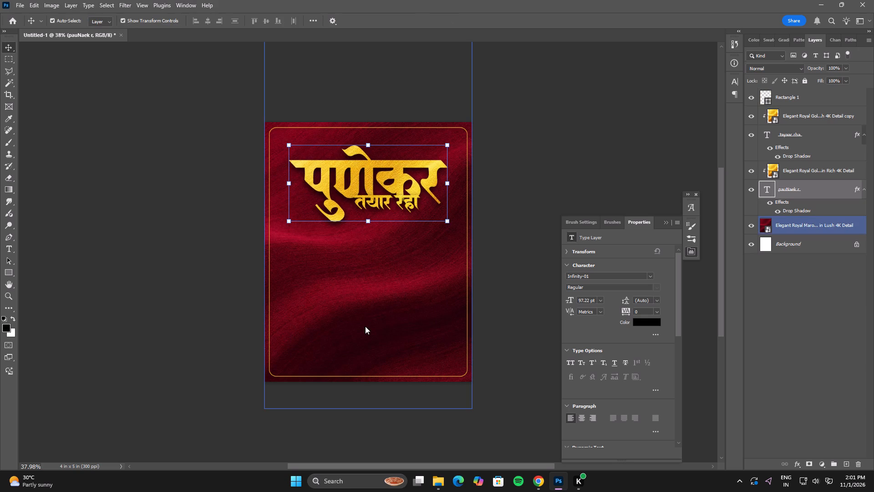
pyautogui.press('Up')
# Nudge the तयार रहा text layer down and slightly right beneath the पुणेकर headline.
pyautogui.click(412, 284)
pyautogui.click(404, 210)
pyautogui.click(799, 190)
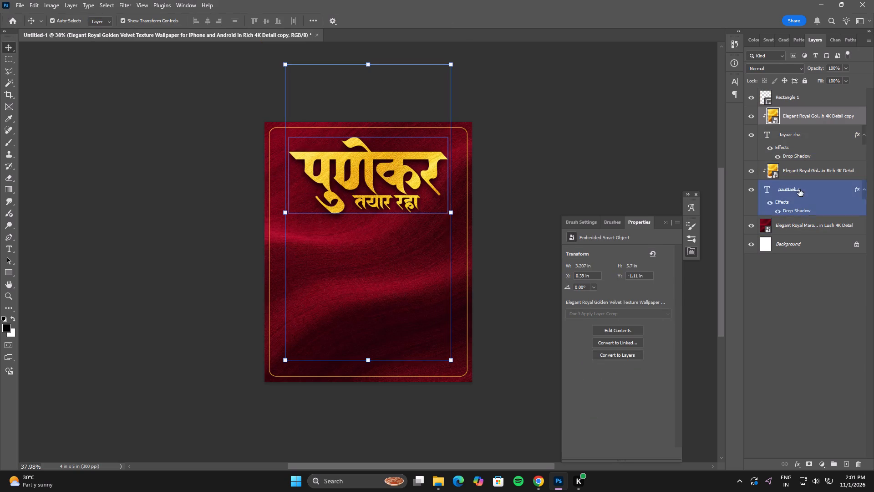
pyautogui.press('Down')
pyautogui.click(813, 154)
pyautogui.press('Down')
pyautogui.press('Down')
pyautogui.press('Down')
pyautogui.press('Down')
pyautogui.press('Down')
pyautogui.press('Down')
pyautogui.press('Down')
pyautogui.press('Down')
pyautogui.press('Down')
pyautogui.press('Down')
pyautogui.press('Down')
pyautogui.press('Down')
pyautogui.press('Down')
pyautogui.press('Down')
pyautogui.press('Down')
pyautogui.press('Down')
pyautogui.press('Down')
pyautogui.press('Down')
pyautogui.press('Down')
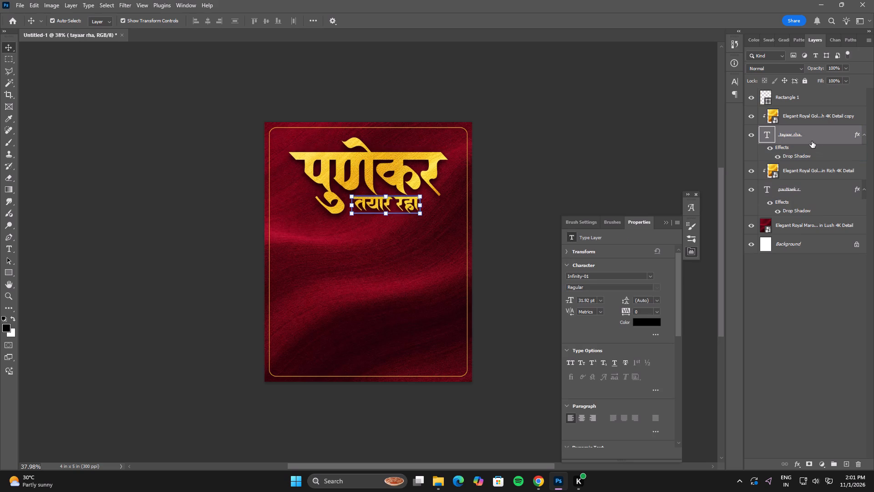
pyautogui.press('Right')
pyautogui.press('Right')
# Enlarge the तयार रहा text to about 34 pt, nudge it slightly lower, and deselect it.
pyautogui.moveTo(422, 218); pyautogui.dragTo(426, 223)
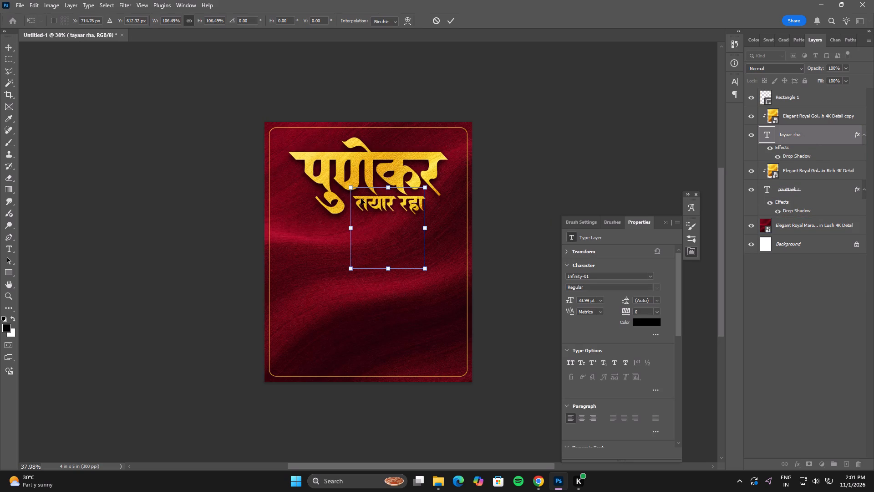
pyautogui.doubleClick(361, 199)
pyautogui.press('Down')
pyautogui.press('Down')
pyautogui.press('Down')
pyautogui.press('Down')
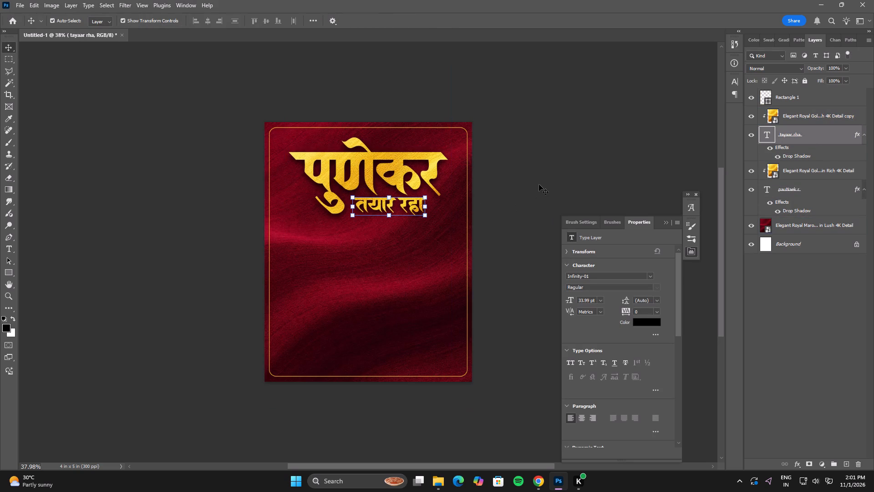
pyautogui.press('Down')
pyautogui.press('Up')
pyautogui.press('Down')
pyautogui.click(539, 184)
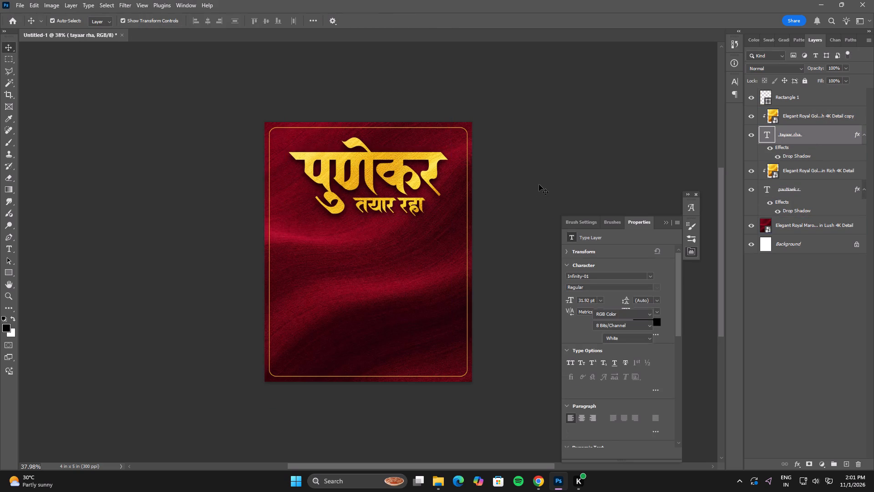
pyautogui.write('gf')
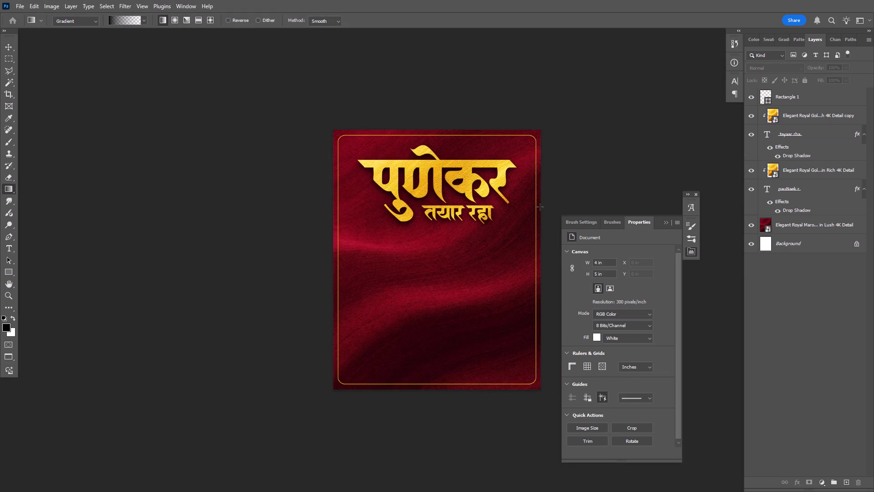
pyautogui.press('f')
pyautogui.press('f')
# Add a Brightness/Contrast adjustment layer above the maroon velvet layer with brightness -37 and contrast 7.
pyautogui.click(823, 224)
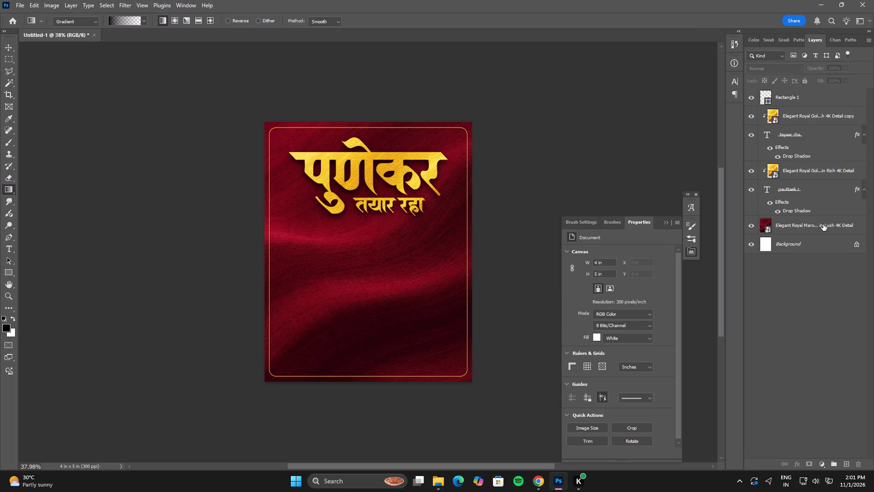
pyautogui.click(823, 467)
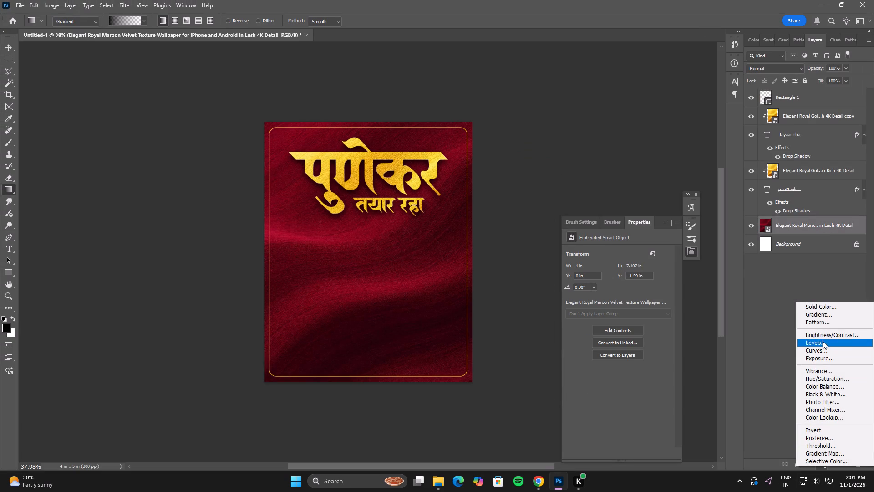
pyautogui.click(822, 336)
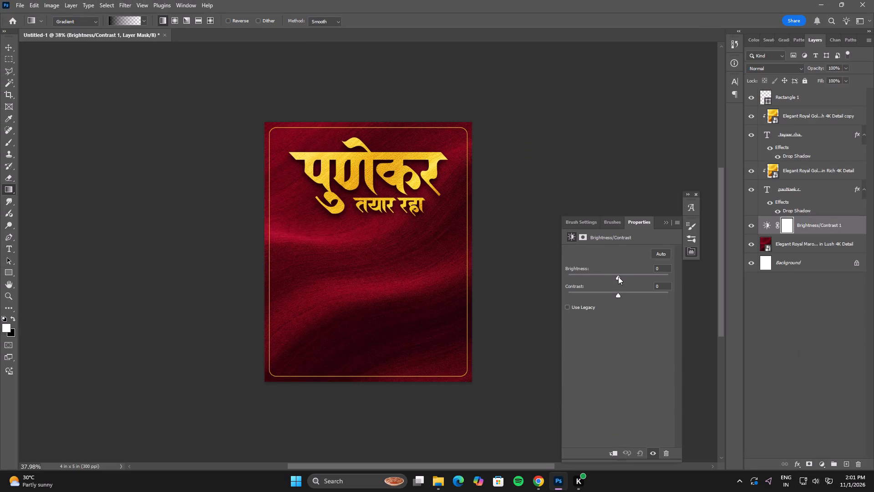
pyautogui.moveTo(617, 277); pyautogui.dragTo(606, 276)
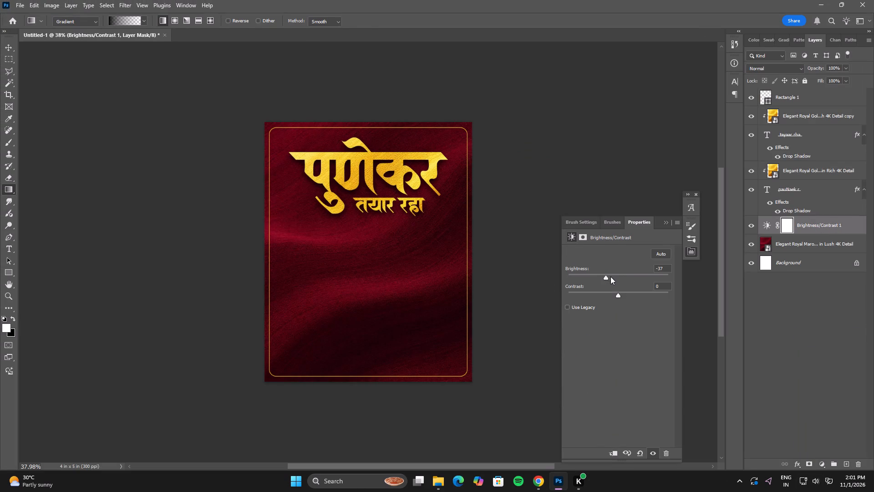
pyautogui.moveTo(618, 293); pyautogui.dragTo(632, 294)
pyautogui.moveTo(632, 294); pyautogui.dragTo(622, 294)
# Reduce the stroke width of the gold frame on the Rectangle 1 layer to 2 px and deselect it.
pyautogui.click(796, 97)
pyautogui.click(607, 344)
pyautogui.press('Down')
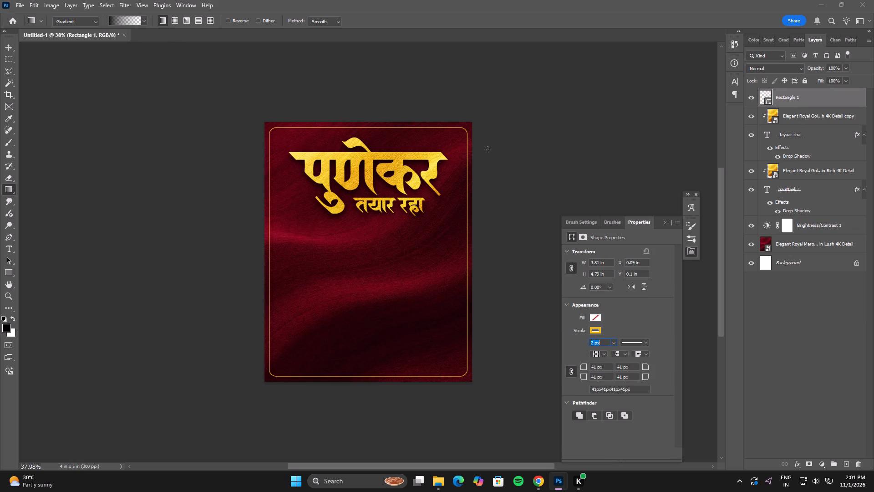
pyautogui.click(6, 49)
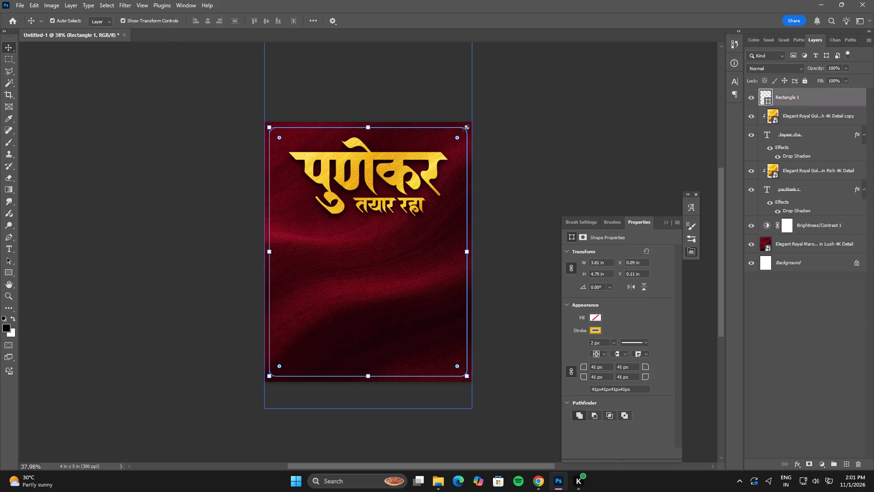
pyautogui.click(466, 128)
pyautogui.doubleClick(459, 139)
pyautogui.click(578, 128)
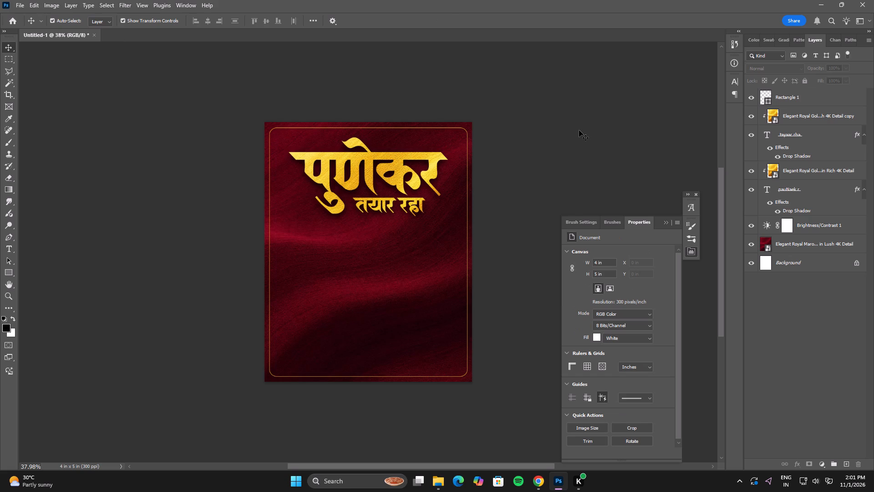
pyautogui.click(562, 131)
# Reduce the corner radius of the gold frame on the Rectangle 1 layer and deselect it.
pyautogui.click(800, 97)
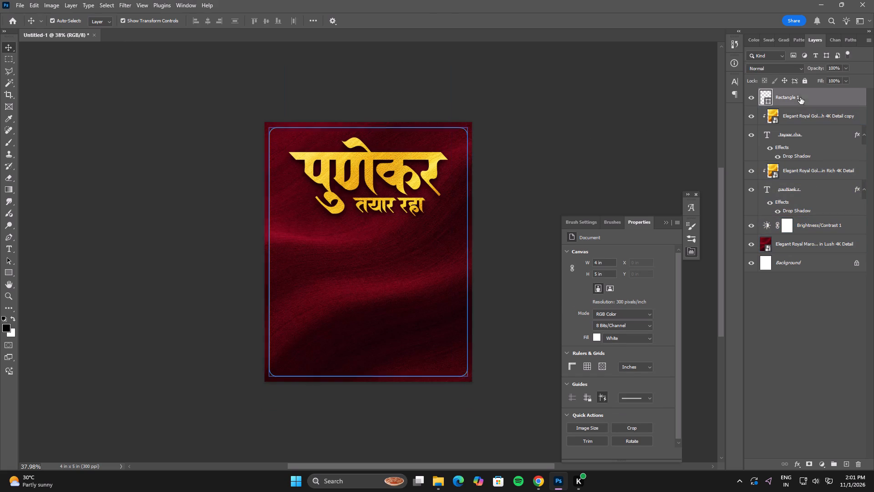
pyautogui.moveTo(588, 368); pyautogui.dragTo(581, 369)
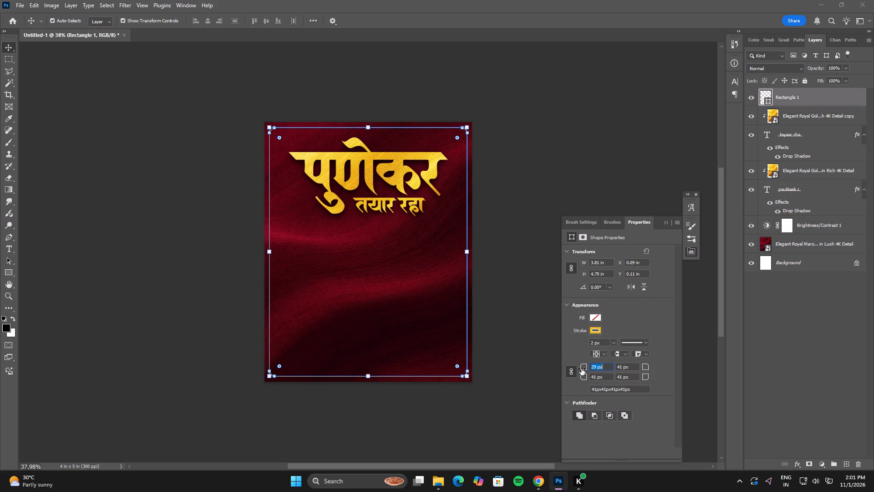
pyautogui.moveTo(581, 369); pyautogui.dragTo(579, 369)
pyautogui.click(543, 320)
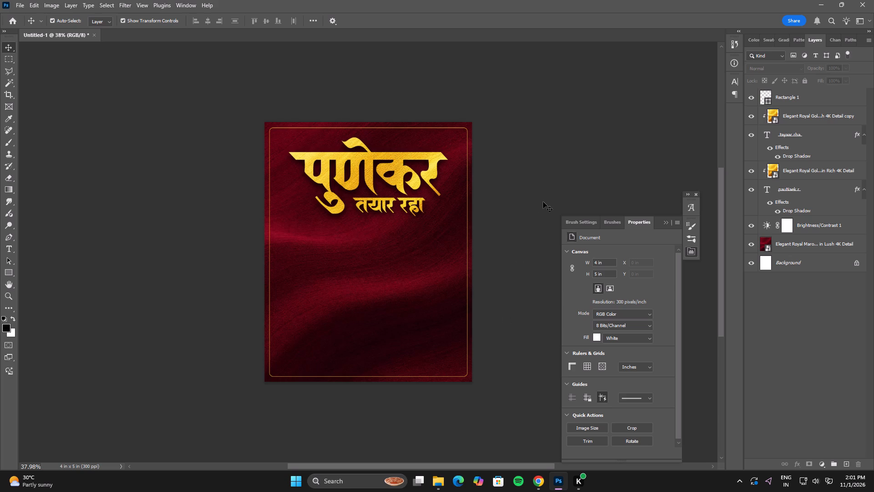
pyautogui.click(543, 202)
# Switch to the File Explorer window for Backup Plus (F:) and open the tt folder.
pyautogui.click(376, 309)
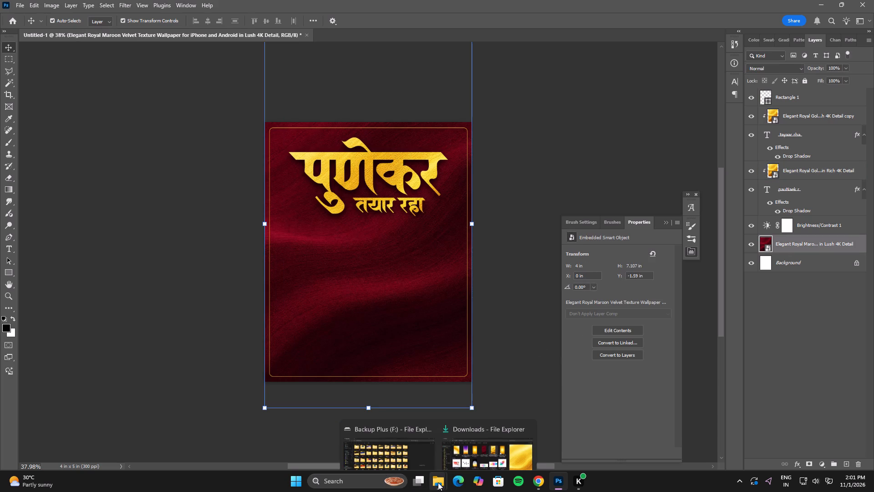
pyautogui.click(401, 447)
pyautogui.click(35, 218)
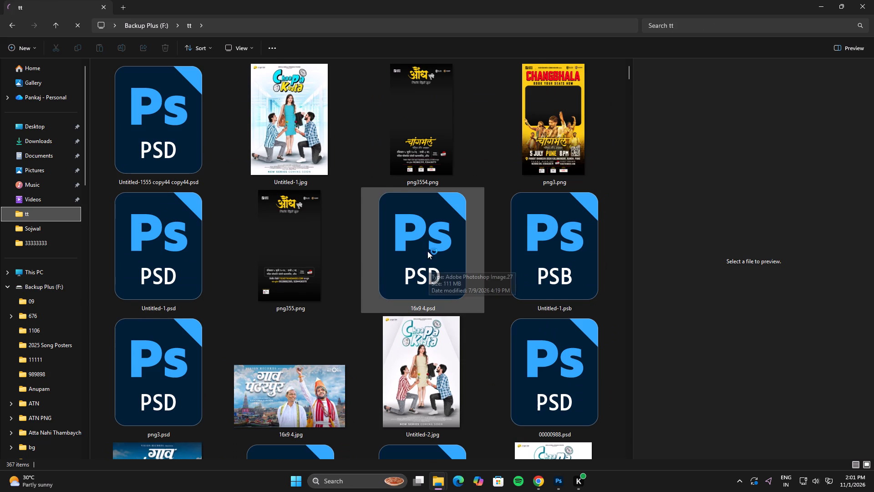
# Browse the earlier poster files in the tt folder and open 0000888877.psd.
pyautogui.click(427, 160)
pyautogui.scroll(-1, 450, 323)
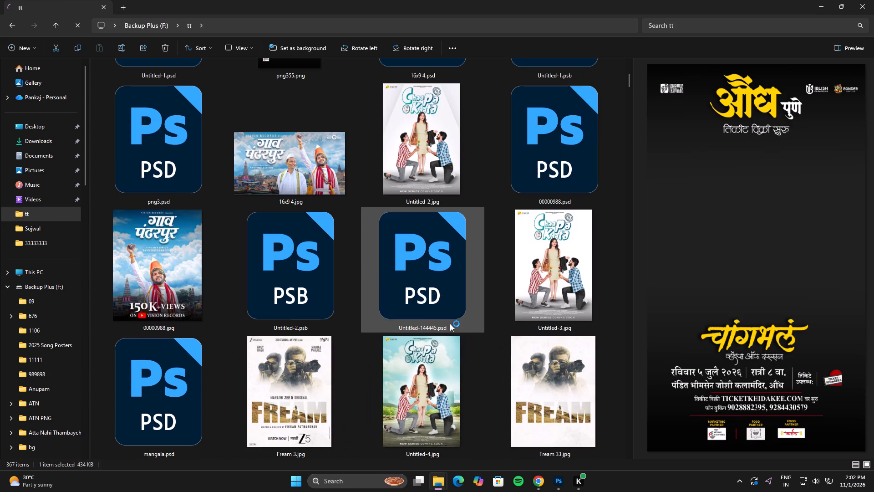
pyautogui.scroll(4, 346, 349)
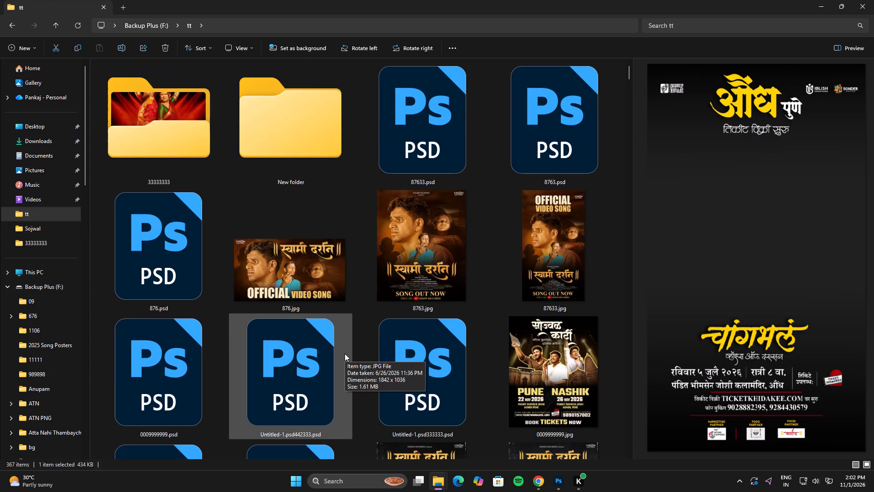
pyautogui.scroll(-1, 330, 316)
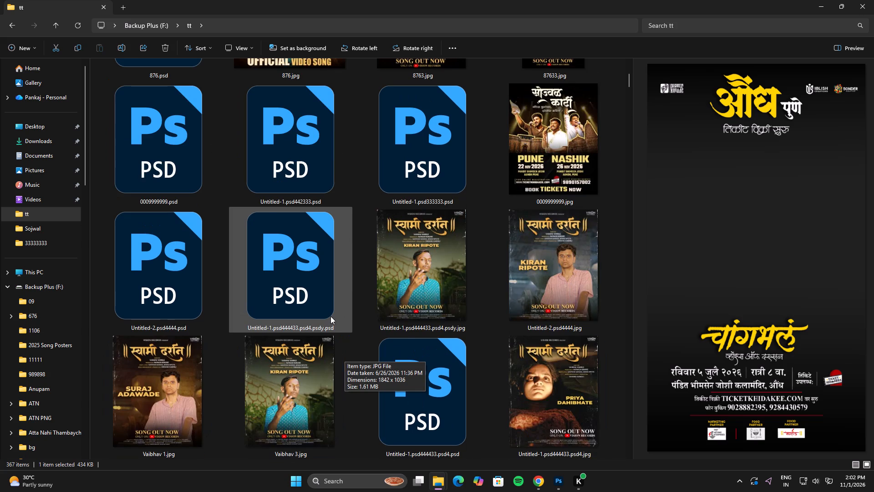
pyautogui.scroll(-4, 330, 316)
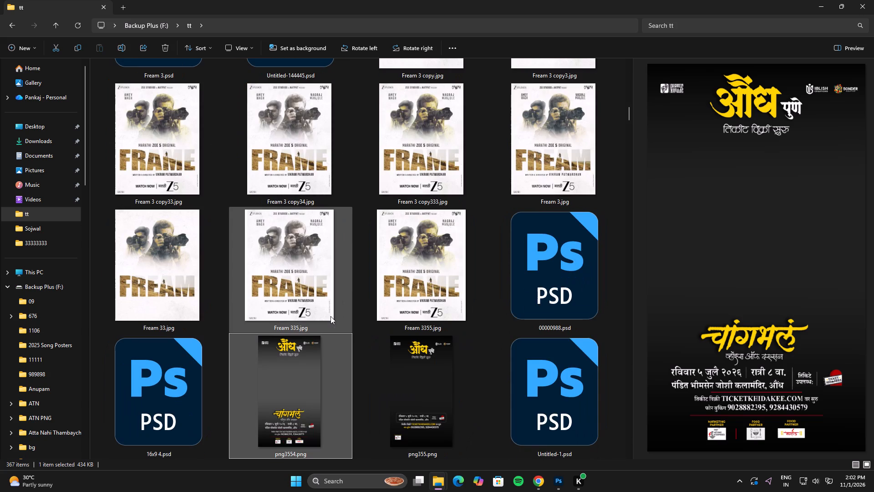
pyautogui.scroll(-2, 330, 316)
pyautogui.scroll(5, 330, 323)
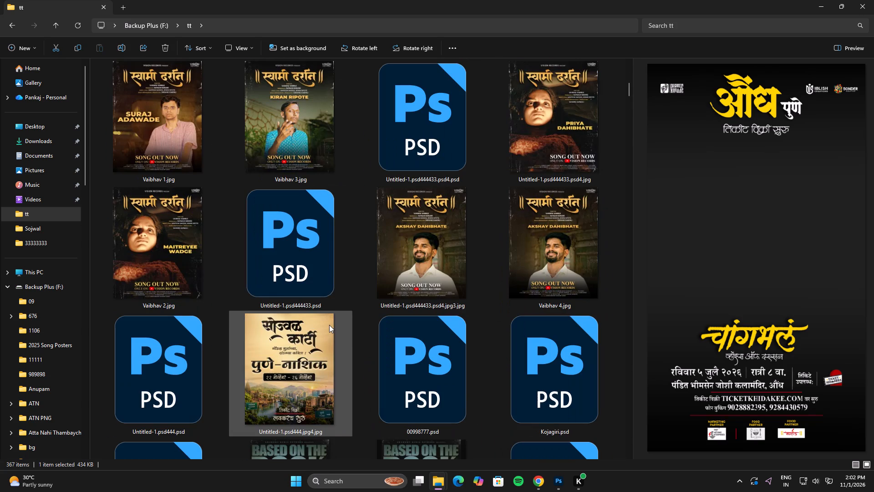
pyautogui.scroll(-3, 329, 325)
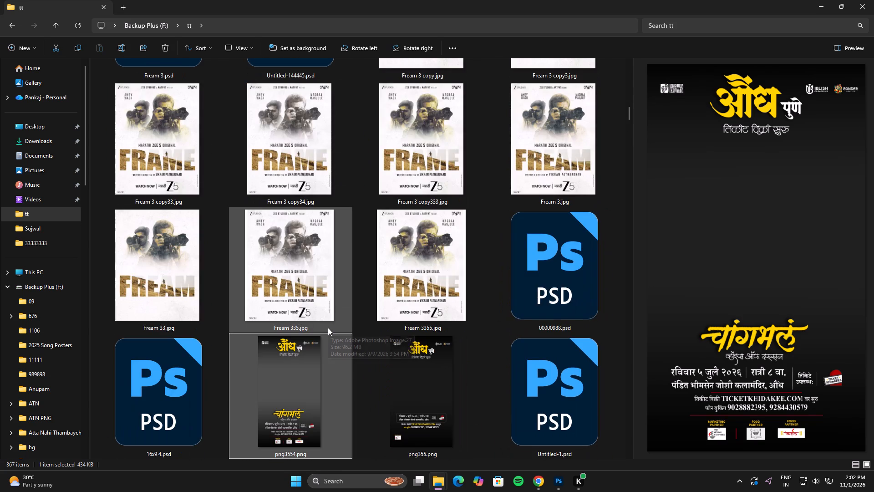
pyautogui.scroll(-3, 328, 328)
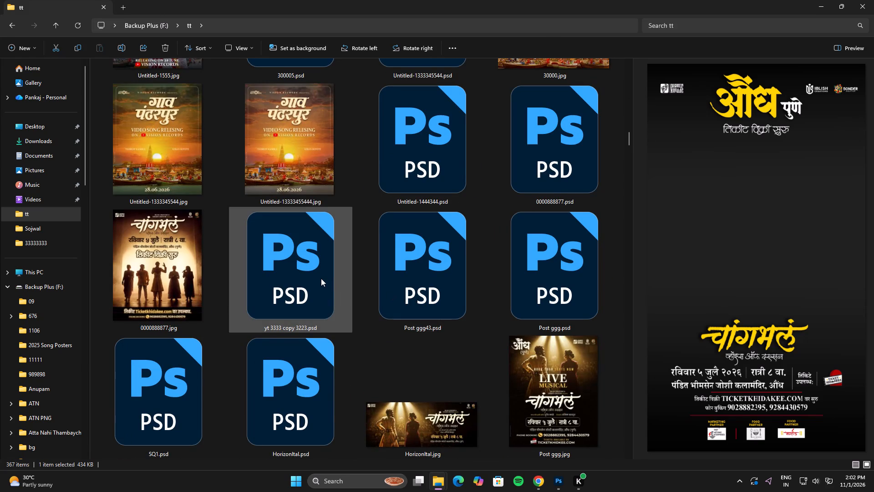
pyautogui.doubleClick(550, 171)
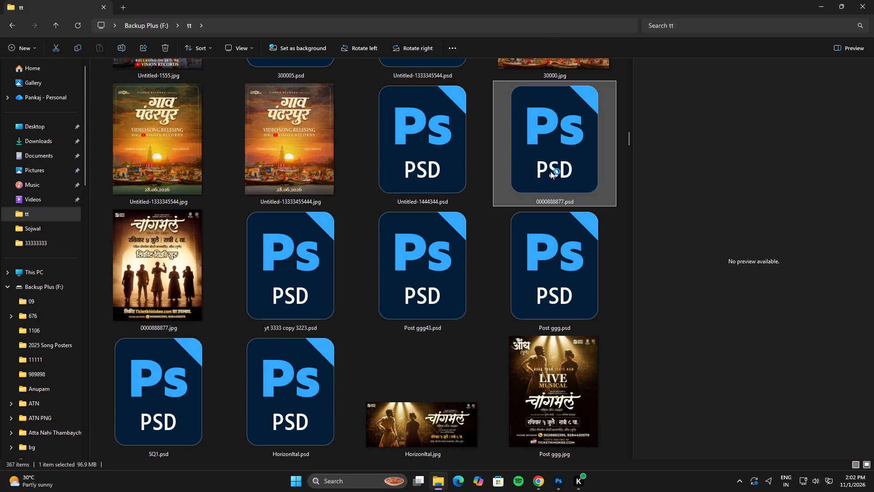
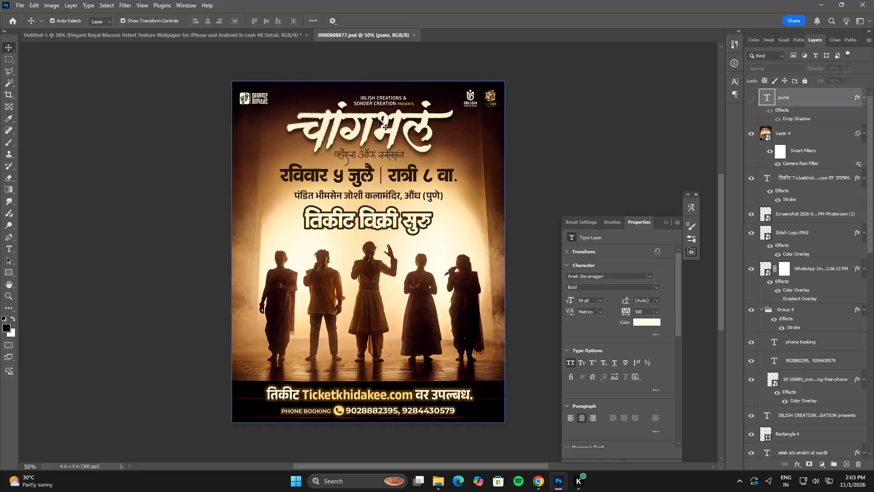
# Hide Layer 4, the full-poster image layer, in 0000888877.psd so the original layers beneath can be picked.
pyautogui.click(379, 120)
pyautogui.click(392, 118)
pyautogui.click(400, 118)
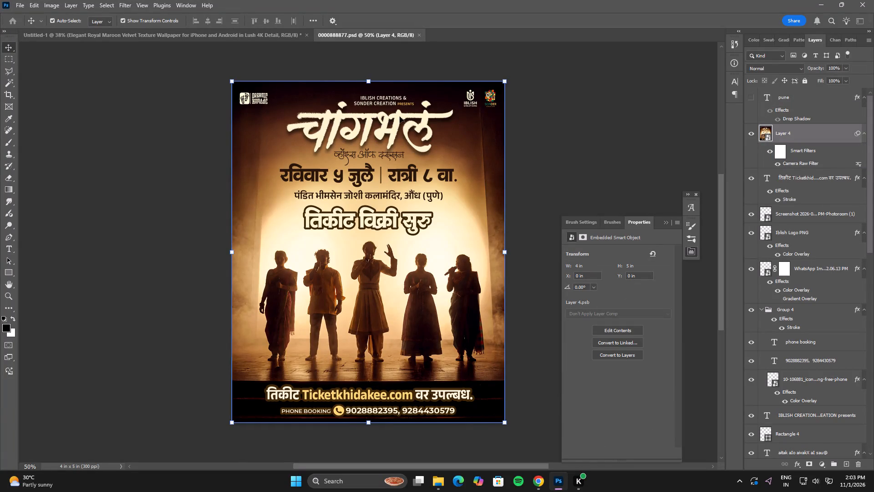
pyautogui.click(400, 117)
pyautogui.click(392, 103)
pyautogui.click(751, 137)
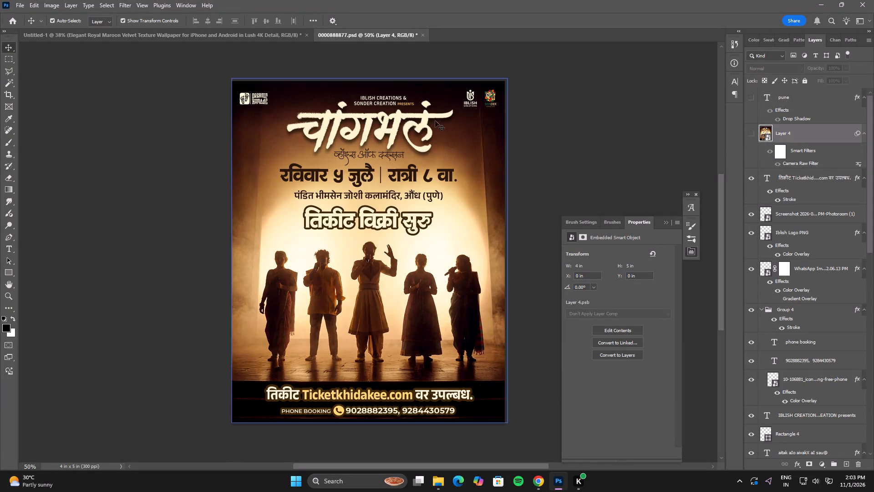
# Copy the चांगभलं lettering (Layer 2) and its tagline (Group 1) together from 0000888877.psd into the Untitled-1 poster.
pyautogui.click(392, 157)
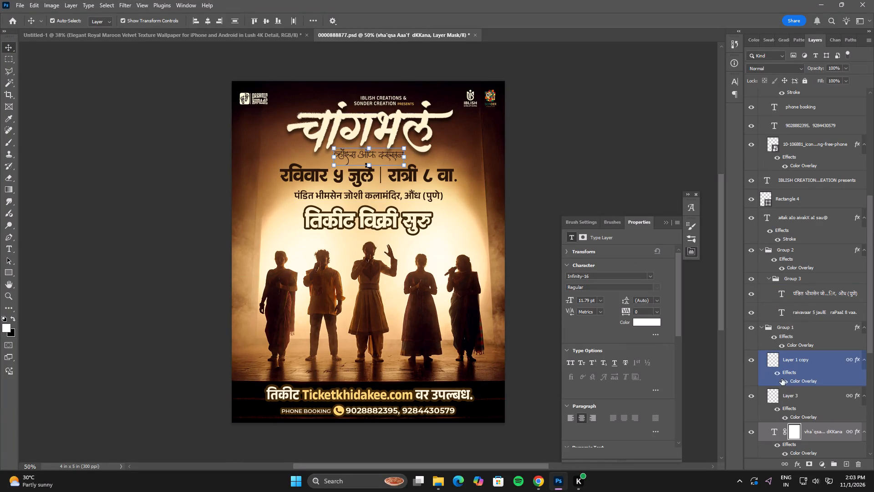
pyautogui.click(761, 329)
pyautogui.doubleClick(752, 328)
pyautogui.click(795, 328)
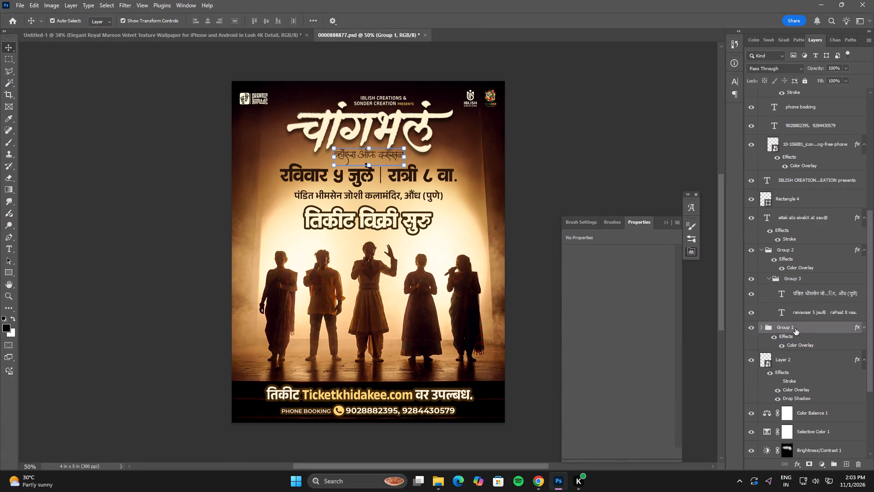
pyautogui.keyDown('shift'); pyautogui.click(426, 116); pyautogui.keyUp('shift')
pyautogui.moveTo(425, 113); pyautogui.dragTo(341, 71)
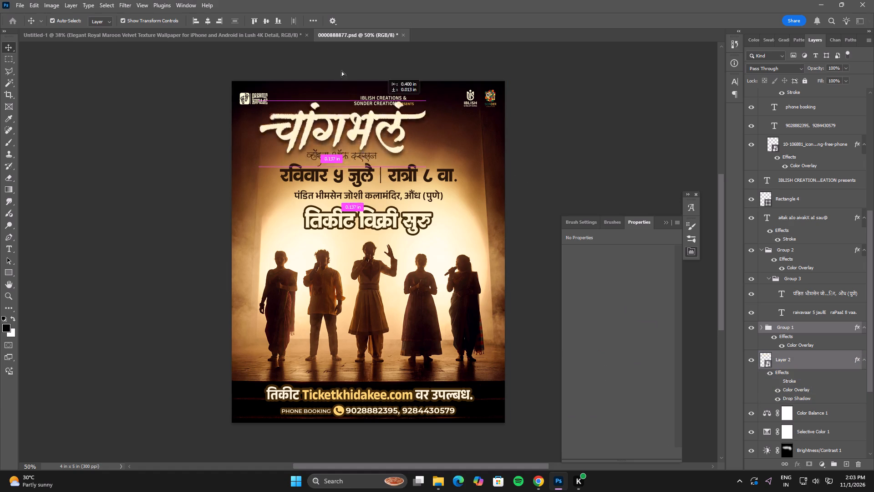
pyautogui.moveTo(341, 71); pyautogui.dragTo(389, 261)
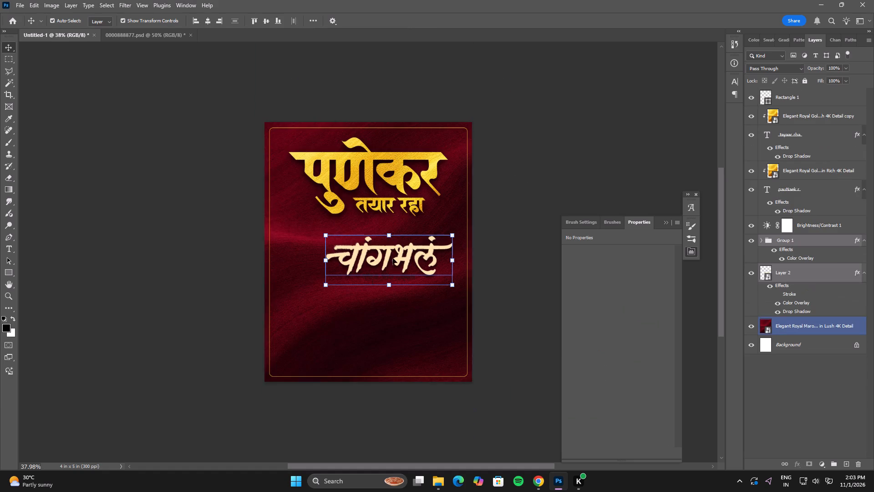
# Centre the copied चांगभलं title and tagline horizontally on the poster, below the gold headline.
pyautogui.click(390, 233)
pyautogui.moveTo(409, 252); pyautogui.dragTo(392, 253)
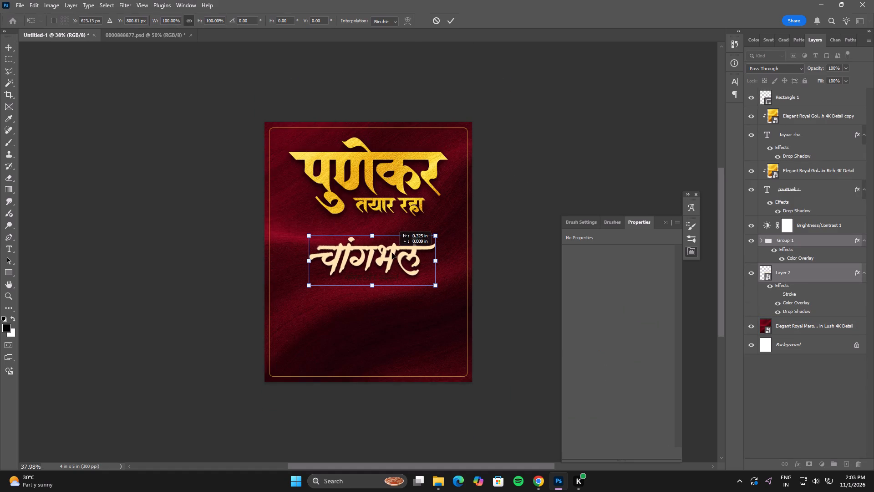
pyautogui.moveTo(392, 253); pyautogui.dragTo(387, 253)
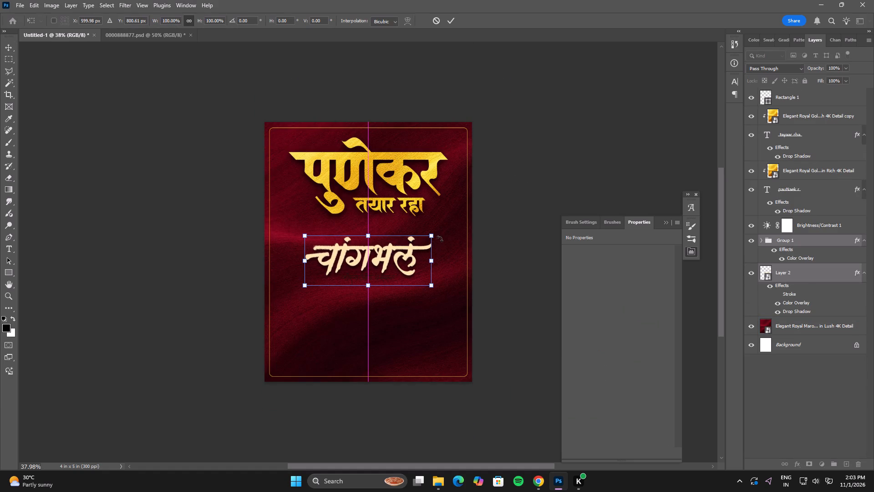
pyautogui.doubleClick(408, 249)
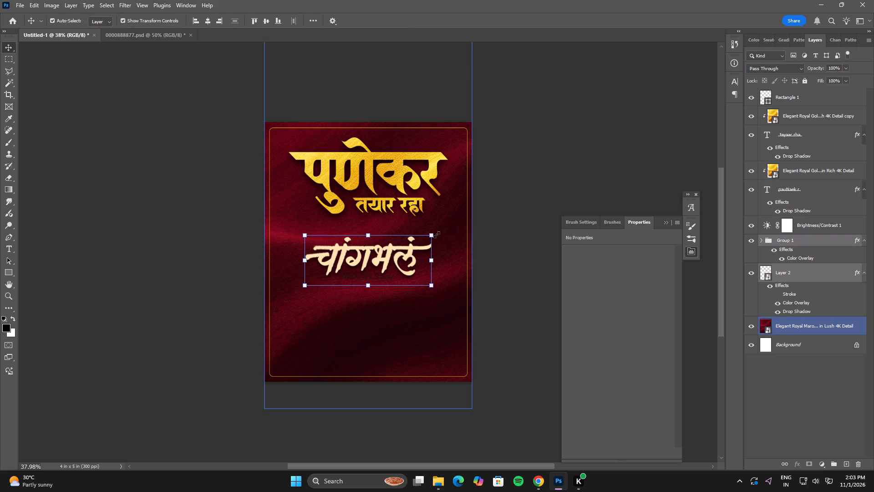
# Scale the चांगभलं title and tagline down together to 75%.
pyautogui.keyDown('alt'); pyautogui.moveTo(433, 235); pyautogui.dragTo(418, 242); pyautogui.keyUp('alt')
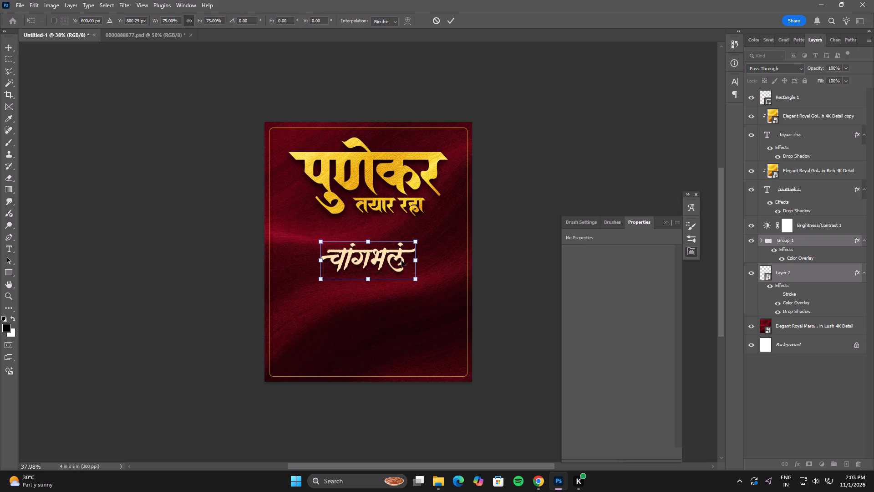
pyautogui.doubleClick(401, 261)
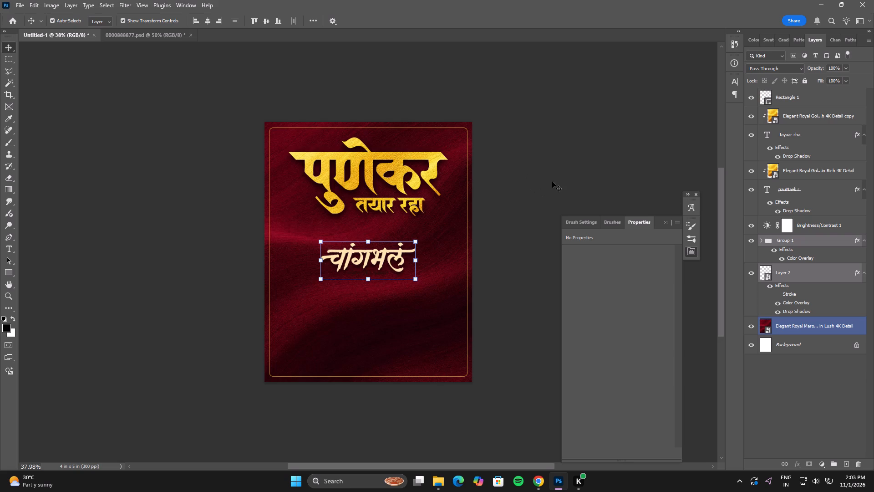
pyautogui.click(379, 240)
pyautogui.doubleClick(376, 258)
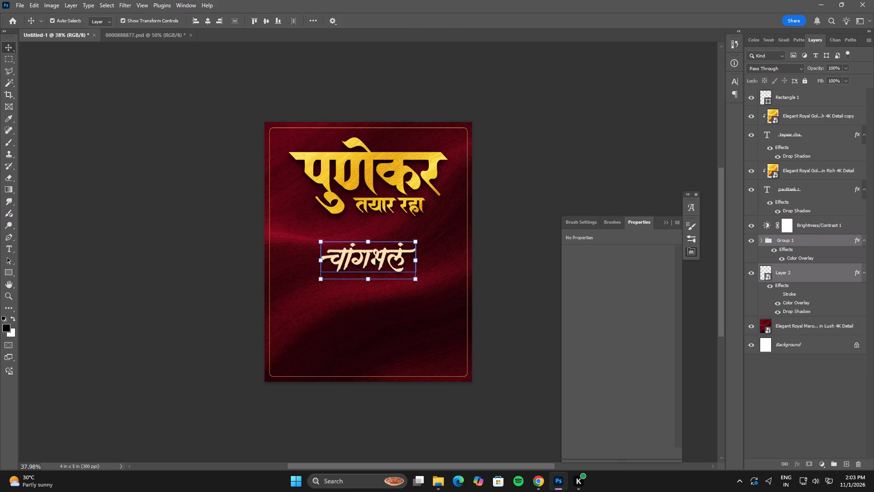
# Move the चांगभलं title and tagline straight up to the poster's top, over the gold headline.
pyautogui.click(367, 240)
pyautogui.keyDown('shift'); pyautogui.moveTo(377, 257); pyautogui.dragTo(377, 250); pyautogui.keyUp('shift')
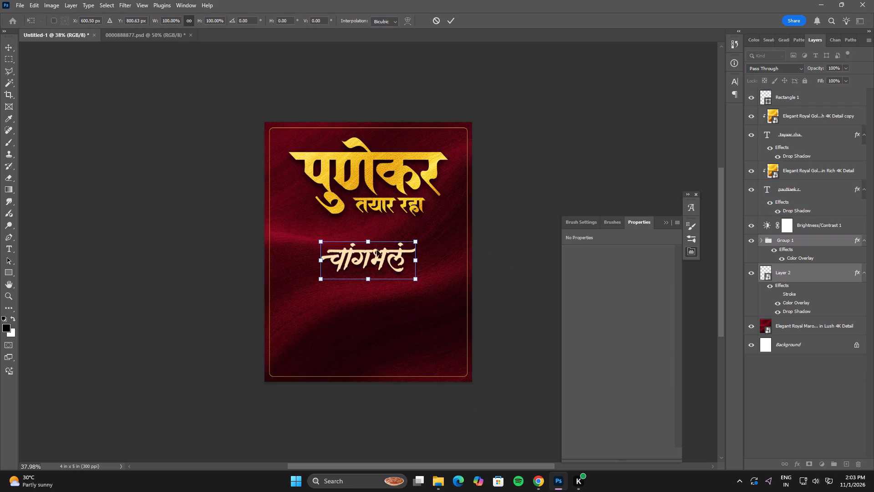
pyautogui.keyDown('shift'); pyautogui.moveTo(377, 250); pyautogui.dragTo(378, 153); pyautogui.keyUp('shift')
pyautogui.doubleClick(378, 153)
# Move the gold पुणेकर तयार रहा headline layers, including both gold textures, down to the middle of the poster.
pyautogui.click(807, 194)
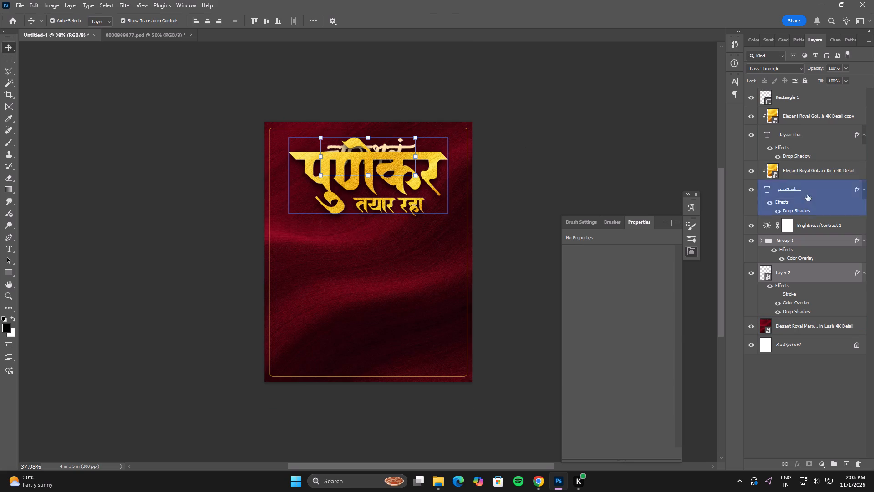
pyautogui.keyDown('shift'); pyautogui.click(804, 121); pyautogui.keyUp('shift')
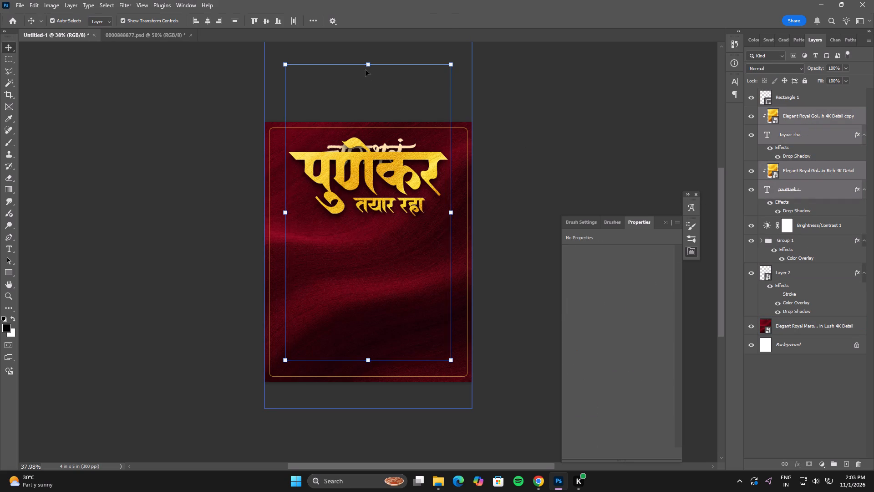
pyautogui.click(367, 65)
pyautogui.keyDown('shift'); pyautogui.moveTo(390, 140); pyautogui.dragTo(396, 211); pyautogui.keyUp('shift')
pyautogui.doubleClick(396, 211)
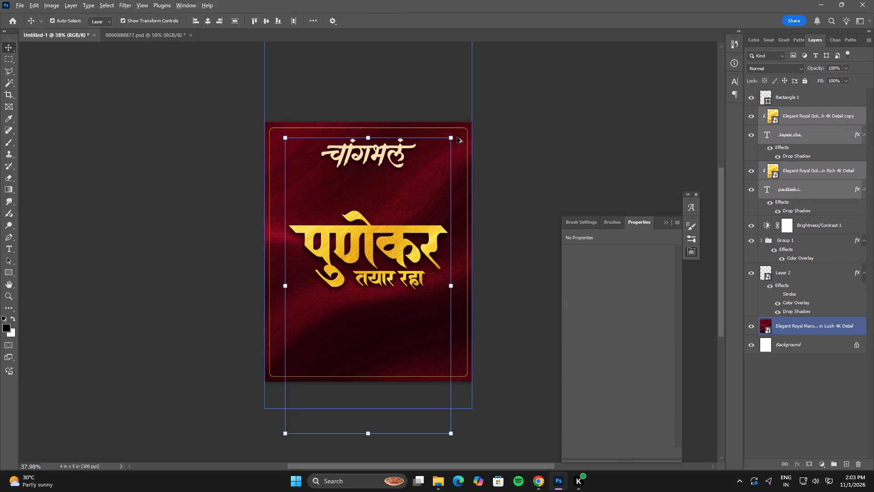
# Scale the gold पुणेकर तयार रहा headline and its textures down slightly and deselect them.
pyautogui.keyDown('alt'); pyautogui.moveTo(448, 138); pyautogui.dragTo(437, 141); pyautogui.keyUp('alt')
pyautogui.doubleClick(410, 184)
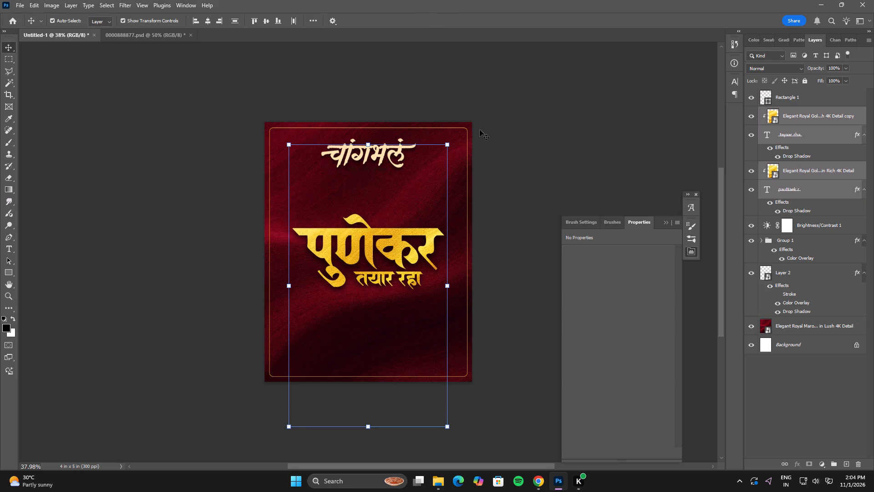
pyautogui.click(605, 152)
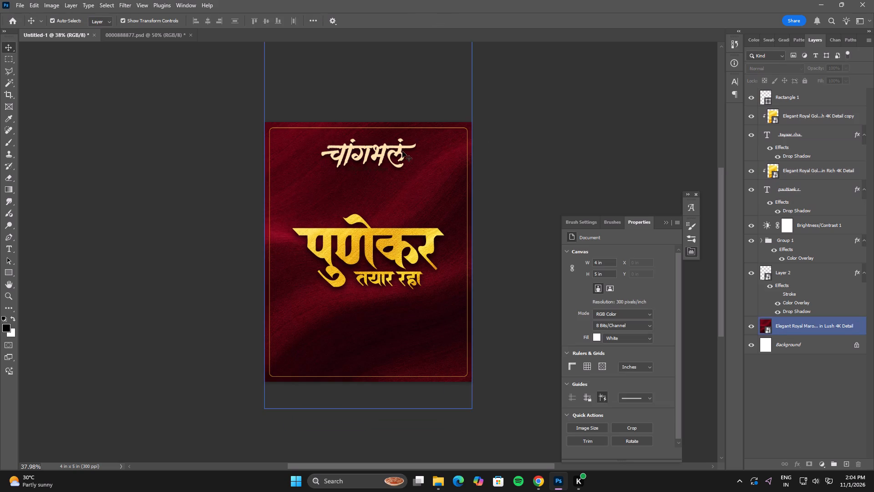
# Hide the thin gold frame on the Rectangle 1 layer.
pyautogui.click(465, 130)
pyautogui.click(462, 129)
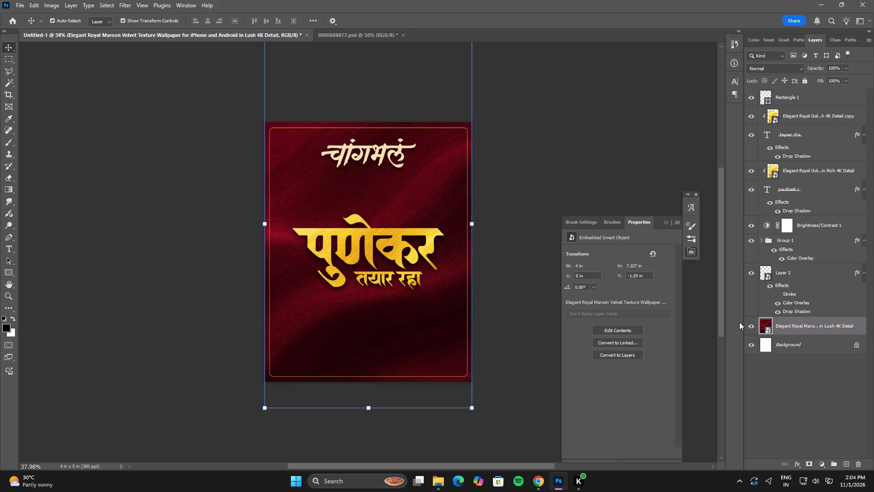
pyautogui.click(752, 101)
pyautogui.click(630, 142)
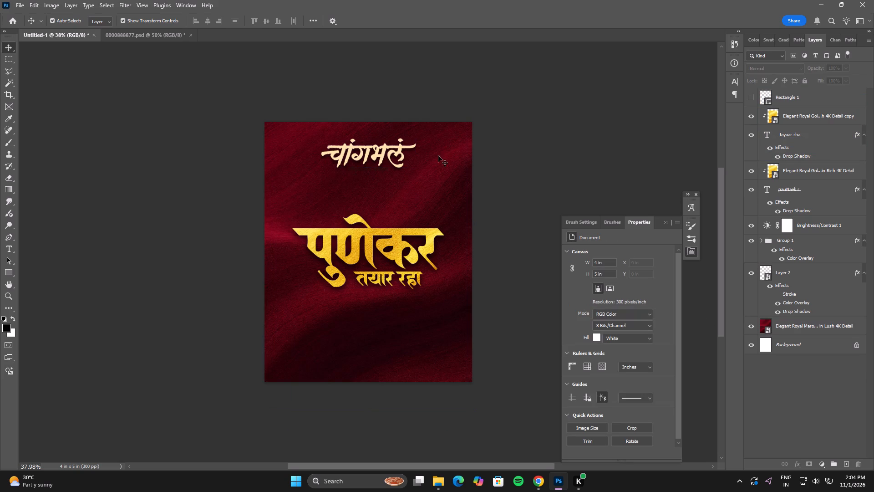
# Enlarge only the चांगभलं lettering on Layer 2 to about 2.01 in wide.
pyautogui.click(398, 150)
pyautogui.keyDown('alt'); pyautogui.moveTo(417, 137); pyautogui.dragTo(421, 134); pyautogui.keyUp('alt')
pyautogui.doubleClick(401, 150)
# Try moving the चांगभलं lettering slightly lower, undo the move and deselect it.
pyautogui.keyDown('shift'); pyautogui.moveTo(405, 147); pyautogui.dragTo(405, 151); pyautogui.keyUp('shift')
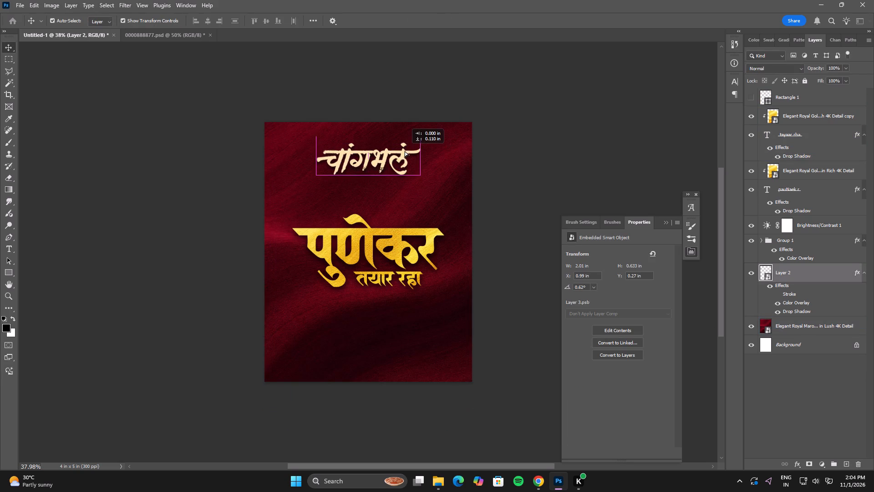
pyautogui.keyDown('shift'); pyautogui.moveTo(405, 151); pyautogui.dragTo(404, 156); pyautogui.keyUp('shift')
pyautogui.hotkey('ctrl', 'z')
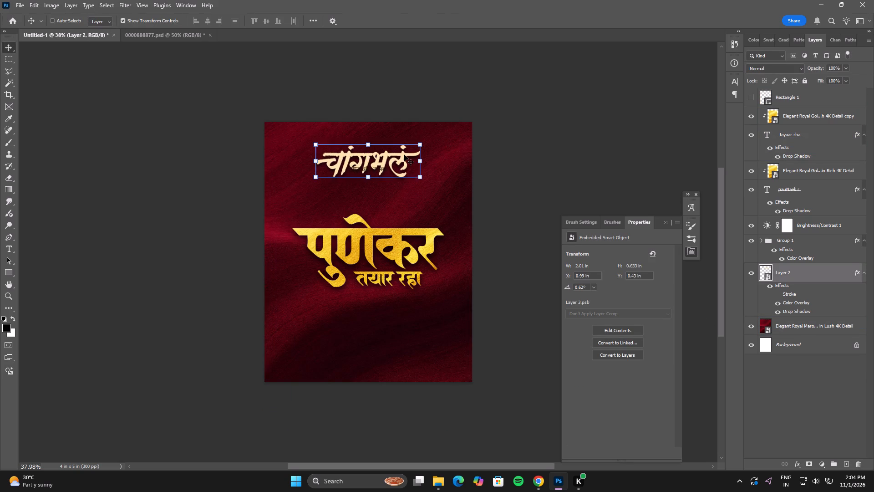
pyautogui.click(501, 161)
# Set the Color Overlay of the tagline's Group 1 to cream #ffe3ad, sampled from the चांगभलं lettering.
pyautogui.click(367, 168)
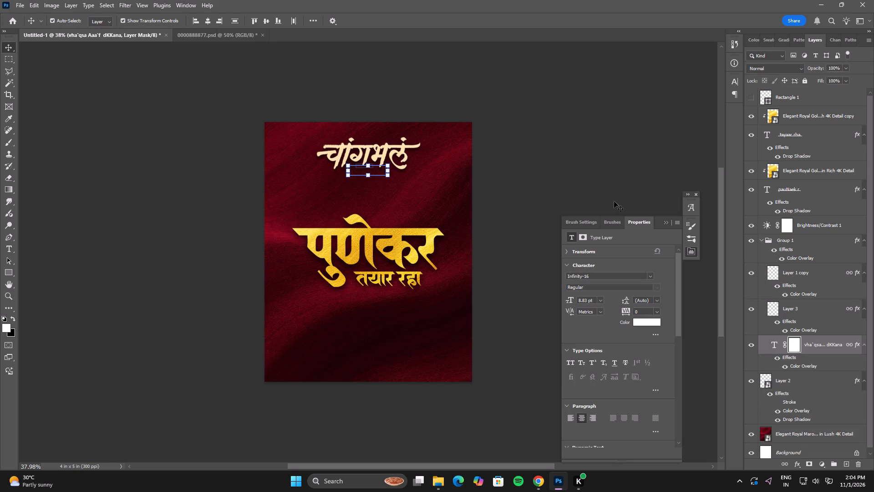
pyautogui.click(762, 239)
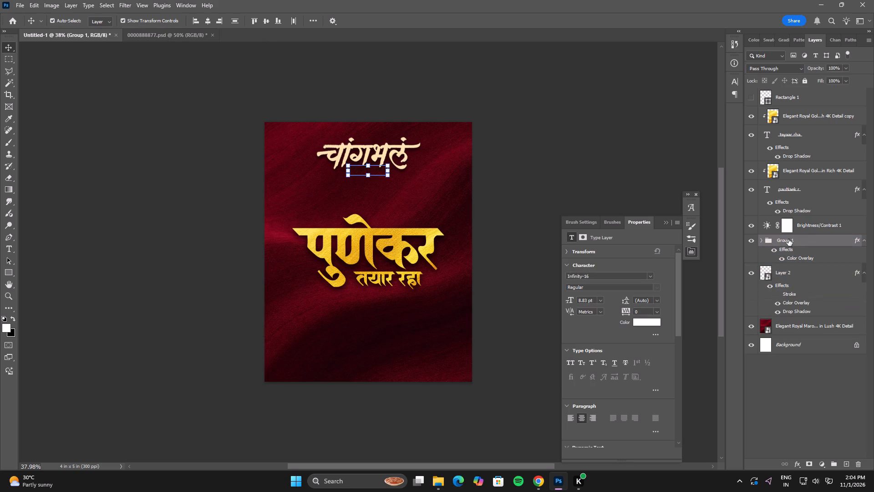
pyautogui.doubleClick(813, 239)
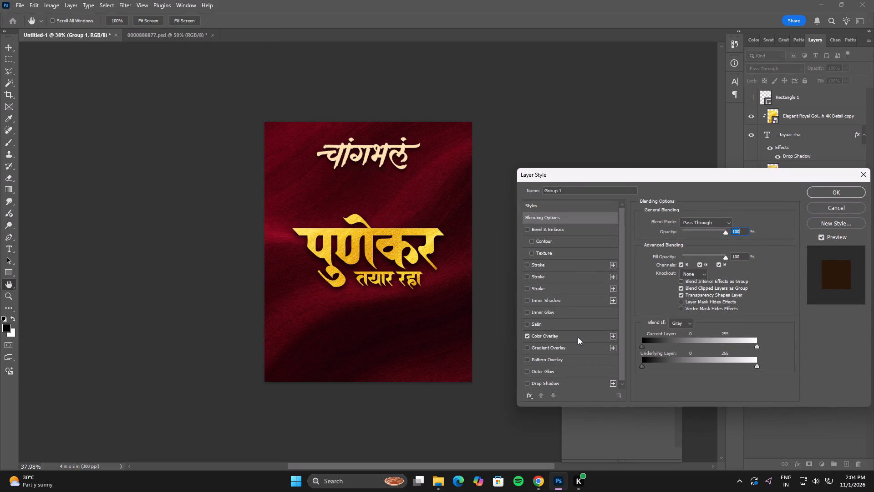
pyautogui.click(578, 337)
pyautogui.click(734, 226)
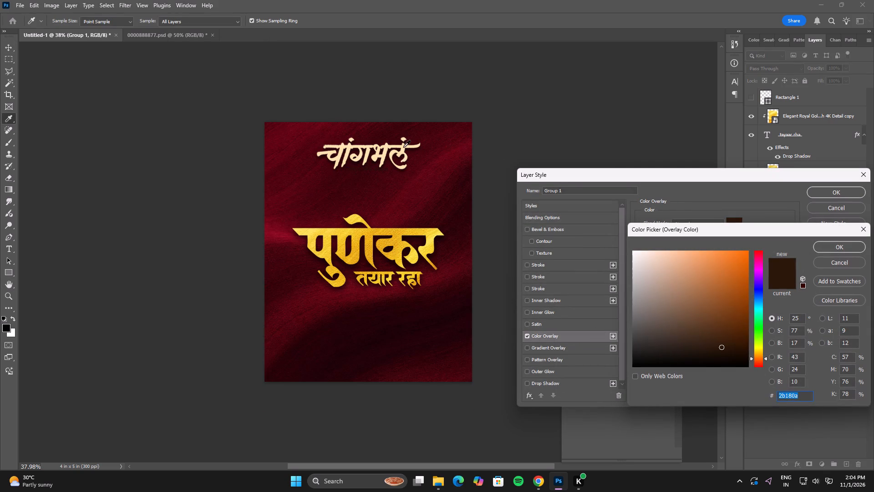
pyautogui.click(403, 148)
pyautogui.click(401, 147)
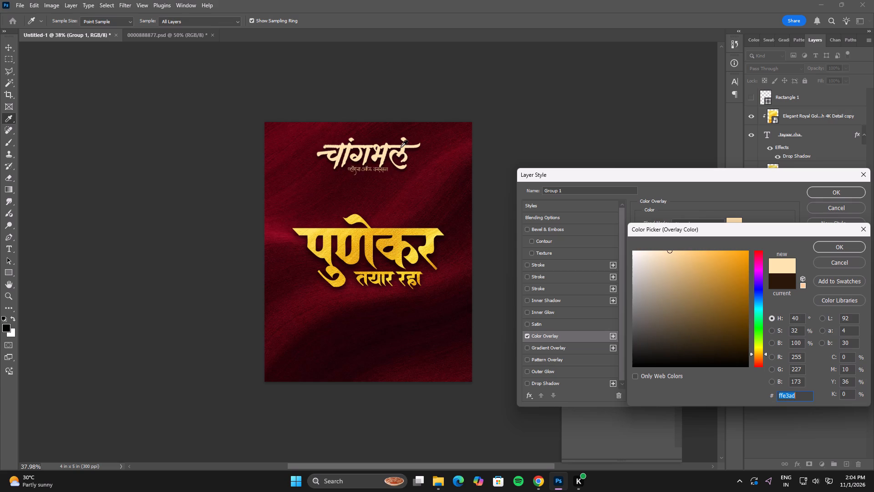
pyautogui.doubleClick(401, 147)
pyautogui.click(403, 147)
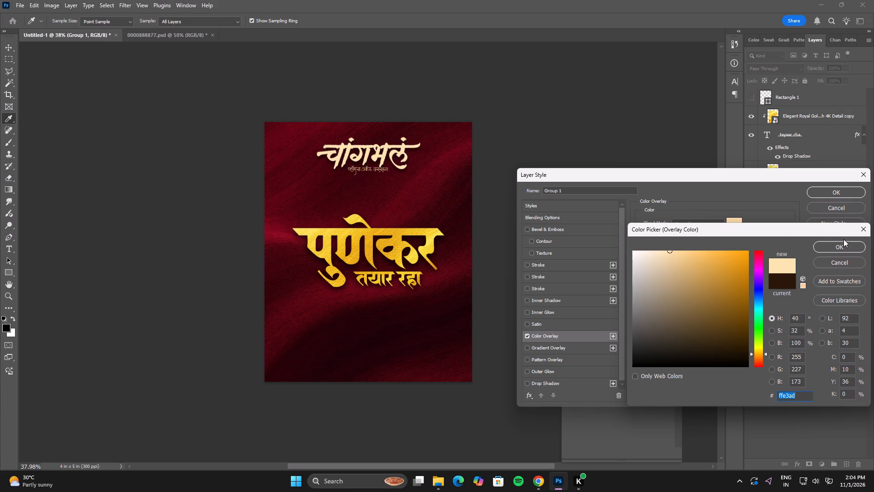
pyautogui.click(853, 245)
pyautogui.click(847, 193)
# Enlarge the tagline in Group 1 slightly and nudge it down beneath the चांगभलं lettering.
pyautogui.keyDown('alt'); pyautogui.scroll(9, 340, 179); pyautogui.keyUp('alt')
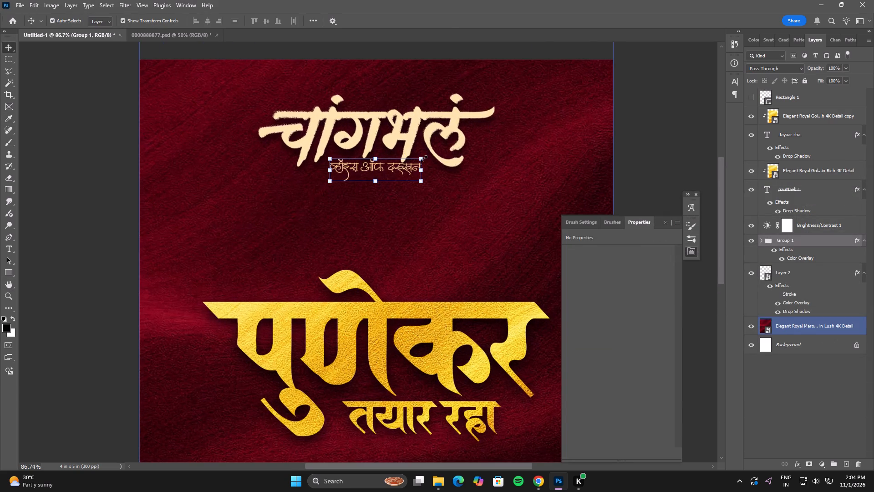
pyautogui.keyDown('alt'); pyautogui.moveTo(421, 159); pyautogui.dragTo(427, 152); pyautogui.keyUp('alt')
pyautogui.keyDown('shift'); pyautogui.moveTo(409, 165); pyautogui.dragTo(409, 169); pyautogui.keyUp('shift')
pyautogui.doubleClick(409, 169)
# Scale the चांगभलं lettering and tagline together to 114.10%, lower them slightly above the gold headline, and preview the poster full screen.
pyautogui.keyDown('alt'); pyautogui.scroll(-8, 408, 176); pyautogui.keyUp('alt')
pyautogui.press('space')
pyautogui.press('space')
pyautogui.press('space')
pyautogui.press('space')
pyautogui.moveTo(439, 199); pyautogui.dragTo(369, 235)
pyautogui.keyDown('alt'); pyautogui.scroll(-5, 370, 236); pyautogui.keyUp('alt')
pyautogui.keyDown('shift'); pyautogui.click(369, 190); pyautogui.keyUp('shift')
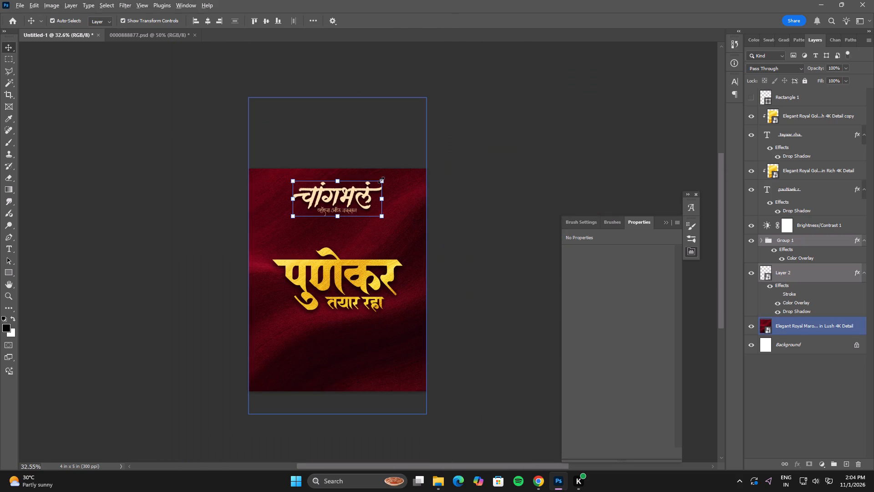
pyautogui.keyDown('alt'); pyautogui.moveTo(381, 180); pyautogui.dragTo(386, 173); pyautogui.keyUp('alt')
pyautogui.keyDown('shift'); pyautogui.moveTo(370, 200); pyautogui.dragTo(370, 216); pyautogui.keyUp('shift')
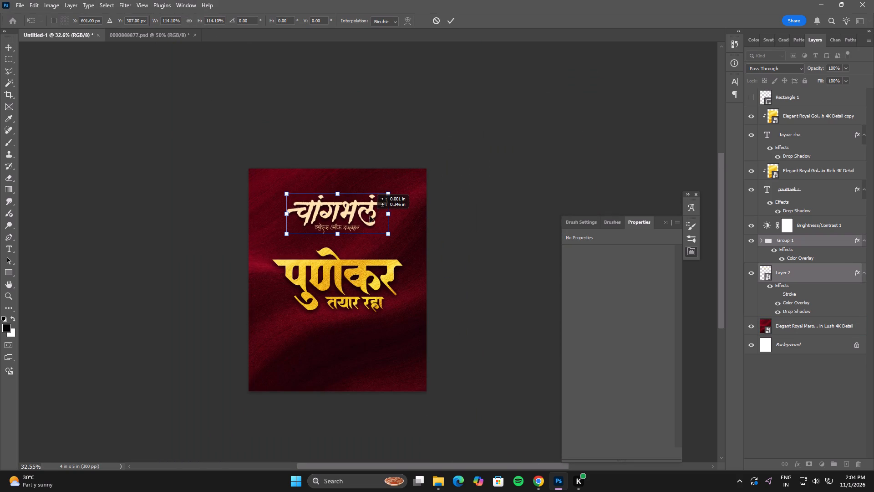
pyautogui.keyDown('shift'); pyautogui.moveTo(370, 216); pyautogui.dragTo(370, 213); pyautogui.keyUp('shift')
pyautogui.doubleClick(370, 213)
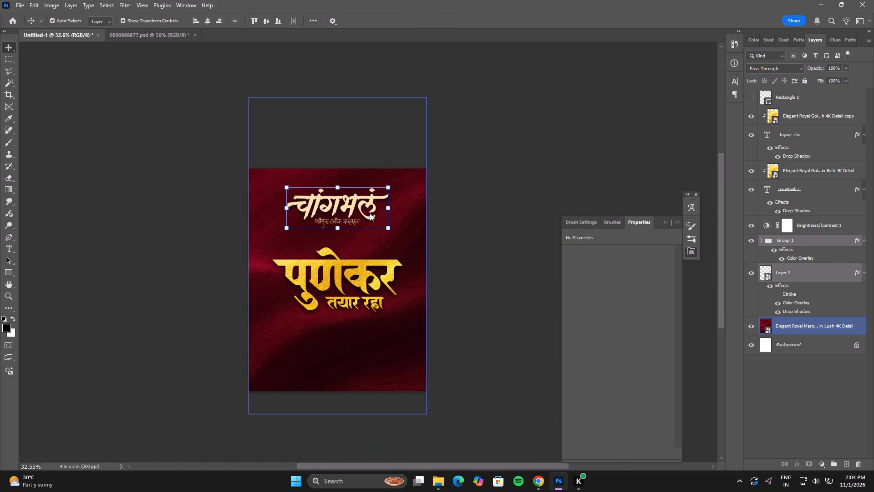
pyautogui.click(503, 194)
pyautogui.write('ff')
pyautogui.click(634, 211)
pyautogui.press('f')
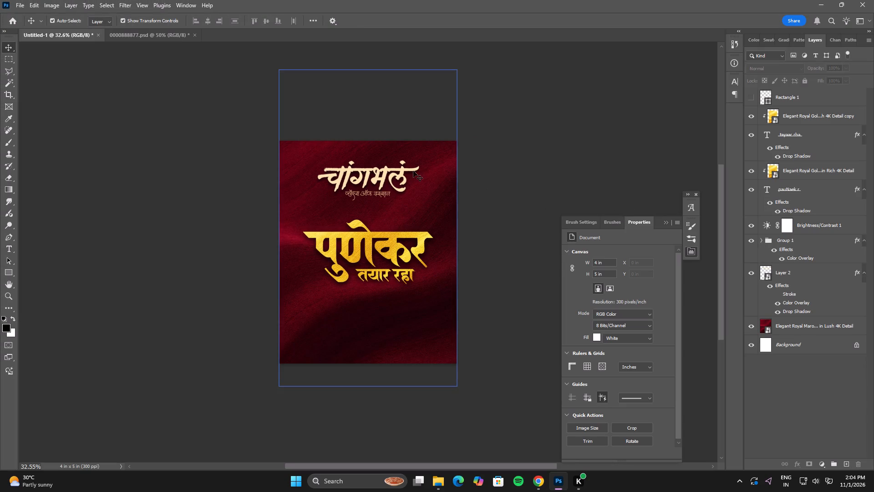
# Turn off the Color Overlay and Drop Shadow effects on the चांगभलं lettering's Layer 2.
pyautogui.click(401, 170)
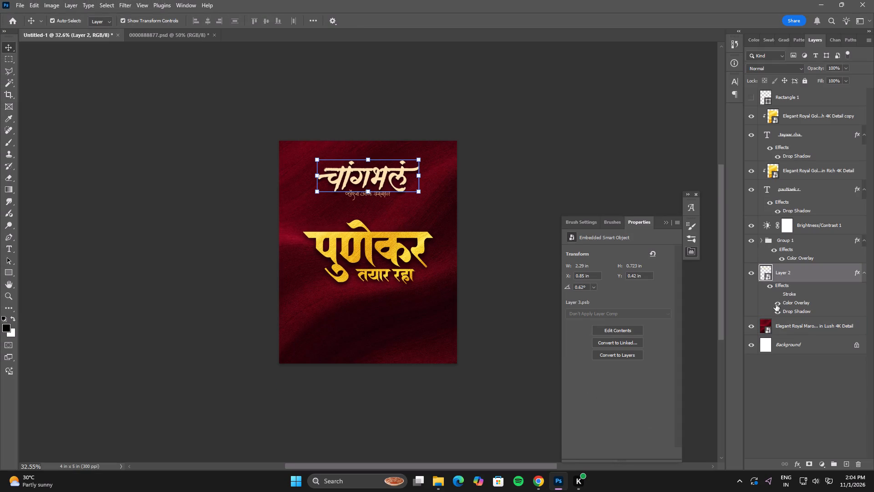
pyautogui.click(776, 302)
pyautogui.click(777, 311)
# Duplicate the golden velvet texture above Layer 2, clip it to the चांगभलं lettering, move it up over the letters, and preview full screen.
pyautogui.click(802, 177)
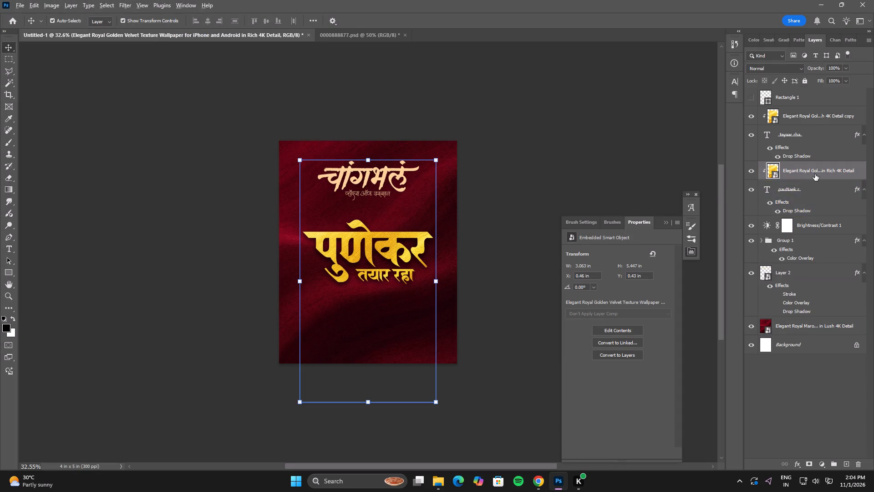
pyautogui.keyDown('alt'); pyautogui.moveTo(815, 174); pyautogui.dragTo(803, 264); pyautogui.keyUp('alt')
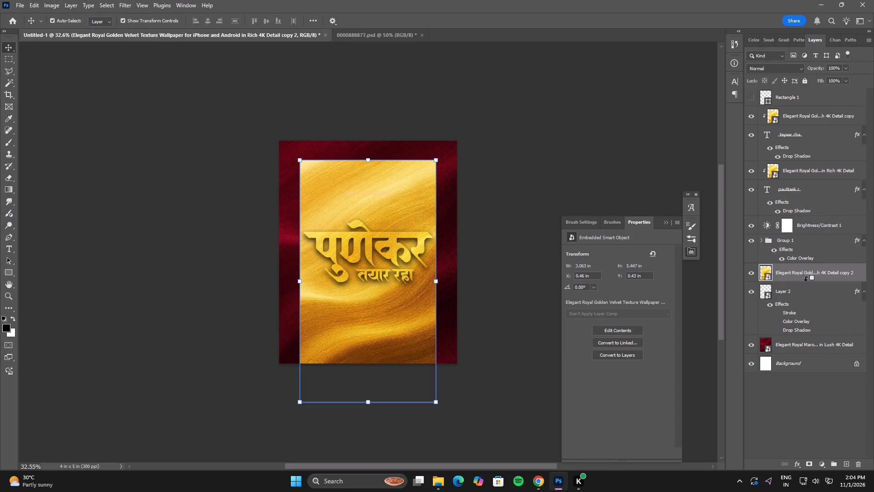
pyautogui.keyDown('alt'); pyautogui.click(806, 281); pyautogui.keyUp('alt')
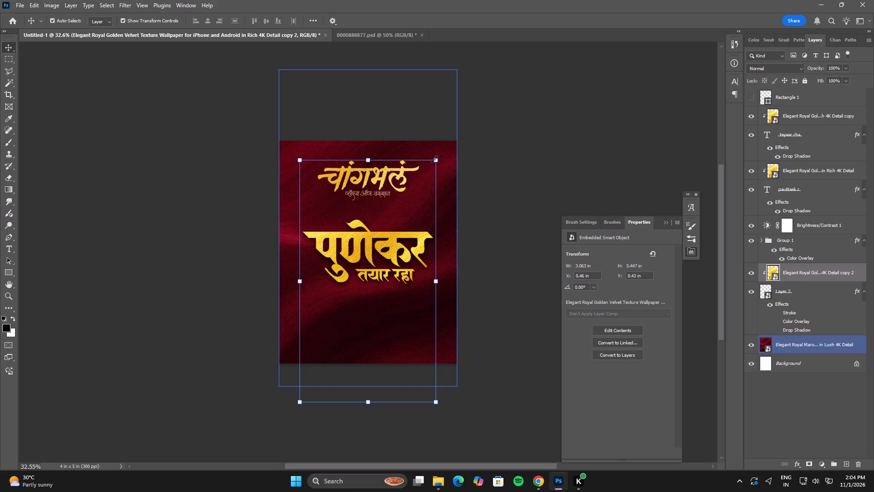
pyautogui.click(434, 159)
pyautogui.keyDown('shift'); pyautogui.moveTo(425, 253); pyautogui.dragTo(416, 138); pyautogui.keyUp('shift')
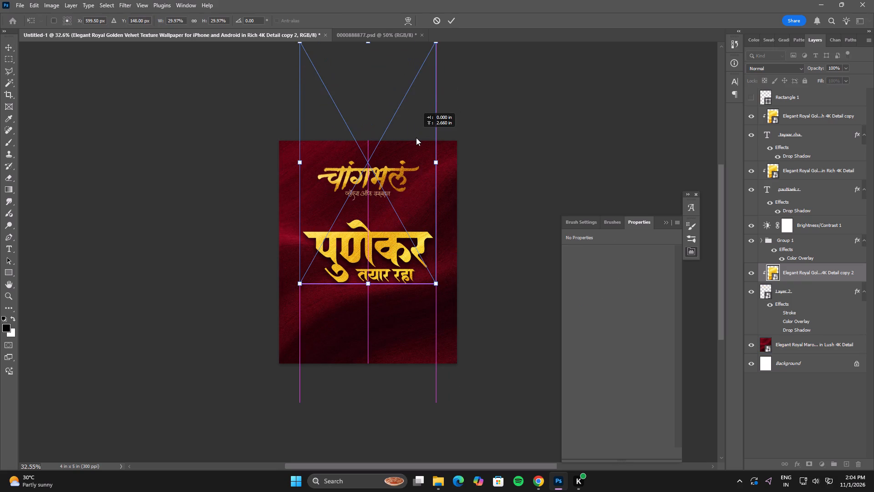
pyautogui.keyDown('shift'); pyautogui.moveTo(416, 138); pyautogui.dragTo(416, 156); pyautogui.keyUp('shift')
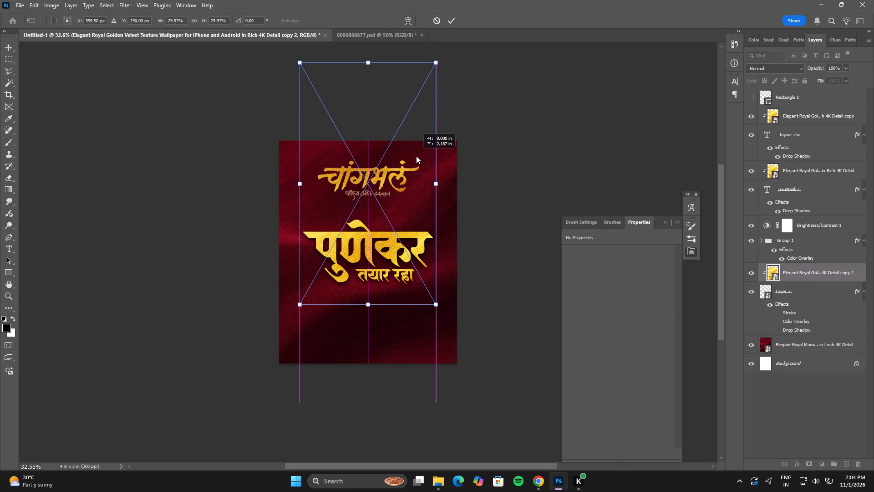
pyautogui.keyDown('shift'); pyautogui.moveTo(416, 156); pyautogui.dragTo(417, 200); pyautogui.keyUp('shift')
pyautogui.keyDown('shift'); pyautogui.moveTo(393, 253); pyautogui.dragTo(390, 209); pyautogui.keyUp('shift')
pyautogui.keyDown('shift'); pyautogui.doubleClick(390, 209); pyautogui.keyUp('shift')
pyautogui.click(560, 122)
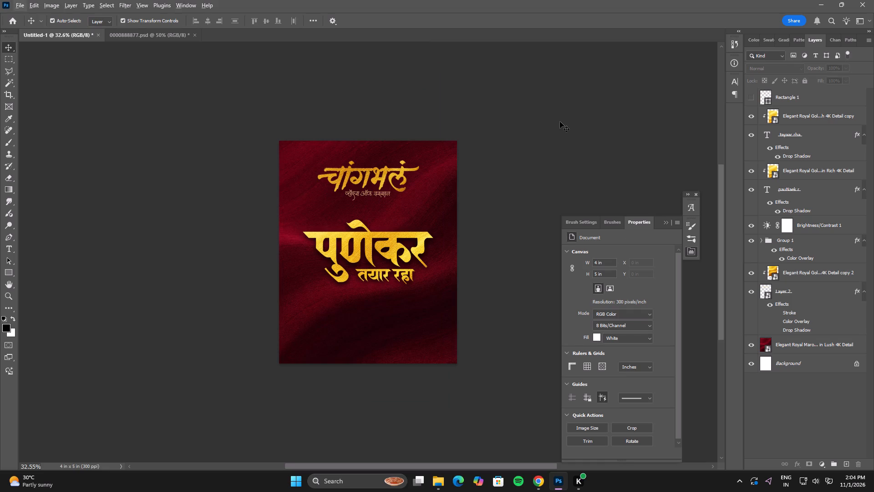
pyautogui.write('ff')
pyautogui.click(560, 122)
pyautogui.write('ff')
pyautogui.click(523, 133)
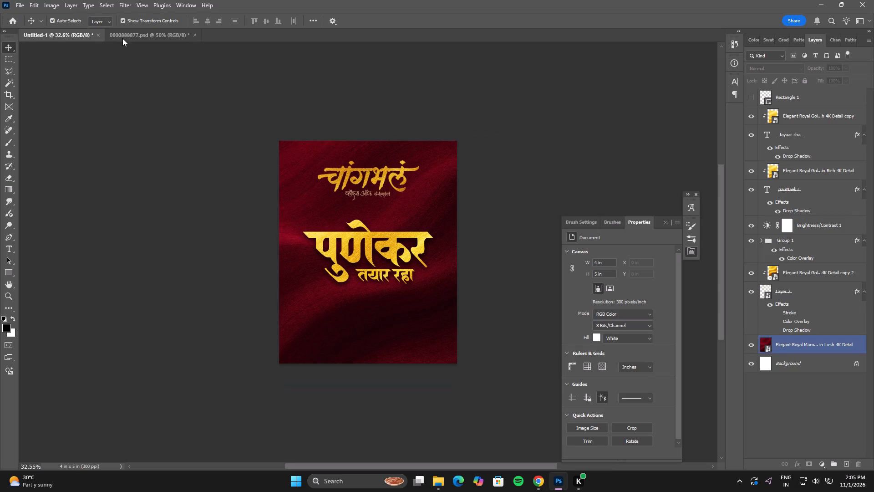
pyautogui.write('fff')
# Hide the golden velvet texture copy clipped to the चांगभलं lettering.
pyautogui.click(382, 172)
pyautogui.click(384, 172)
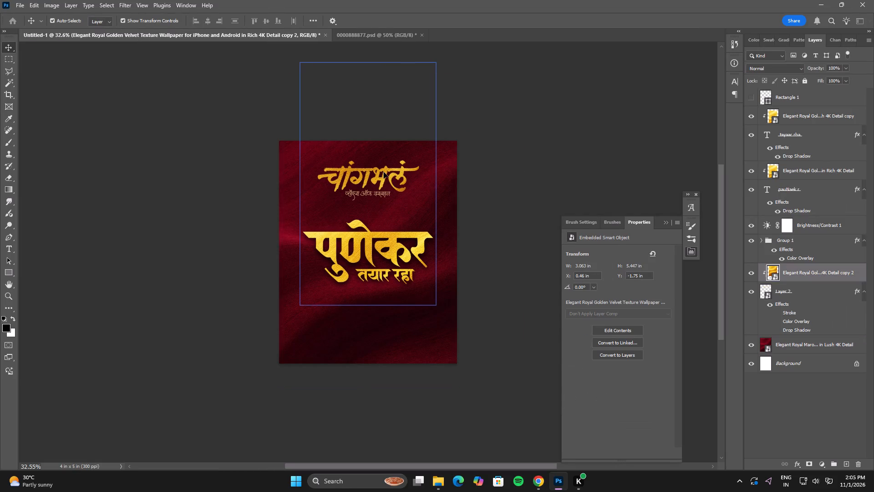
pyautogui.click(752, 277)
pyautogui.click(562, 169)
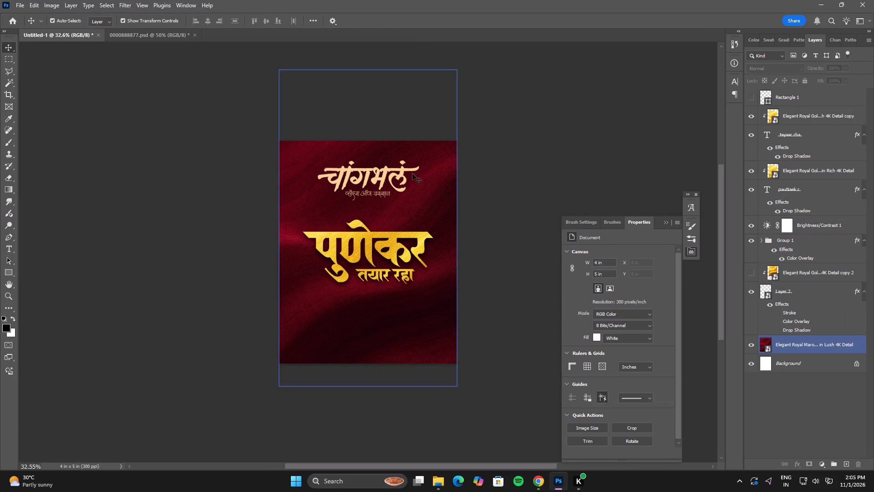
# Turn Layer 2's Color Overlay back on for the चांगभलं lettering and set its color to pale cream #fff8e1.
pyautogui.click(399, 171)
pyautogui.click(776, 322)
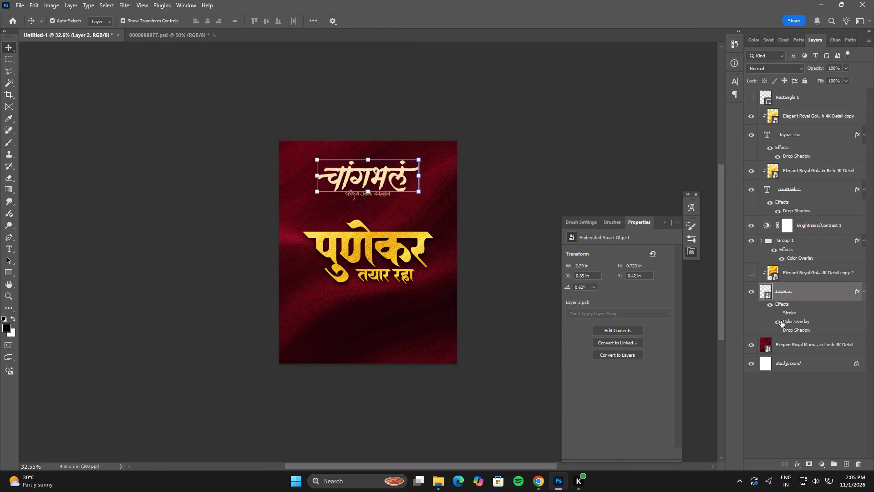
pyautogui.doubleClick(797, 320)
pyautogui.click(732, 223)
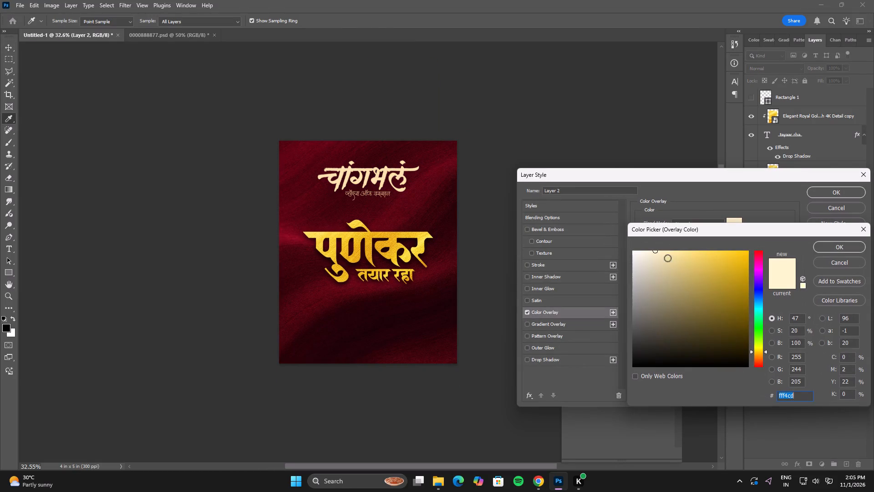
pyautogui.moveTo(655, 256); pyautogui.dragTo(646, 242)
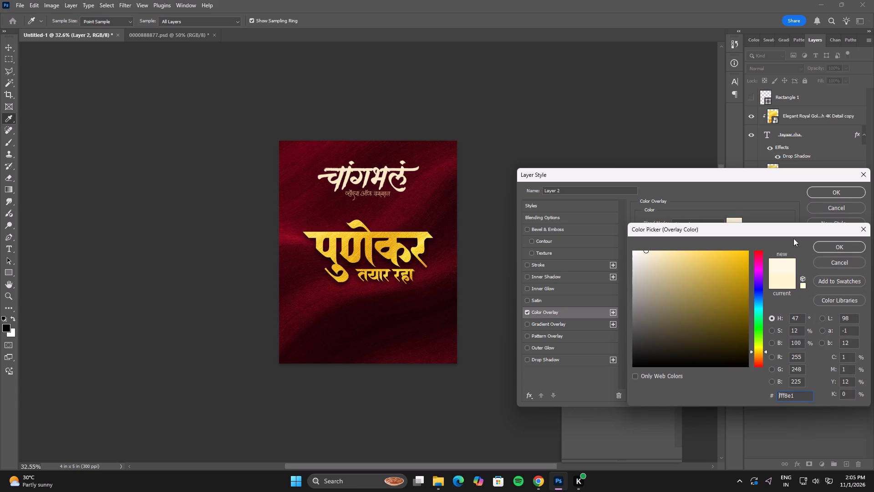
pyautogui.click(841, 244)
pyautogui.click(836, 190)
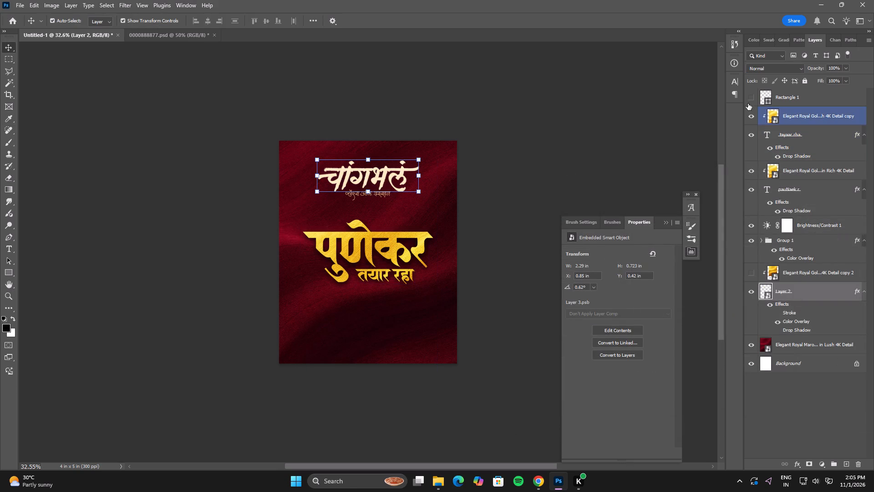
# Show the Rectangle 1 border around the poster and preview it full screen.
pyautogui.click(750, 99)
pyautogui.click(584, 109)
pyautogui.write('fff')
pyautogui.press('f')
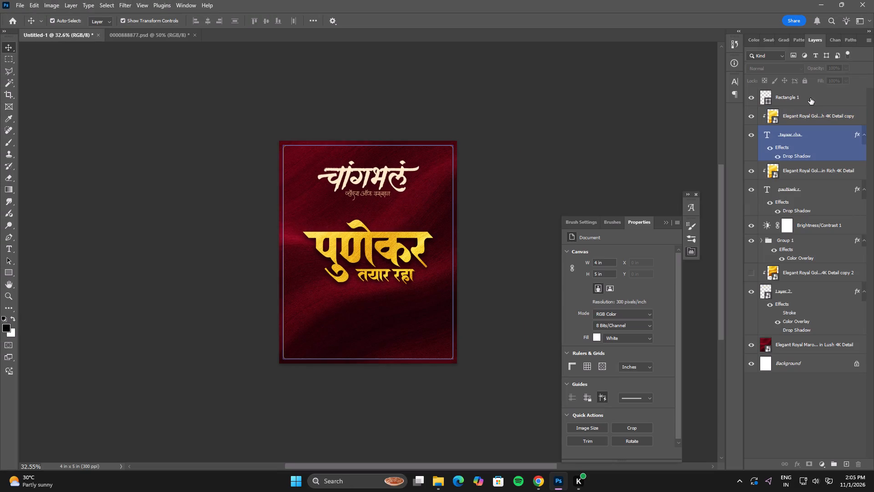
# Turn on the Drop Shadow of the चांगभलं lettering's Layer 2 and preview the poster full screen.
pyautogui.click(777, 330)
pyautogui.click(569, 166)
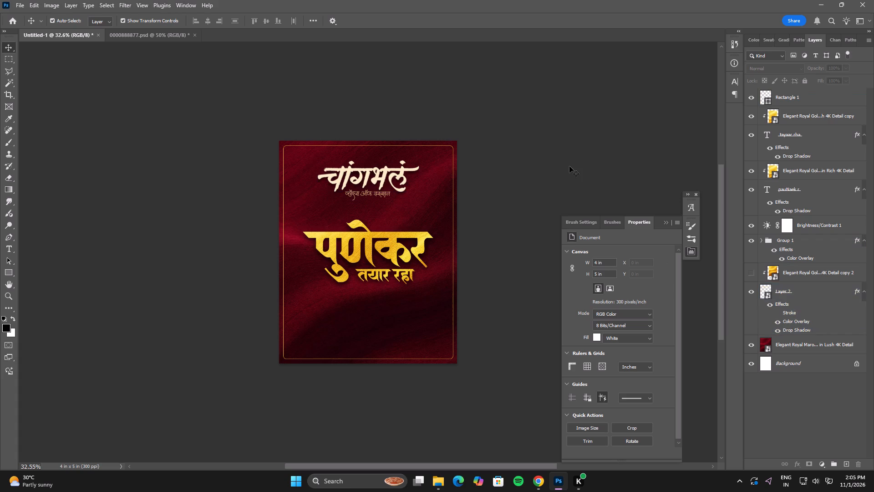
pyautogui.write('ff')
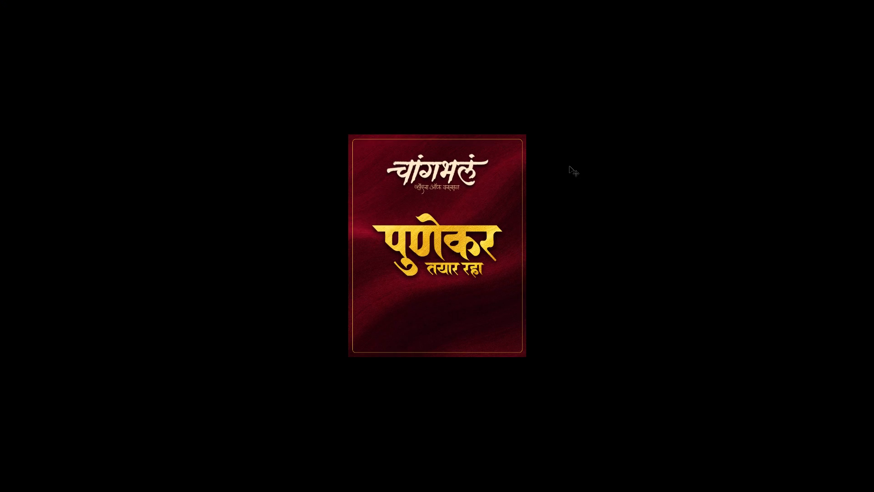
pyautogui.press('f')
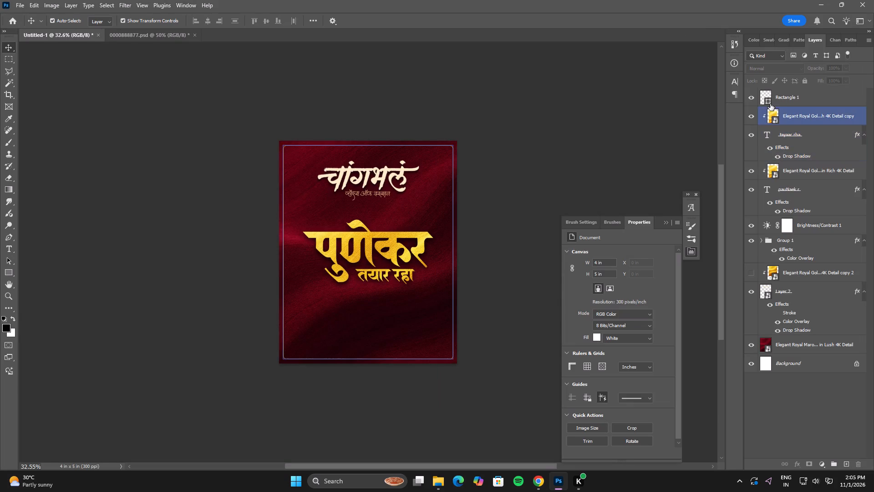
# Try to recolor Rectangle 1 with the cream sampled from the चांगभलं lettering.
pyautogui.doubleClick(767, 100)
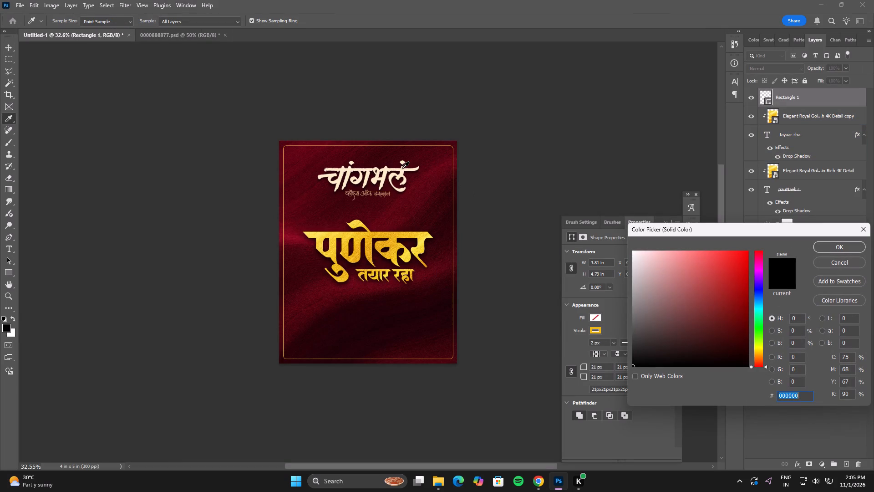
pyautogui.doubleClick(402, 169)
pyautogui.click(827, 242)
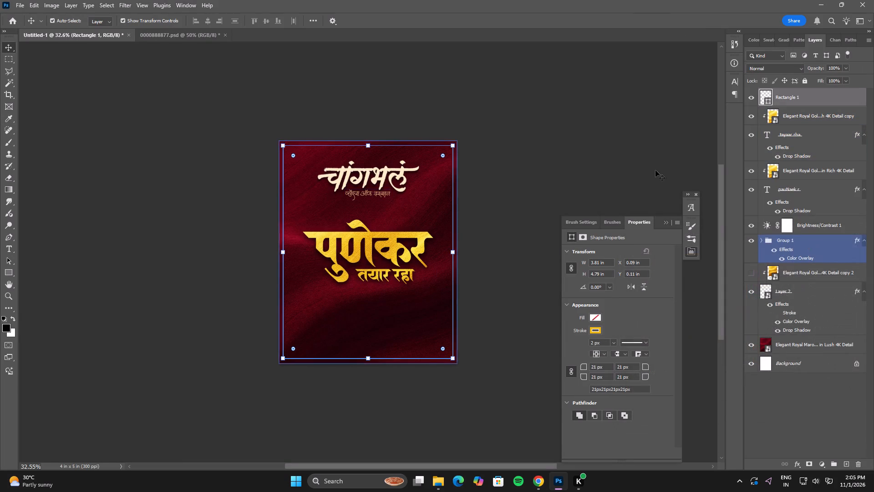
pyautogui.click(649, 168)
# Change the Rectangle 1 border's stroke to a recently used cream color and preview the poster full screen.
pyautogui.click(786, 98)
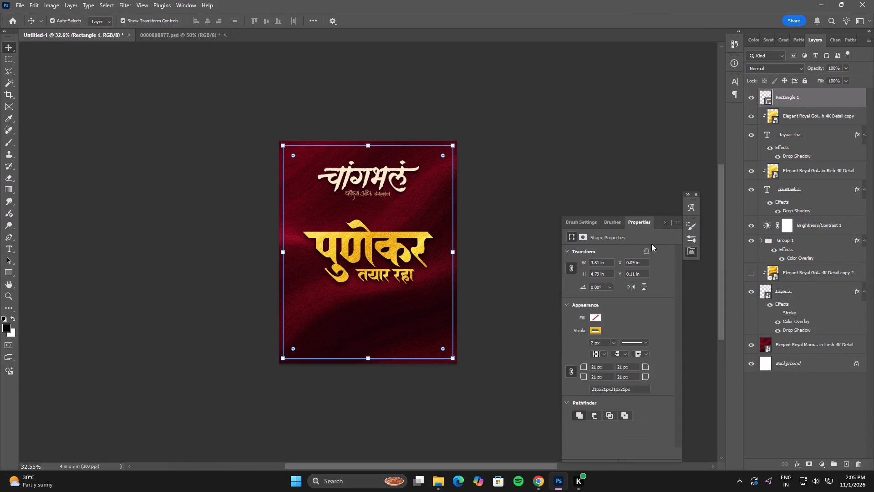
pyautogui.click(598, 330)
pyautogui.click(574, 347)
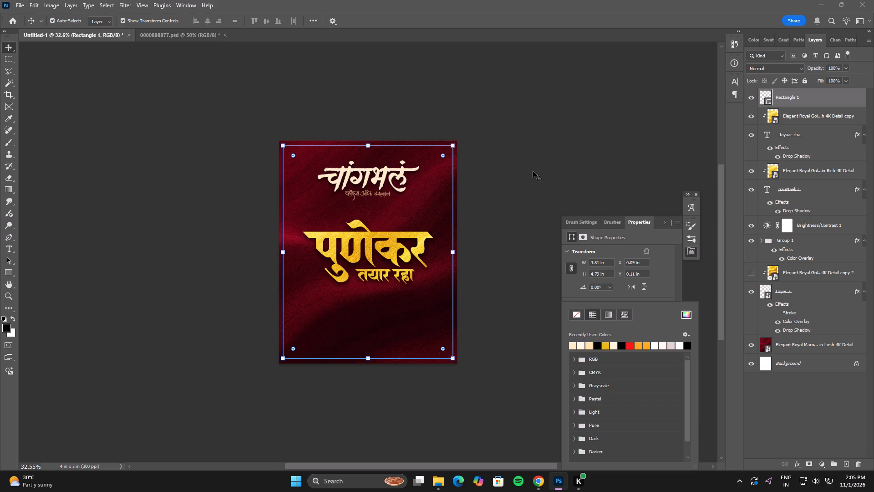
pyautogui.click(533, 171)
pyautogui.click(551, 143)
pyautogui.write('ff')
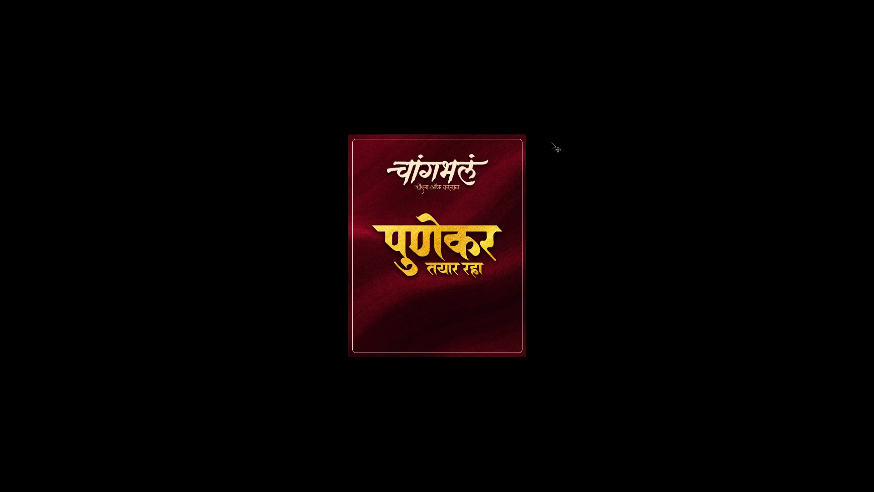
pyautogui.press('f')
pyautogui.click(537, 161)
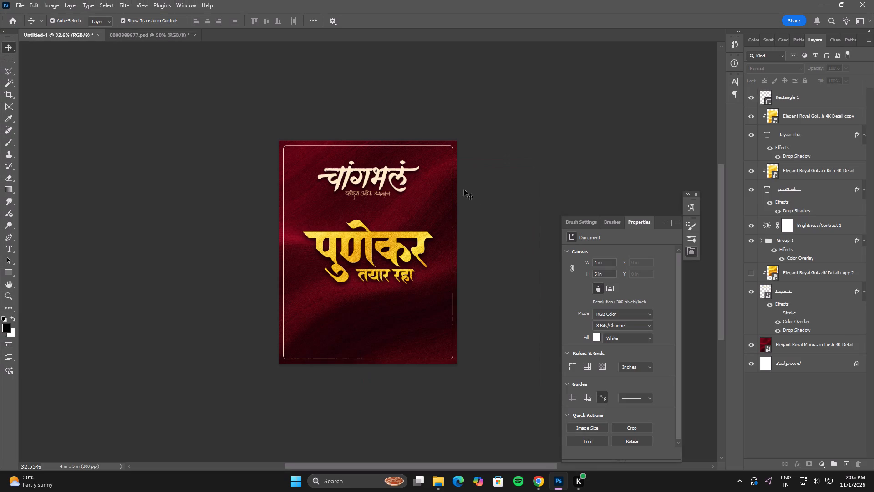
# Place the purple-to-orange gradient image from Downloads above the maroon velvet, enlarge it to about 4.8 x 8.5 in, and shift it down.
pyautogui.click(416, 179)
pyautogui.hotkey('alt', 'Tab')
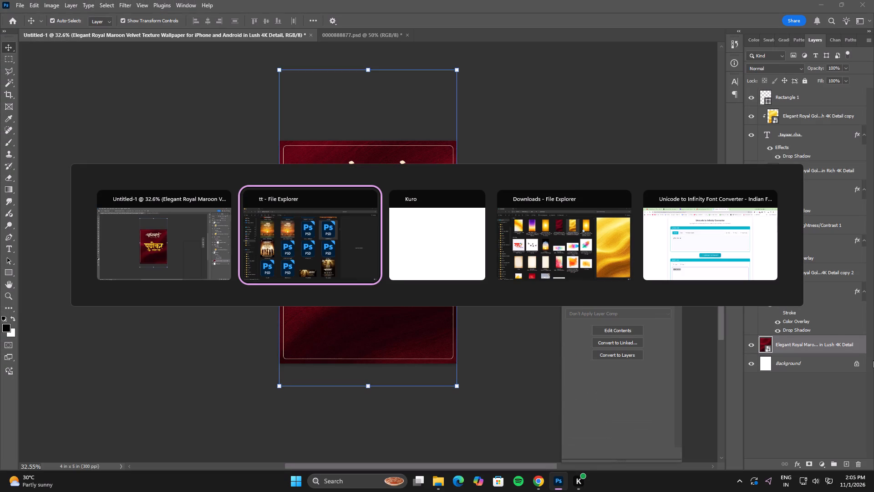
pyautogui.hotkey('alt', 'Tab')
pyautogui.hotkey('alt', 'Tab')
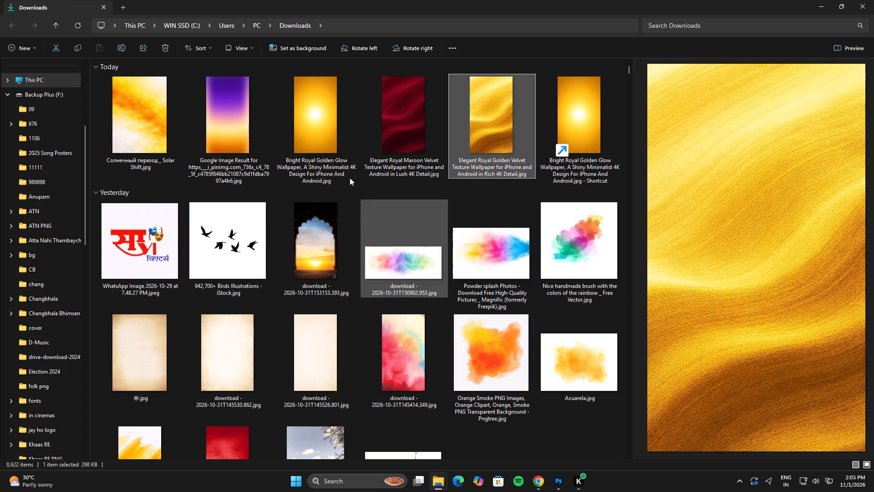
pyautogui.click(237, 122)
pyautogui.moveTo(233, 102); pyautogui.dragTo(317, 351)
pyautogui.hotkey('alt', 'Tab')
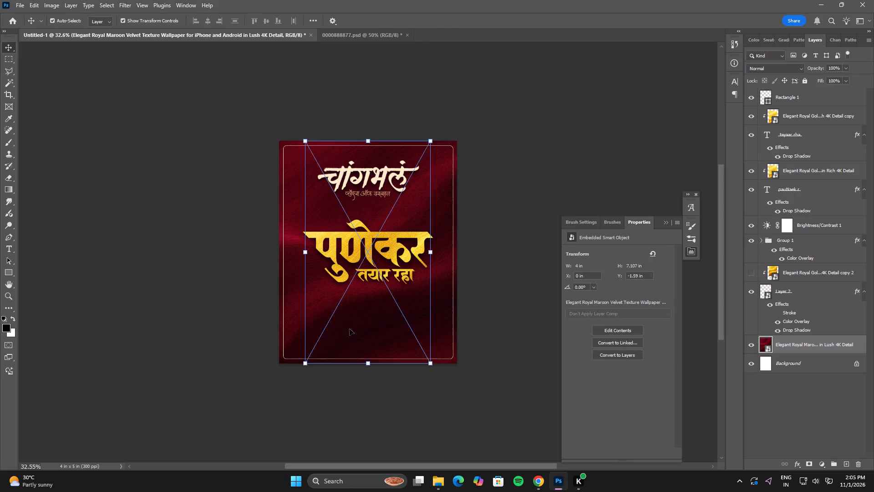
pyautogui.keyDown('alt'); pyautogui.moveTo(435, 252); pyautogui.dragTo(475, 253); pyautogui.keyUp('alt')
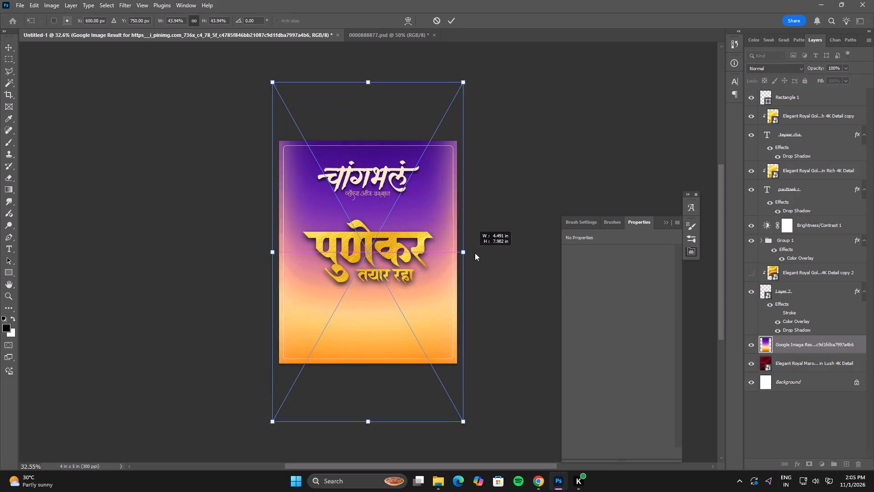
pyautogui.keyDown('alt'); pyautogui.moveTo(475, 253); pyautogui.dragTo(479, 253); pyautogui.keyUp('alt')
pyautogui.keyDown('shift'); pyautogui.moveTo(430, 234); pyautogui.dragTo(431, 306); pyautogui.keyUp('shift')
pyautogui.doubleClick(431, 306)
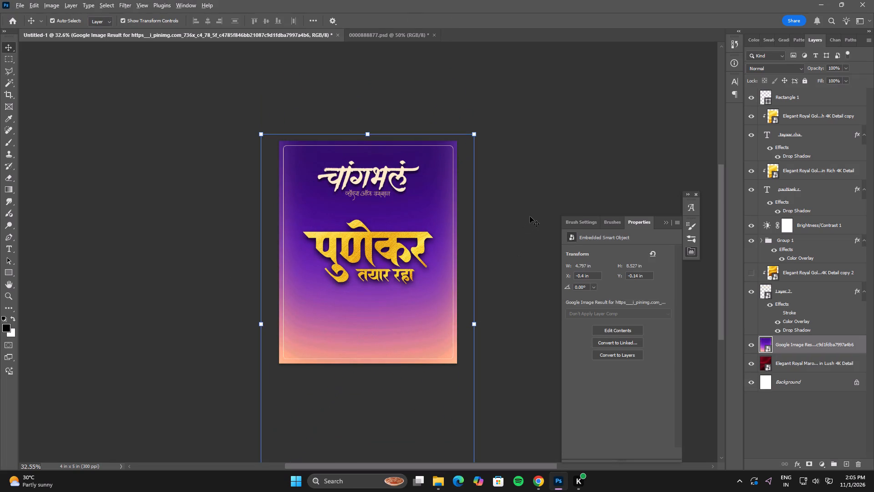
# Place the red smoke image download - 2026-10-31T144551.467 from Downloads above the purple gradient, enlarge it to about 4.2 x 7.5 in, and lower it.
pyautogui.hotkey('alt', 'Tab')
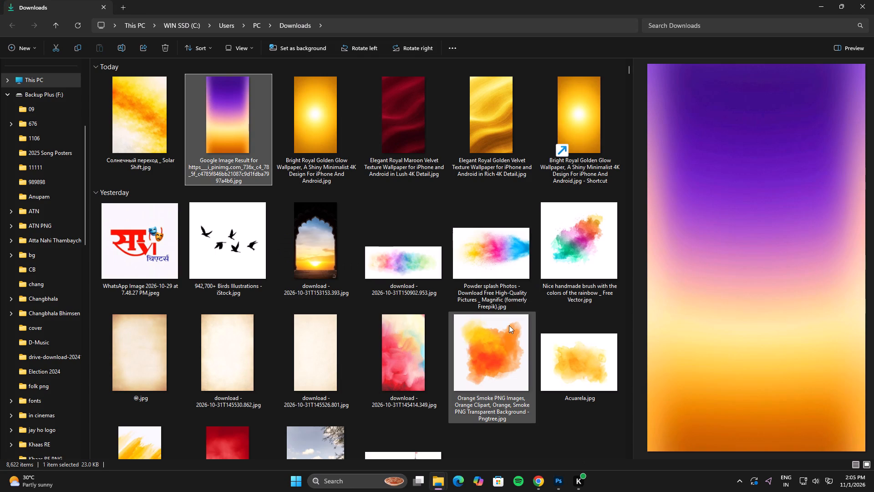
pyautogui.scroll(3, 491, 363)
pyautogui.scroll(-1, 491, 363)
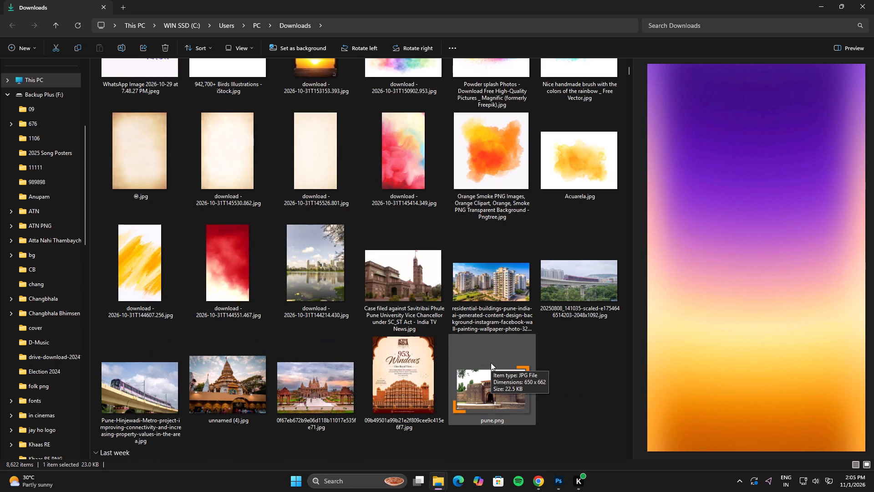
pyautogui.click(237, 267)
pyautogui.moveTo(234, 246); pyautogui.dragTo(328, 354)
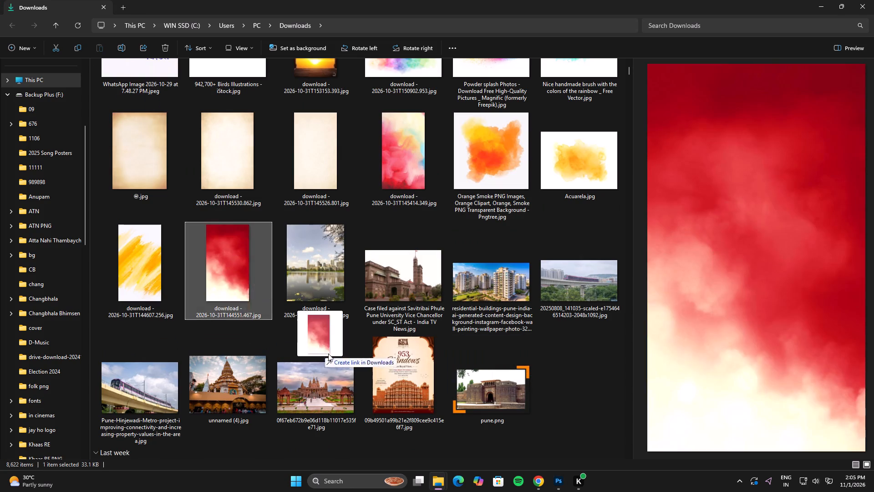
pyautogui.hotkey('alt', 'Tab')
pyautogui.moveTo(328, 354); pyautogui.dragTo(332, 354)
pyautogui.keyDown('alt'); pyautogui.moveTo(432, 253); pyautogui.dragTo(464, 258); pyautogui.keyUp('alt')
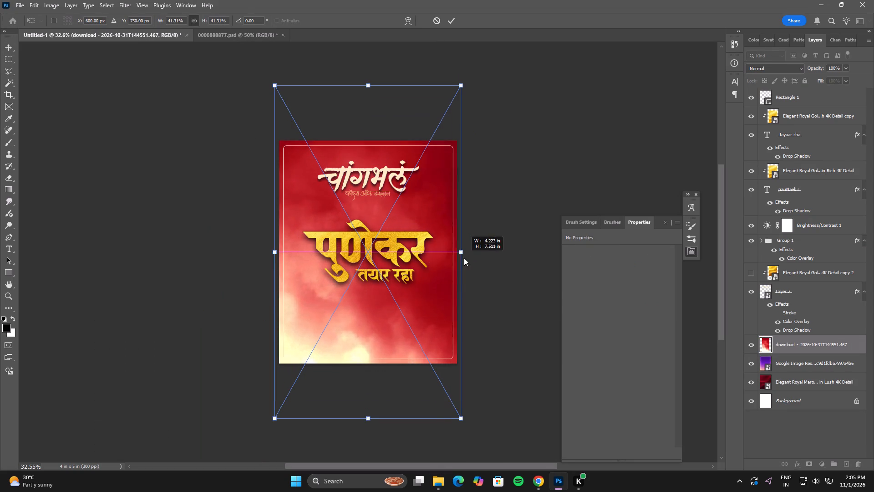
pyautogui.keyDown('alt'); pyautogui.moveTo(464, 258); pyautogui.dragTo(464, 258); pyautogui.keyUp('alt')
pyautogui.keyDown('shift'); pyautogui.moveTo(428, 266); pyautogui.dragTo(423, 328); pyautogui.keyUp('shift')
pyautogui.doubleClick(423, 328)
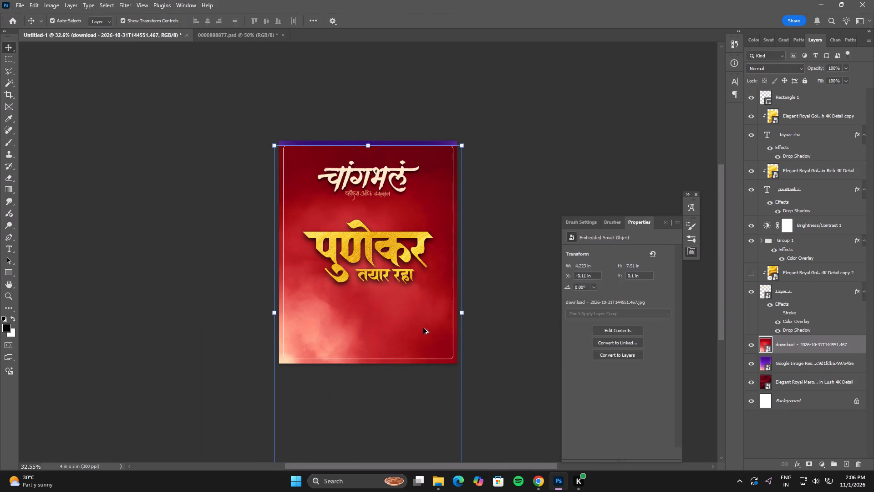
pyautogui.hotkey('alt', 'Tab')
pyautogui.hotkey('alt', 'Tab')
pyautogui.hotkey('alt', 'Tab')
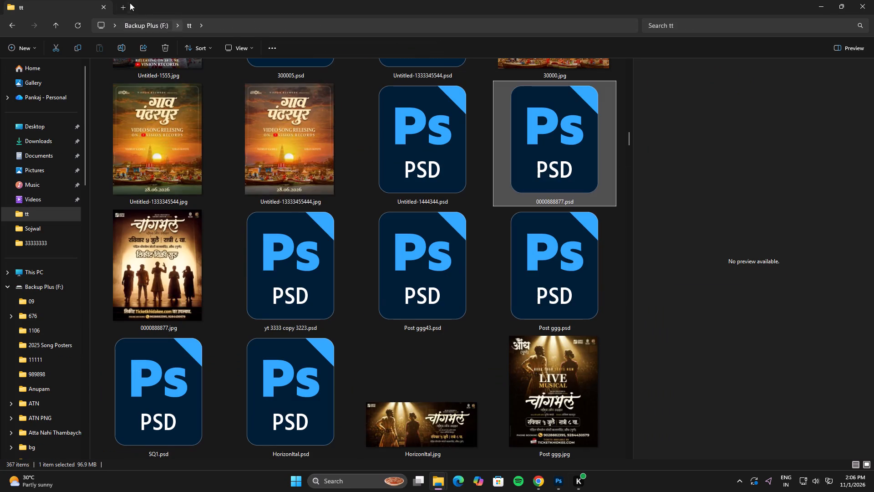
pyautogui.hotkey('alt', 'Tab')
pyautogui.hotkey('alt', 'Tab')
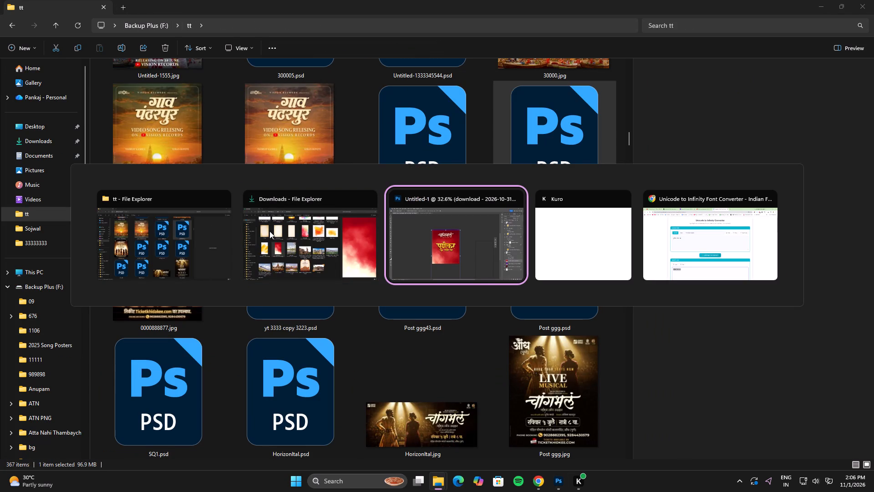
# Switch to the Pinterest tab in Chrome, find a red-orange radial gradient background among the related pins, and download it to Downloads.
pyautogui.keyDown('alt'); pyautogui.click(542, 480); pyautogui.keyUp('alt')
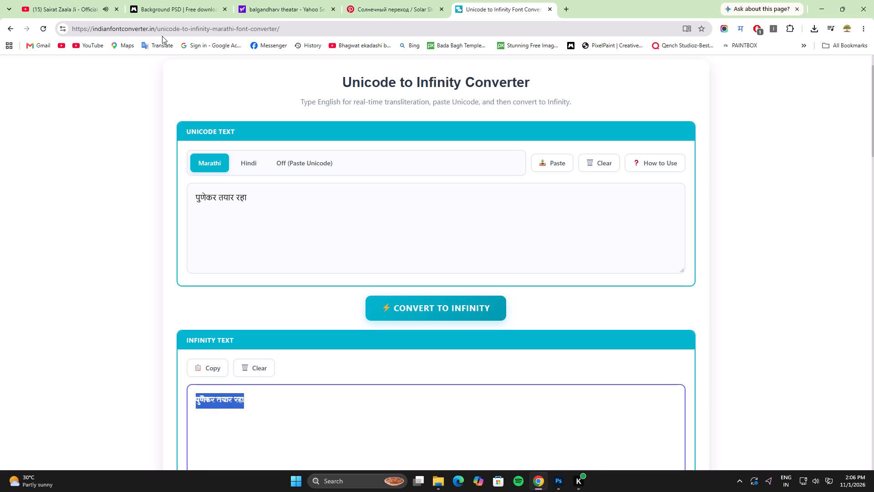
pyautogui.click(362, 0)
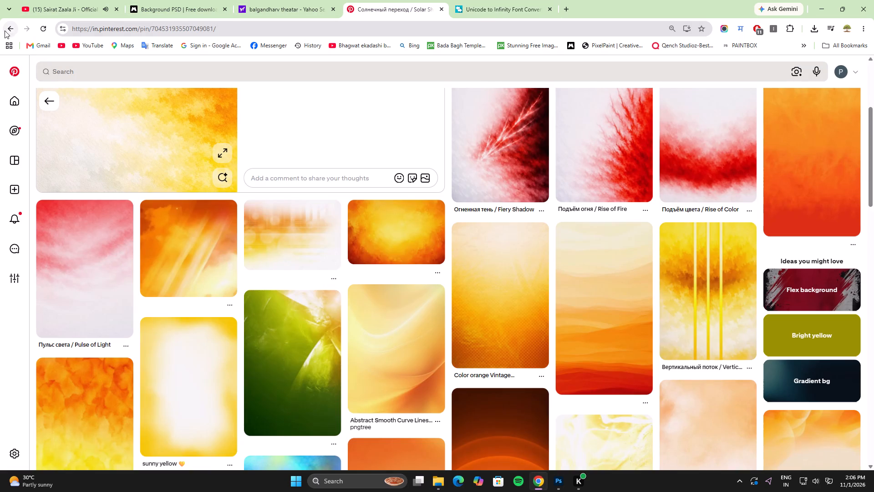
pyautogui.click(46, 98)
pyautogui.click(49, 99)
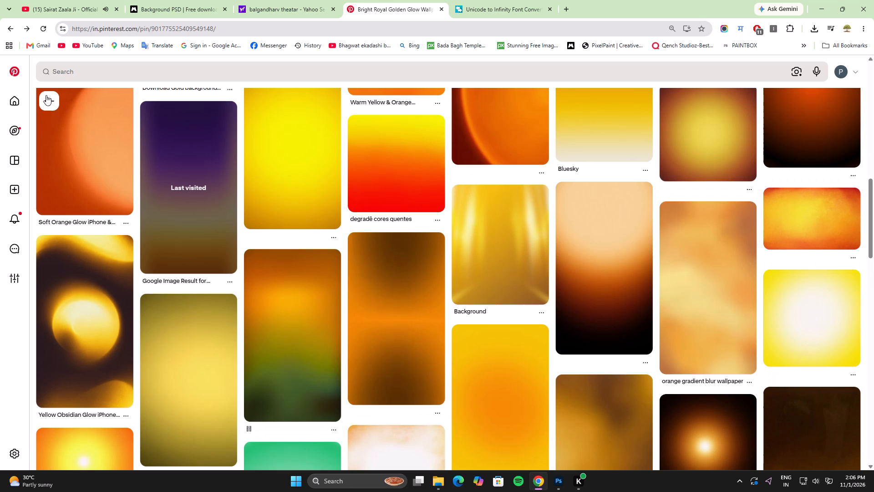
pyautogui.scroll(-6, 293, 261)
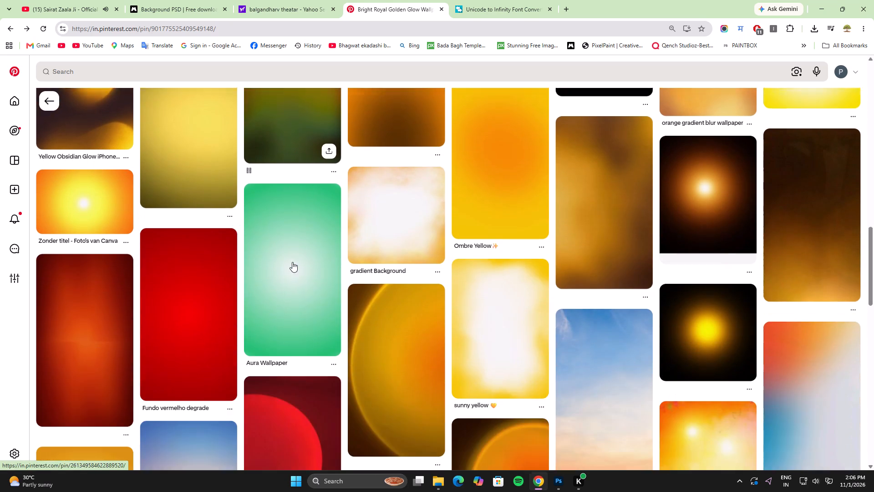
pyautogui.scroll(5, 292, 262)
pyautogui.hotkey('alt', 'Tab')
pyautogui.hotkey('alt', 'Tab')
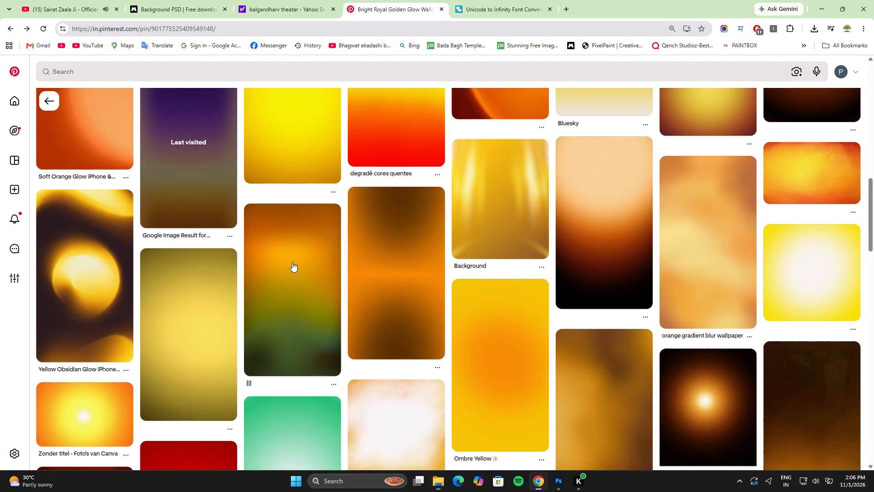
pyautogui.scroll(-8, 292, 262)
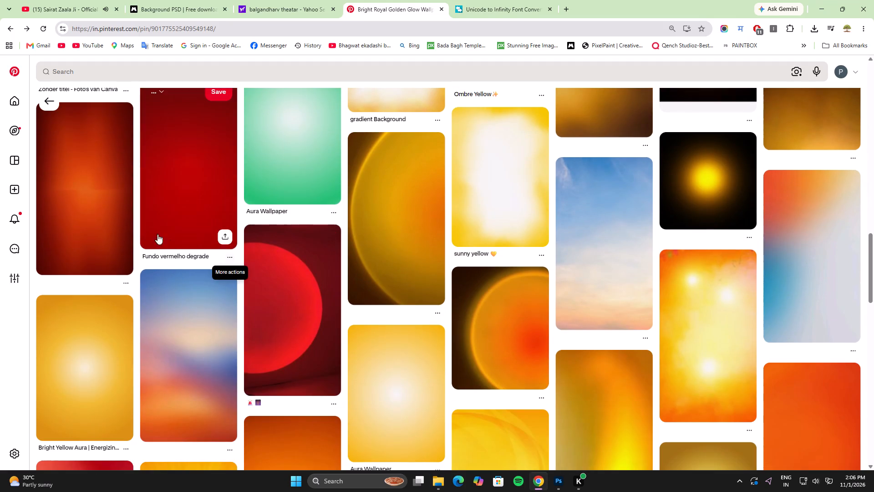
pyautogui.click(102, 212)
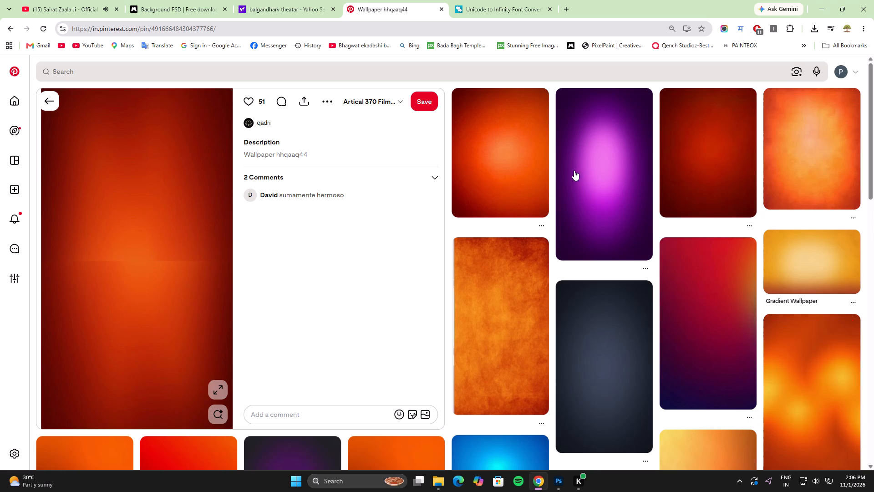
pyautogui.click(517, 159)
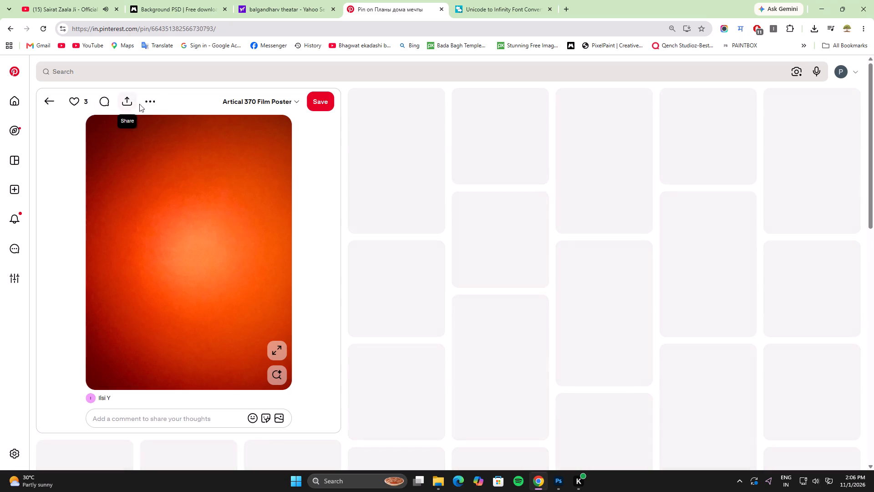
pyautogui.click(146, 102)
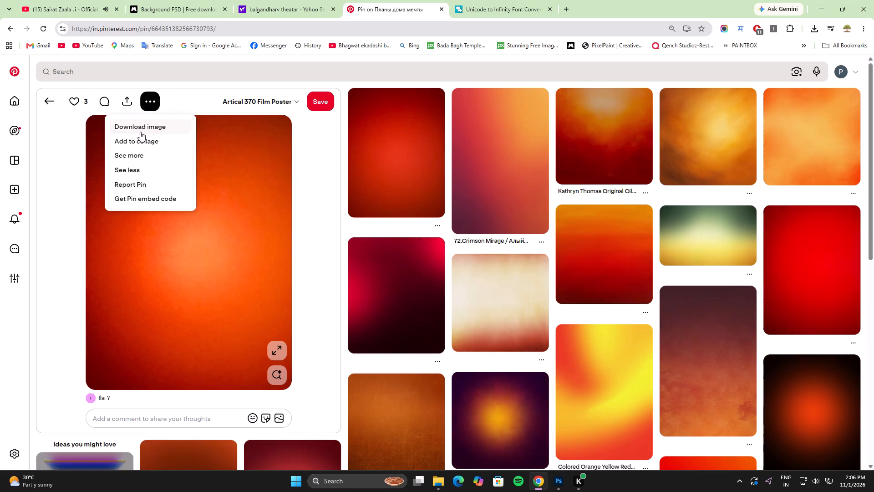
pyautogui.click(140, 128)
pyautogui.click(796, 452)
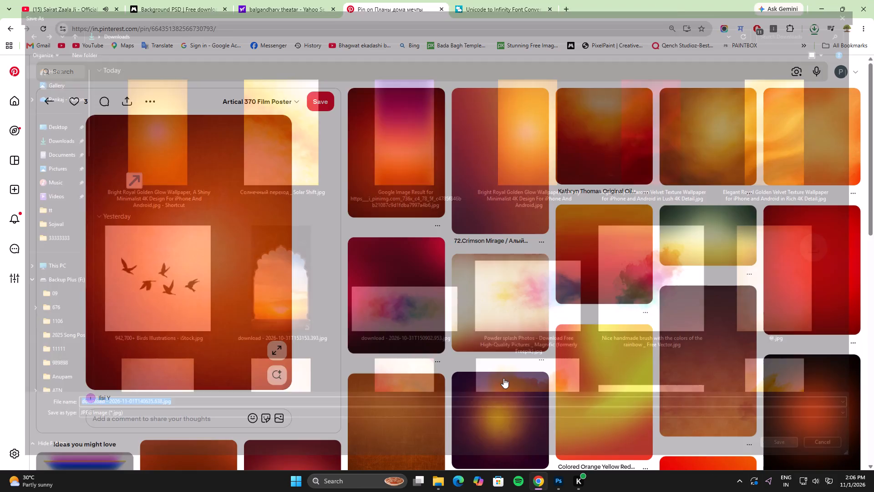
# Find the Orange Texture Background Simple Wallpaper image among the related pins and download it to Downloads.
pyautogui.scroll(-17, 329, 348)
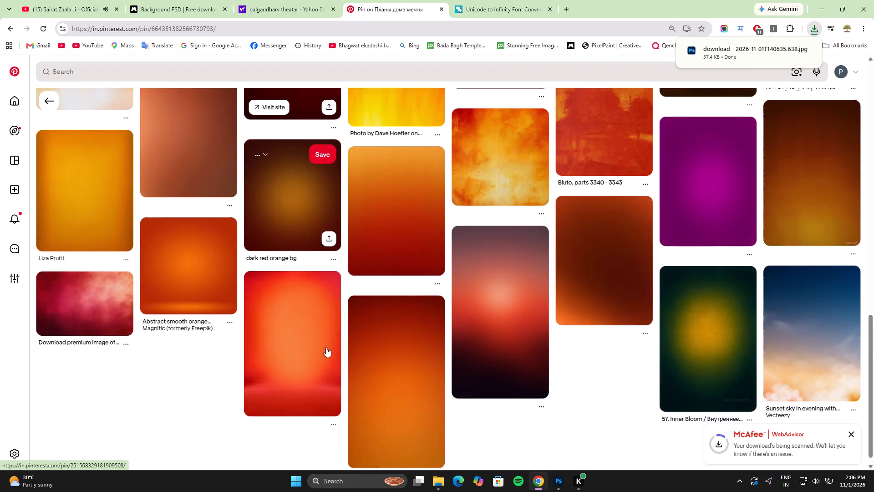
pyautogui.scroll(-7, 326, 347)
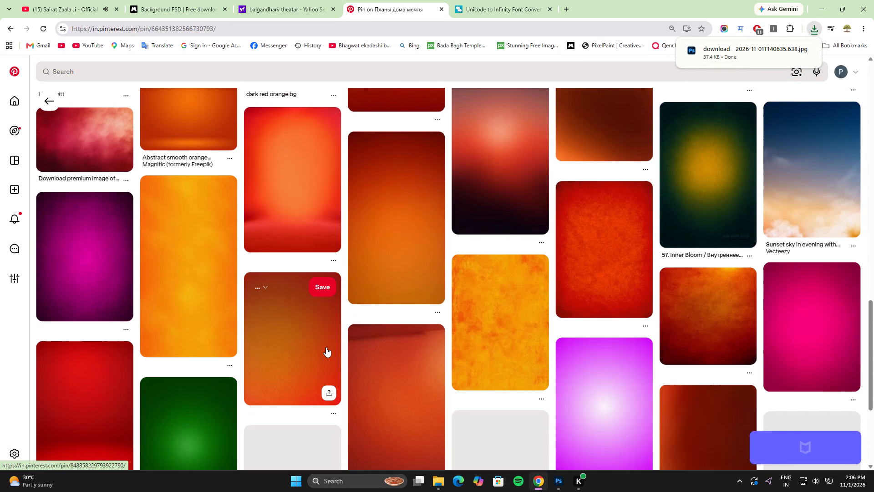
pyautogui.scroll(-1, 325, 347)
pyautogui.scroll(4, 325, 345)
pyautogui.scroll(-6, 325, 345)
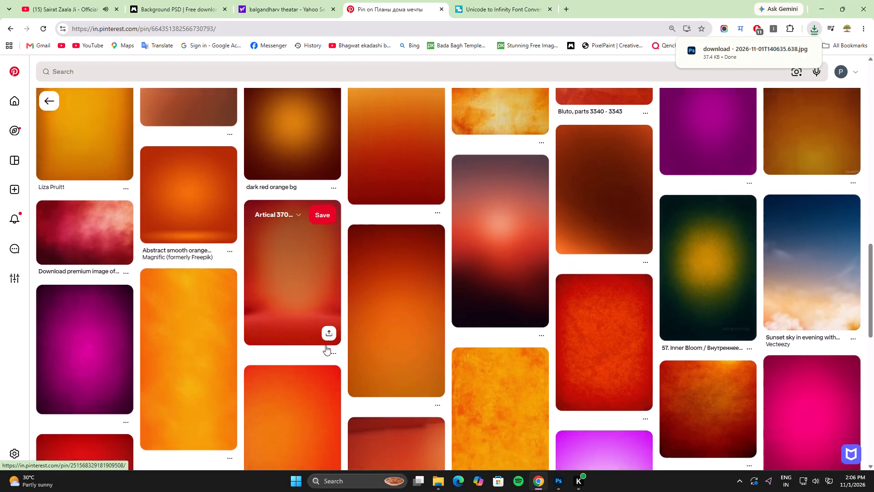
pyautogui.scroll(-3, 325, 345)
pyautogui.click(798, 225)
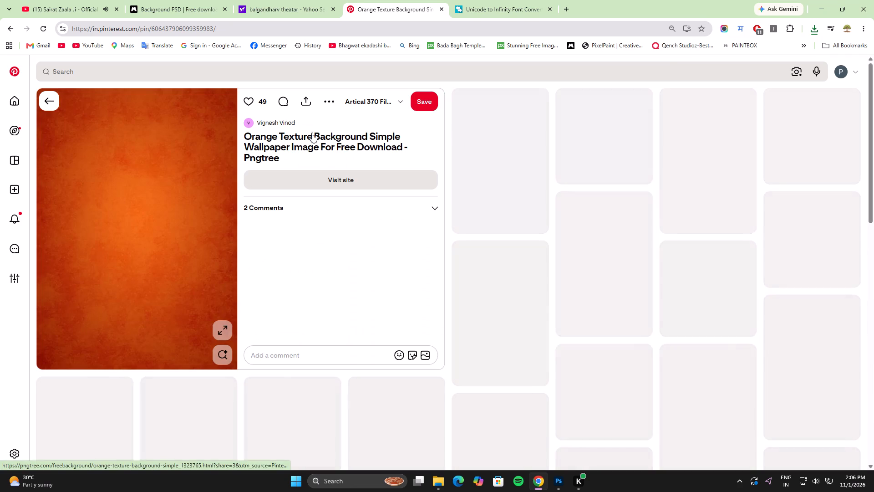
pyautogui.click(325, 97)
pyautogui.click(319, 129)
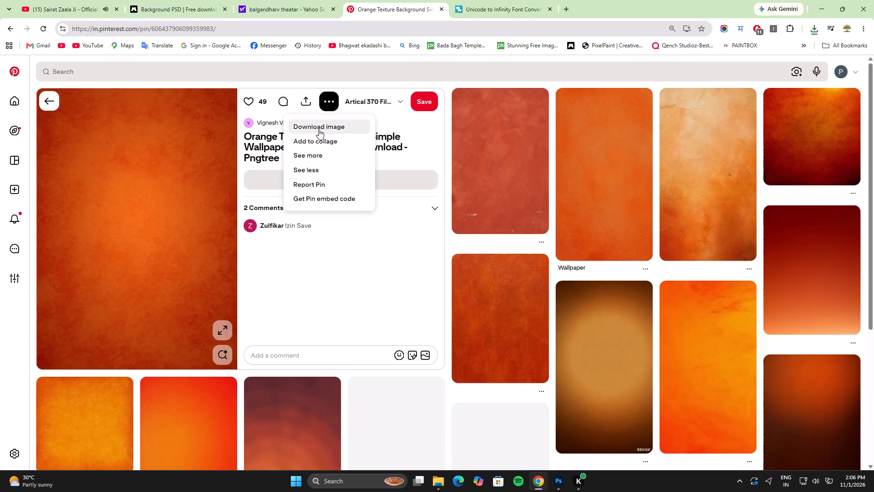
pyautogui.click(780, 452)
# Examine more related orange and red texture backgrounds, including the Retro Orange Grunge Wallpaper pin.
pyautogui.scroll(-4, 465, 353)
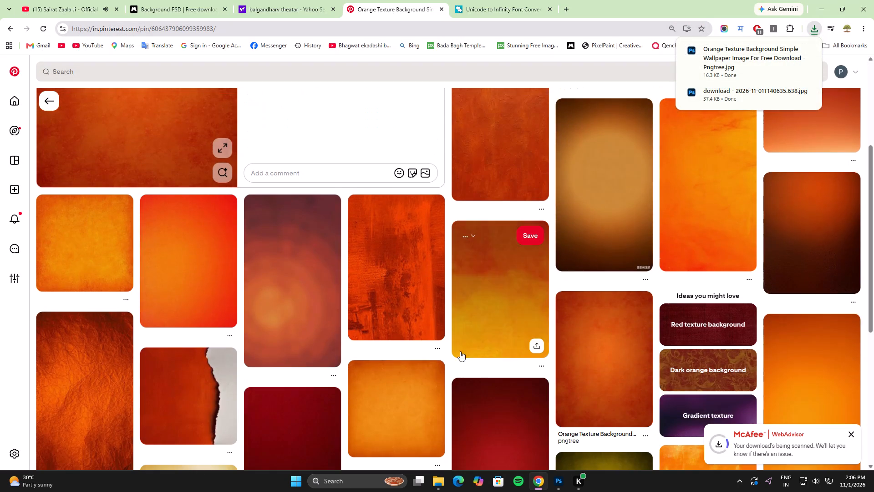
pyautogui.scroll(5, 474, 385)
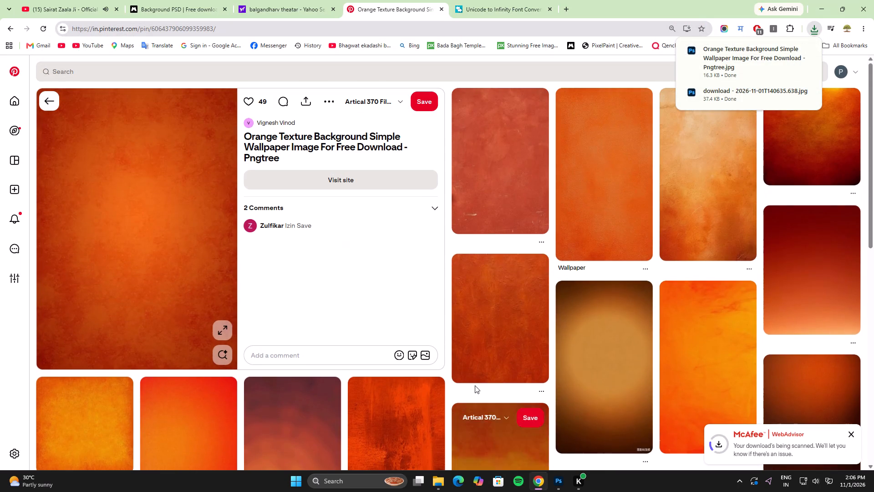
pyautogui.scroll(4, 471, 385)
pyautogui.scroll(-9, 471, 385)
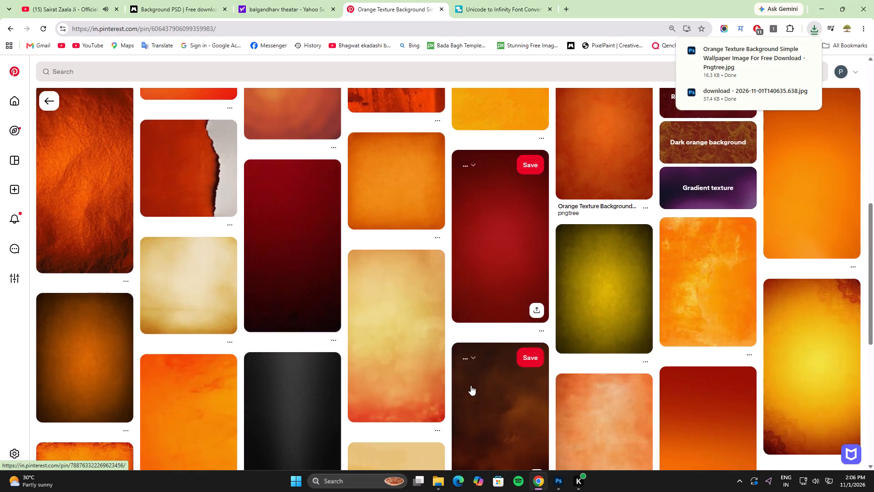
pyautogui.scroll(-4, 471, 385)
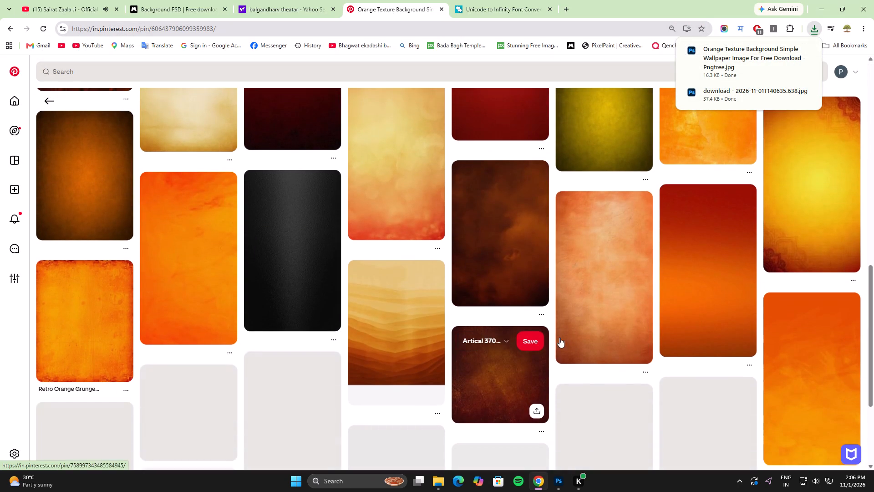
pyautogui.click(103, 332)
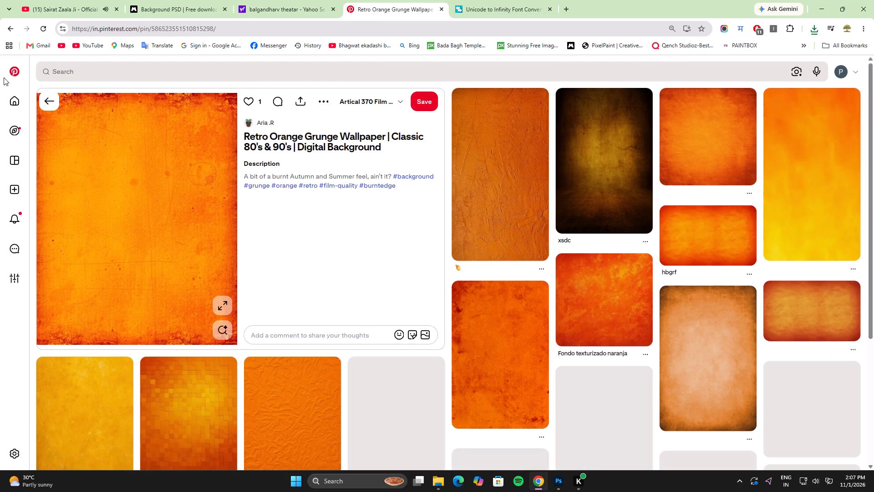
pyautogui.click(50, 103)
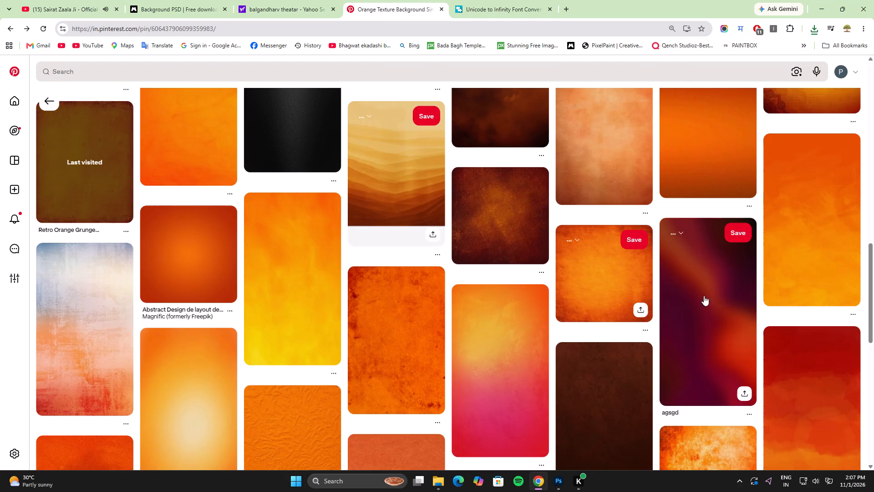
pyautogui.scroll(2, 695, 321)
pyautogui.scroll(-10, 687, 340)
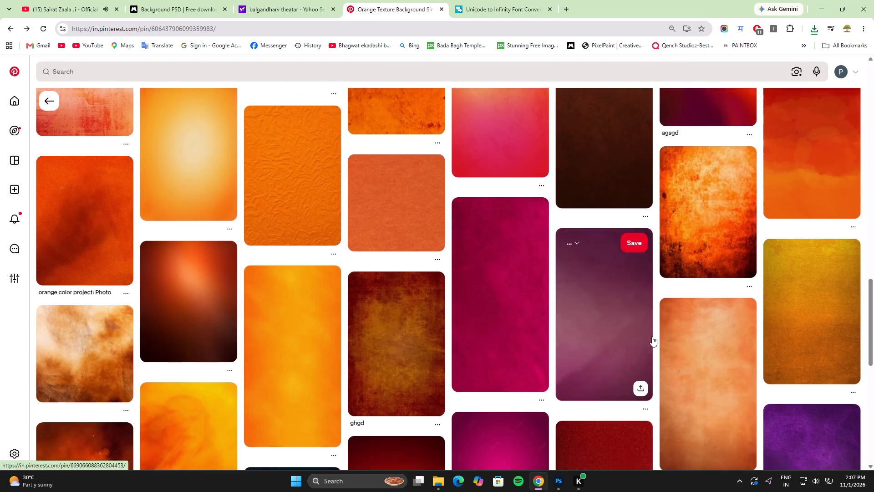
pyautogui.scroll(-1, 652, 337)
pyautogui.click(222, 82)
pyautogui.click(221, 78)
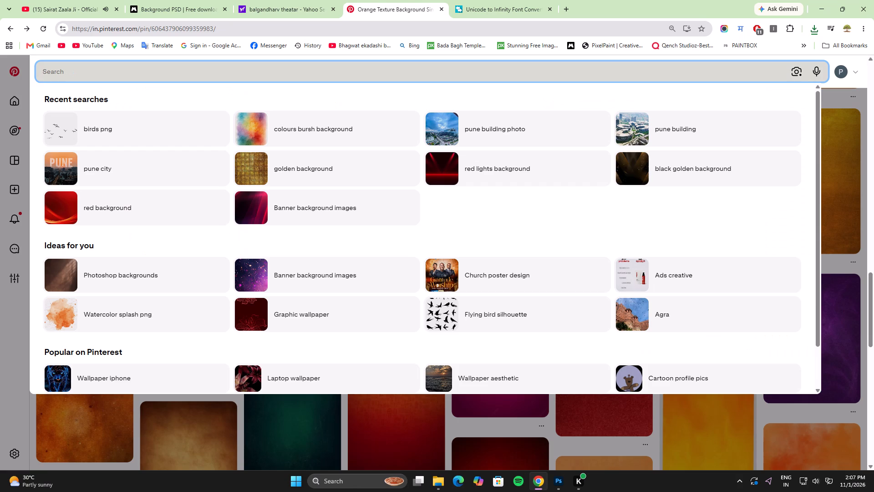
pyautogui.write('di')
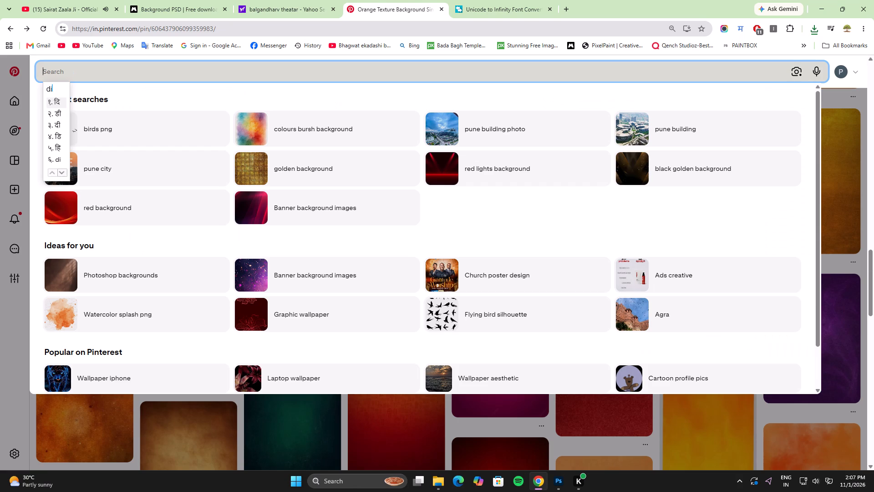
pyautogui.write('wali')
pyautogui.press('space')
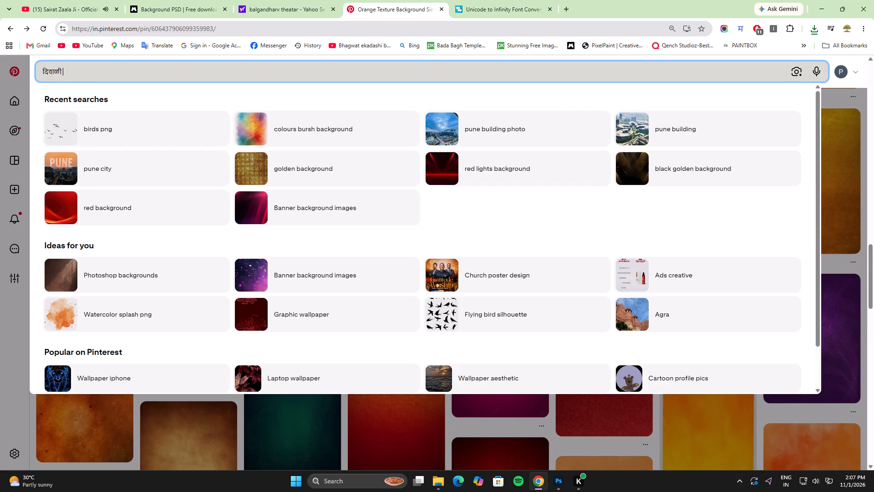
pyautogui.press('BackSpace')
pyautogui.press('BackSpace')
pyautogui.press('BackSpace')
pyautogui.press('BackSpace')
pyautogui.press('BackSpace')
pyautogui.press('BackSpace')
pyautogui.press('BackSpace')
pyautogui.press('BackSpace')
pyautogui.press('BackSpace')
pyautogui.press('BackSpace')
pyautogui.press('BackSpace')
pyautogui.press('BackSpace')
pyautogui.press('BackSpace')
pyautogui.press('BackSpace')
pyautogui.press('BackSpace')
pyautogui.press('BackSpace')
# Turn off Marathi transliteration in the browser and search Pinterest for "diwali background".
pyautogui.click(739, 27)
pyautogui.click(707, 56)
pyautogui.write('diwali')
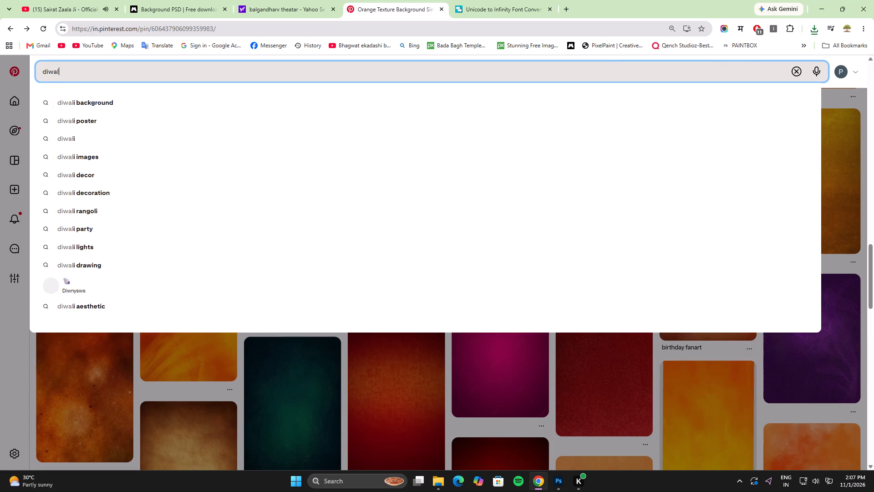
pyautogui.press('space')
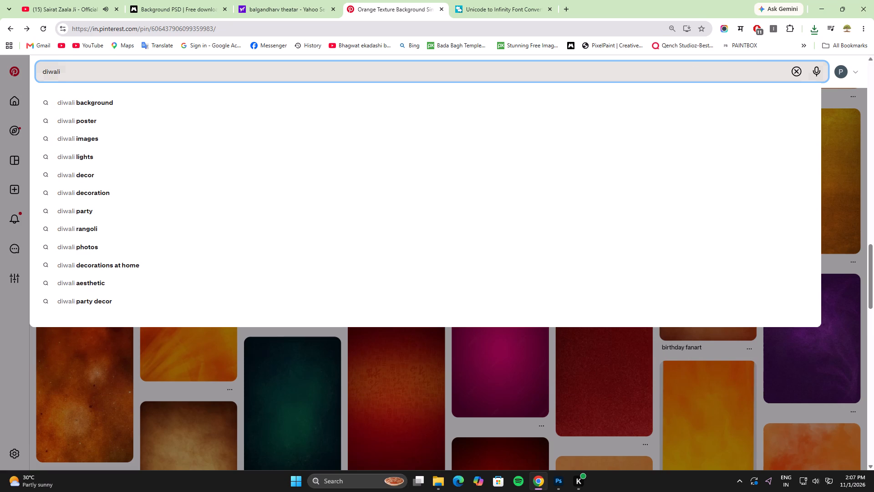
pyautogui.click(144, 108)
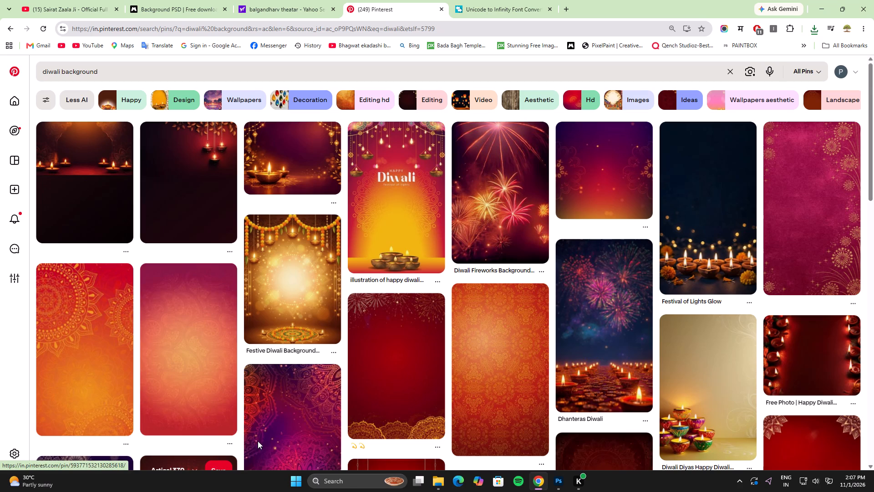
# Browse the Diwali background results and related diya pins to the red-bordered Gold Frame image, and download it to Downloads.
pyautogui.scroll(-2, 465, 410)
pyautogui.scroll(-4, 206, 380)
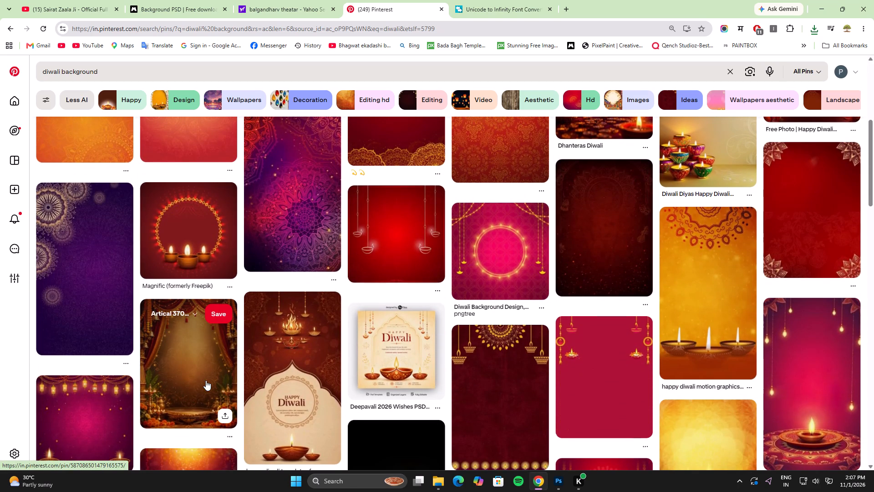
pyautogui.click(708, 309)
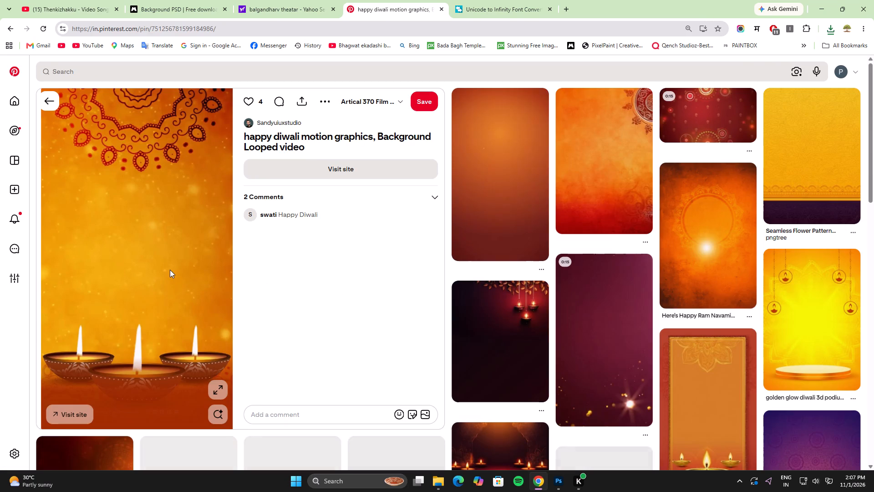
pyautogui.scroll(-2, 170, 270)
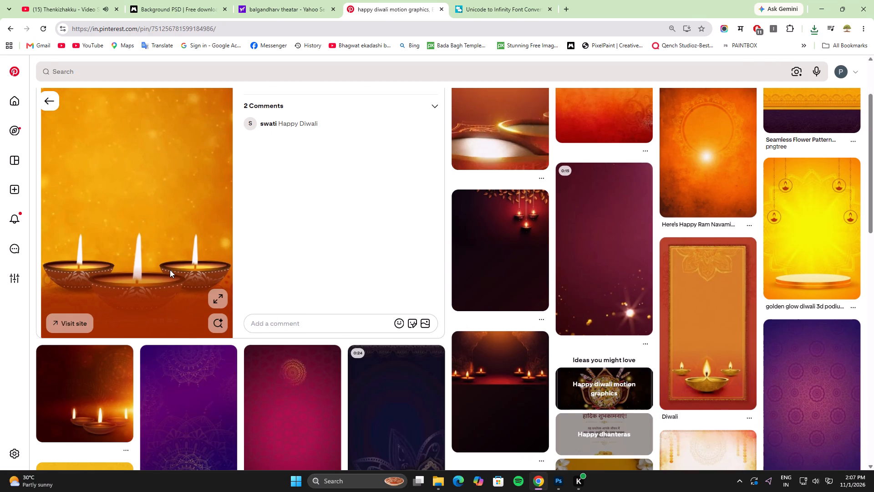
pyautogui.scroll(-2, 241, 277)
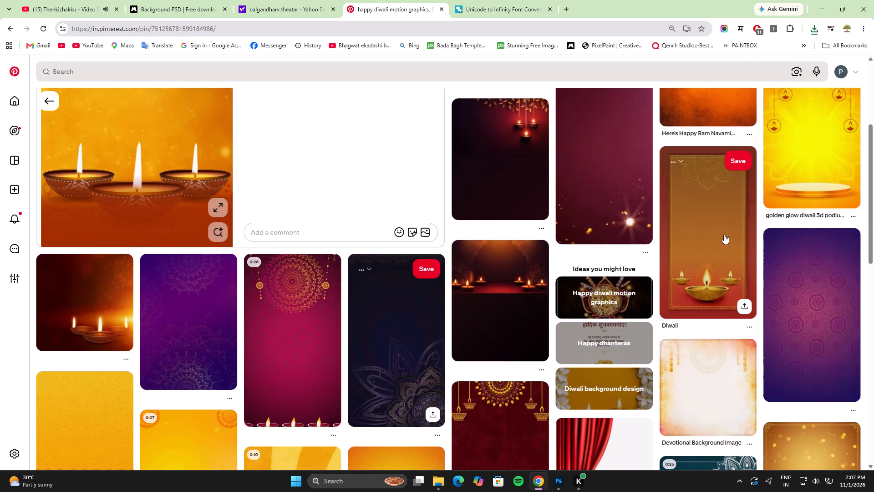
pyautogui.scroll(-2, 735, 274)
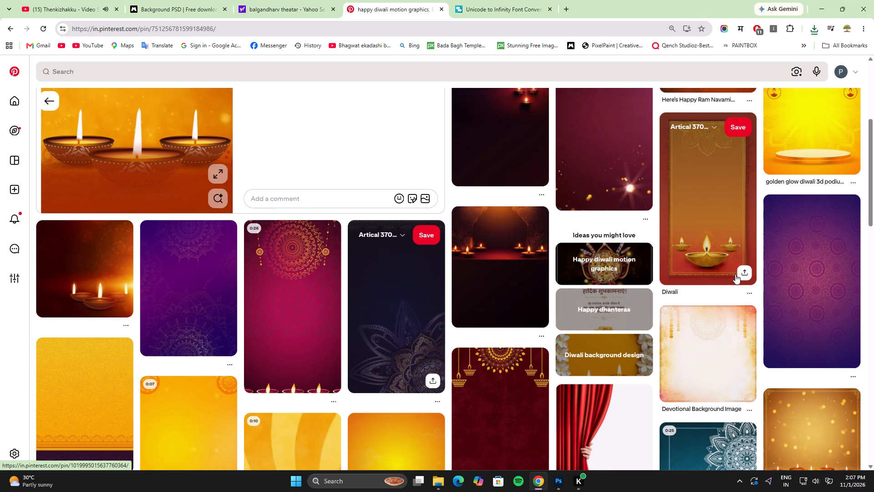
pyautogui.scroll(3, 728, 291)
pyautogui.click(707, 233)
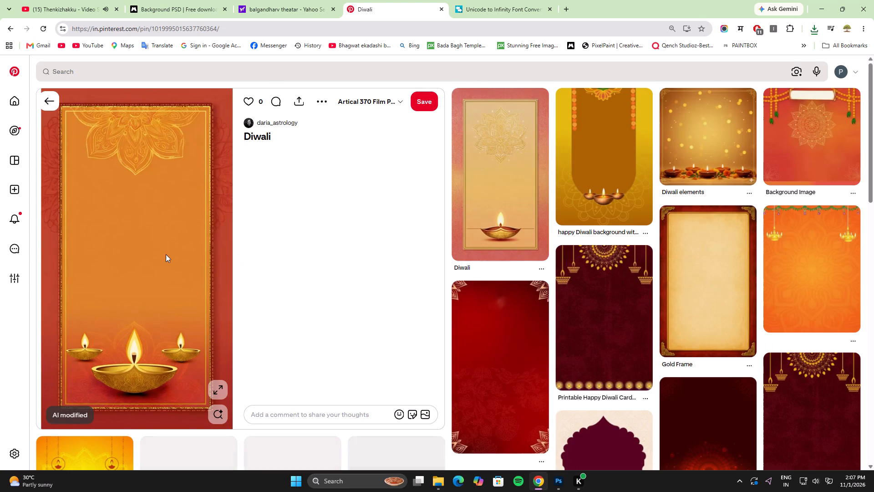
pyautogui.click(718, 281)
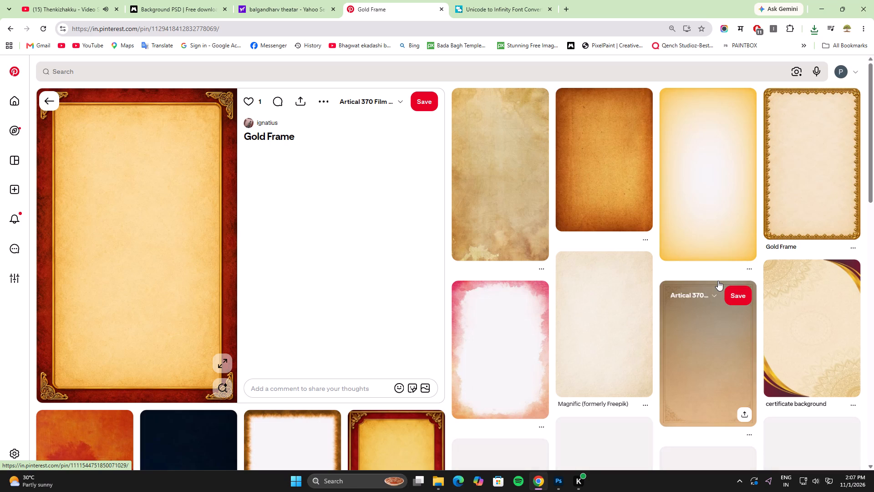
pyautogui.click(326, 101)
pyautogui.click(320, 129)
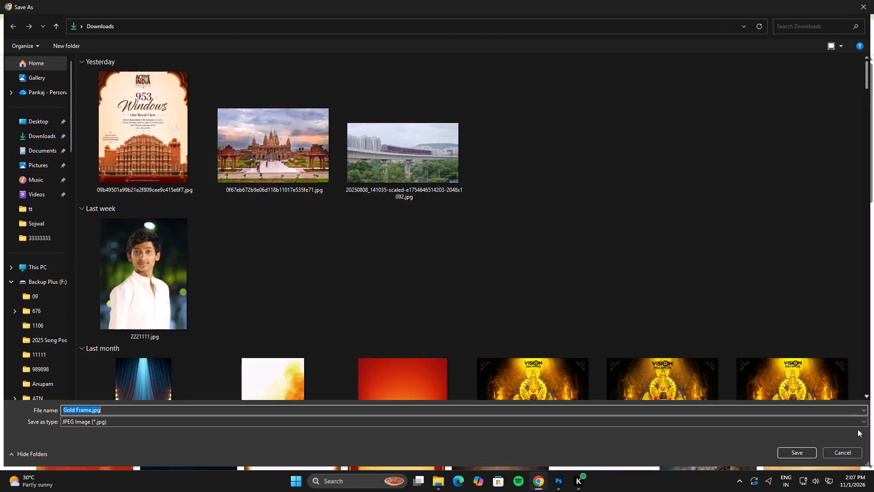
pyautogui.click(798, 451)
# Examine the frames and parchment textures related to the Gold Frame pin for another usable poster background.
pyautogui.scroll(-4, 873, 339)
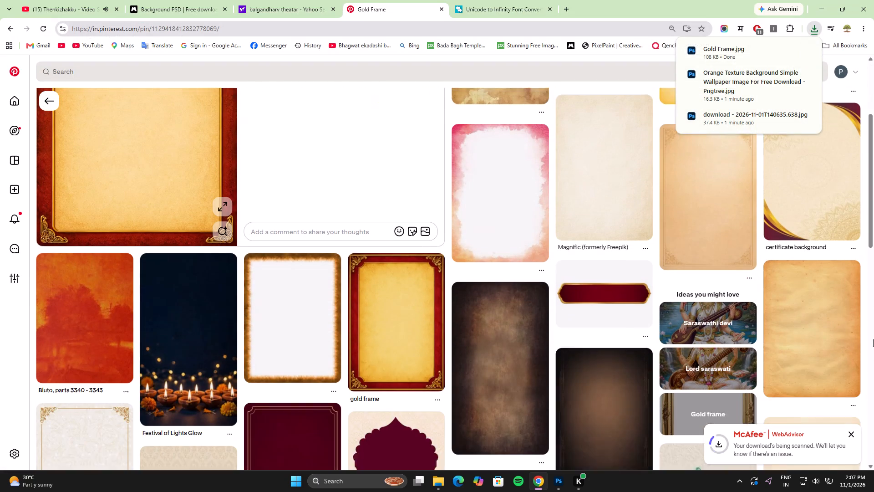
pyautogui.scroll(-3, 873, 339)
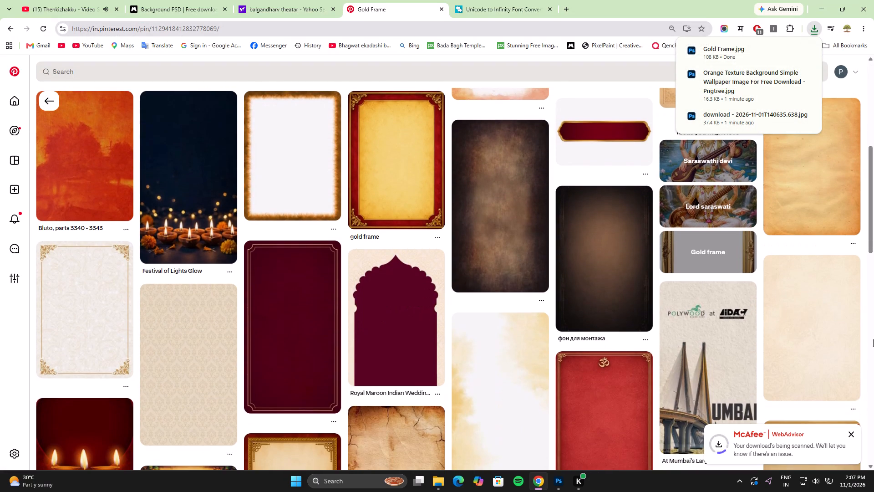
pyautogui.scroll(-6, 873, 339)
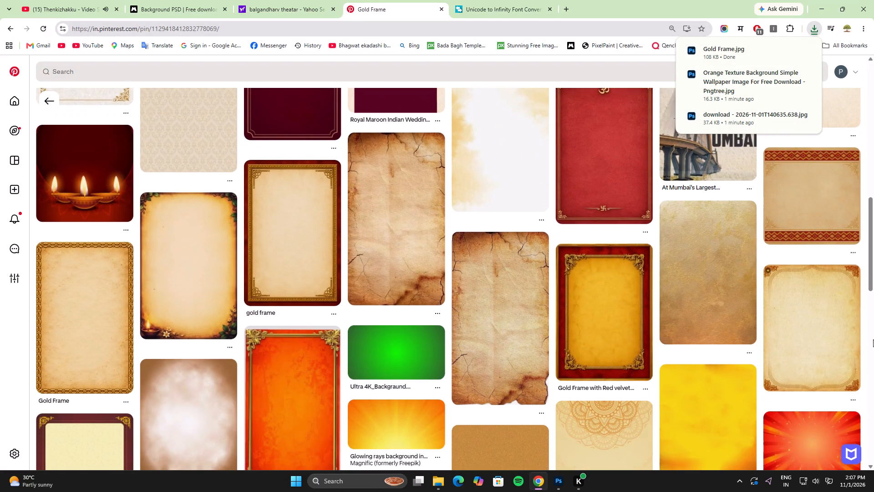
pyautogui.scroll(4, 873, 339)
pyautogui.scroll(-4, 722, 340)
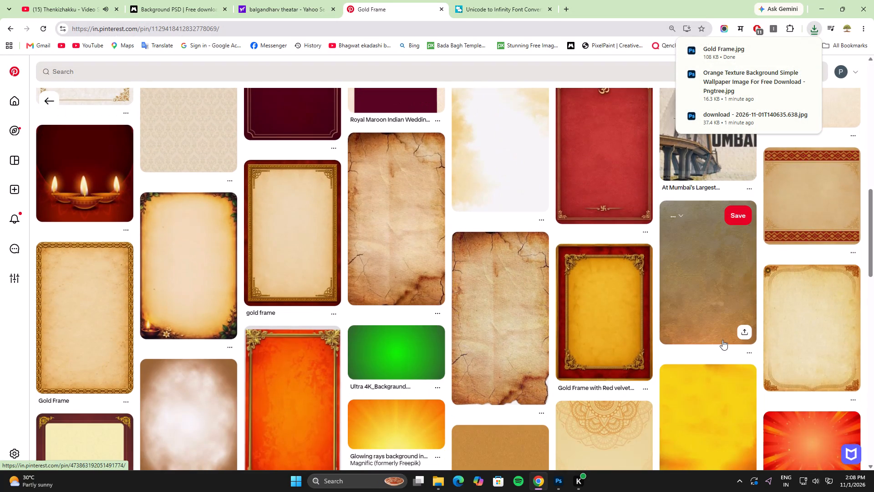
pyautogui.scroll(-1, 722, 340)
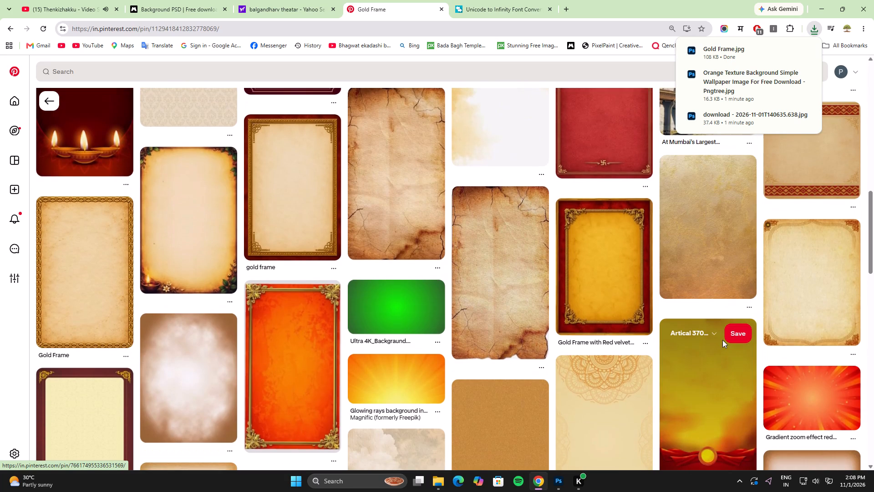
pyautogui.scroll(6, 633, 380)
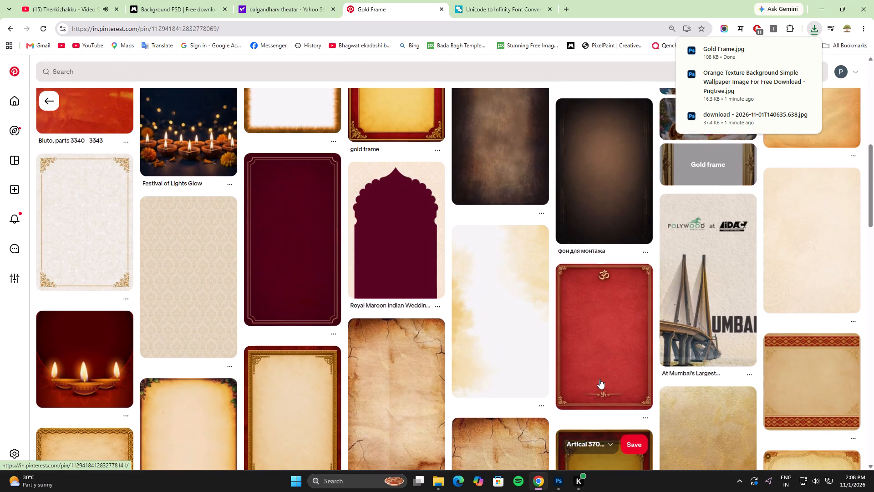
pyautogui.scroll(2, 600, 379)
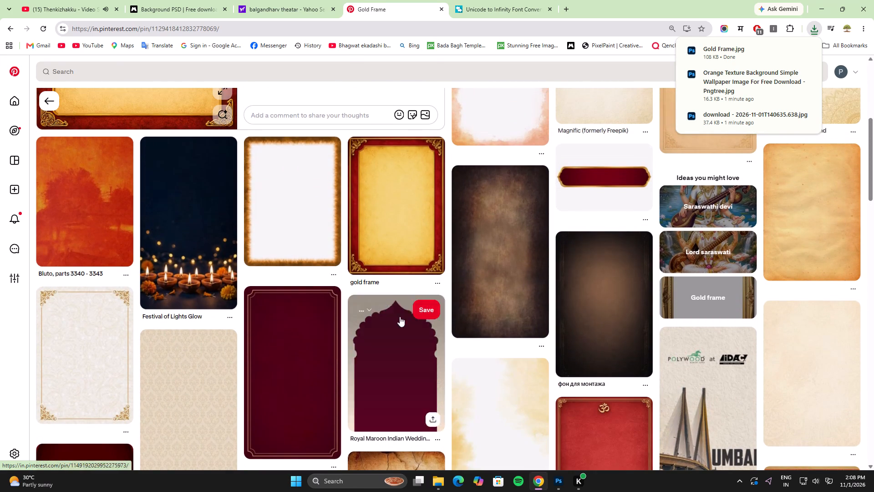
# Open the related red-and-gold "gold frame" pin and examine its related ornate frames, red backgrounds and temple invitation borders.
pyautogui.click(390, 215)
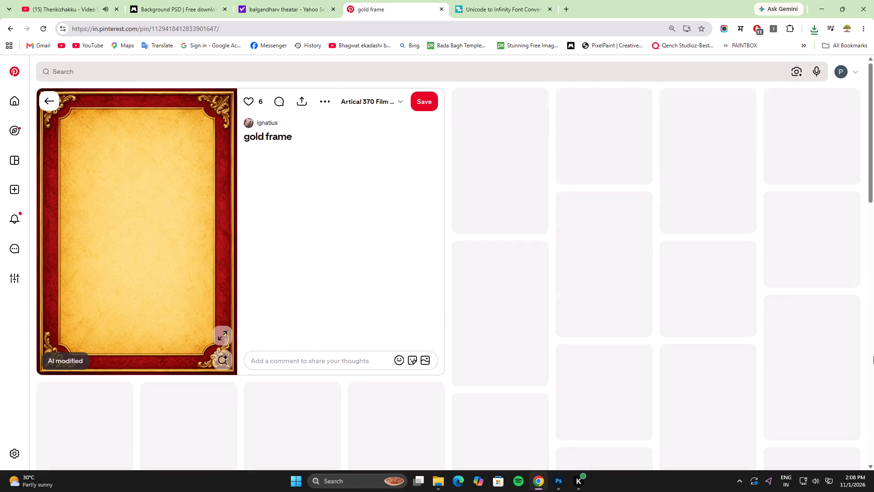
pyautogui.scroll(-1, 873, 356)
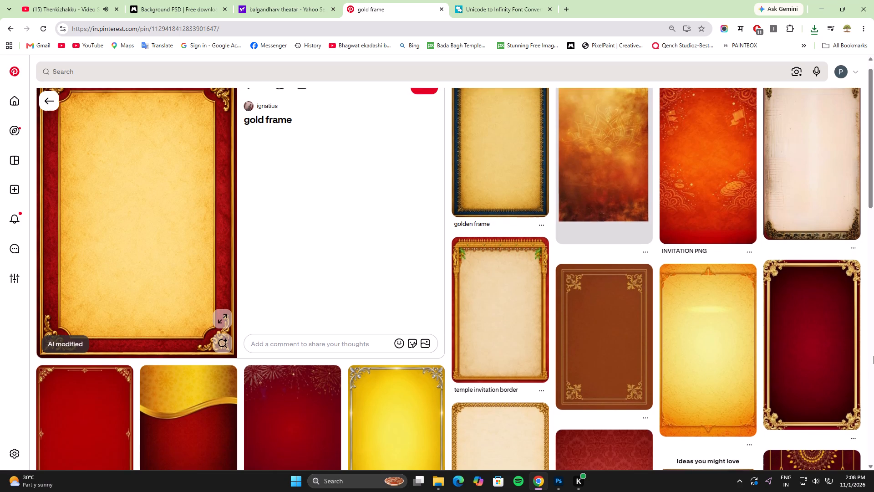
pyautogui.scroll(-3, 873, 356)
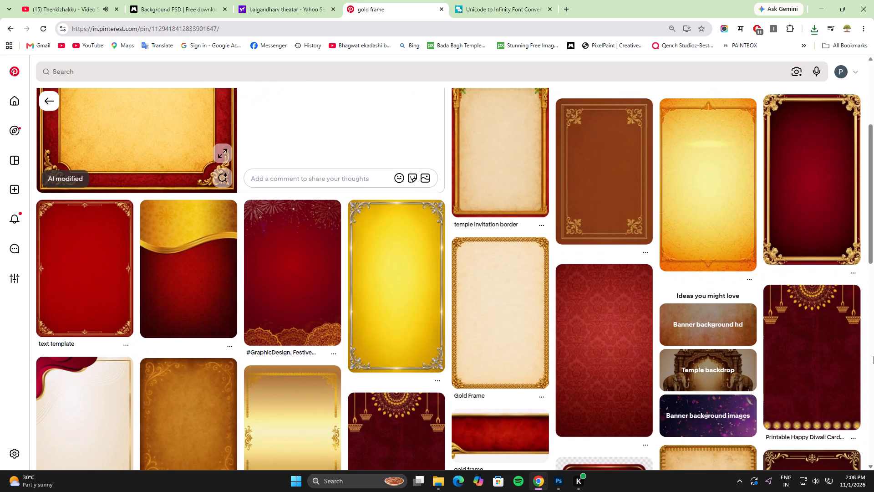
pyautogui.scroll(-2, 873, 356)
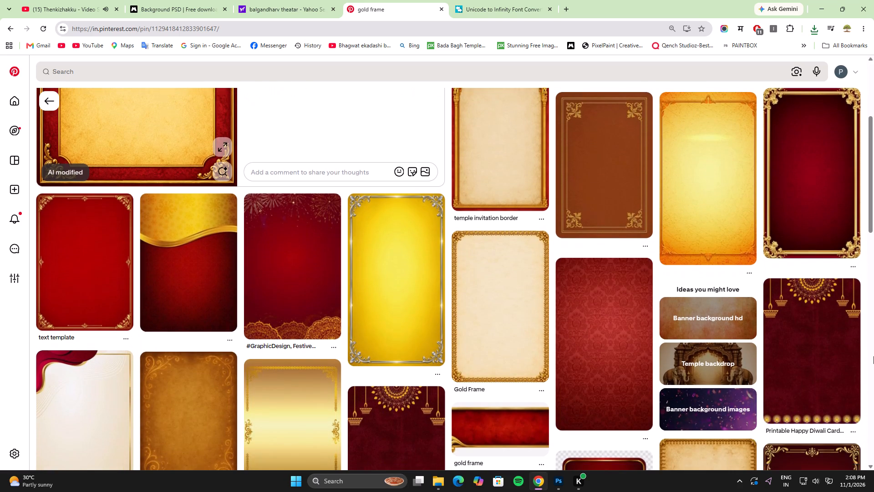
pyautogui.scroll(-1, 873, 356)
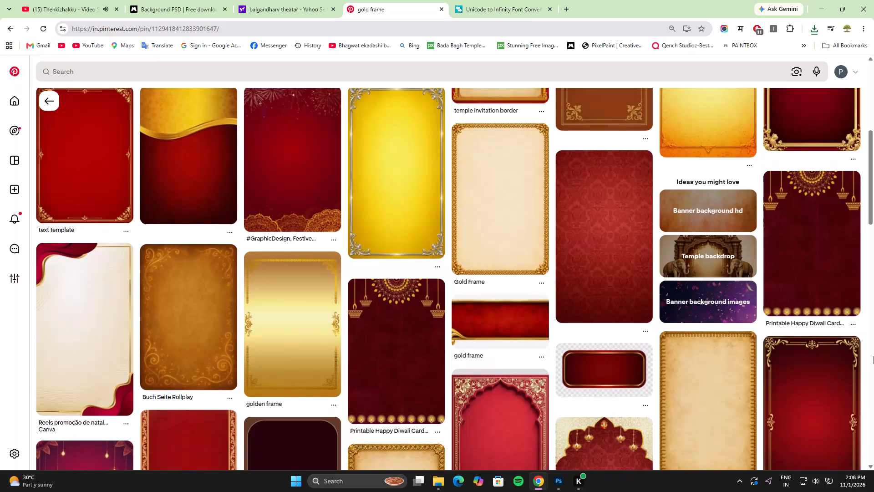
pyautogui.scroll(-3, 873, 356)
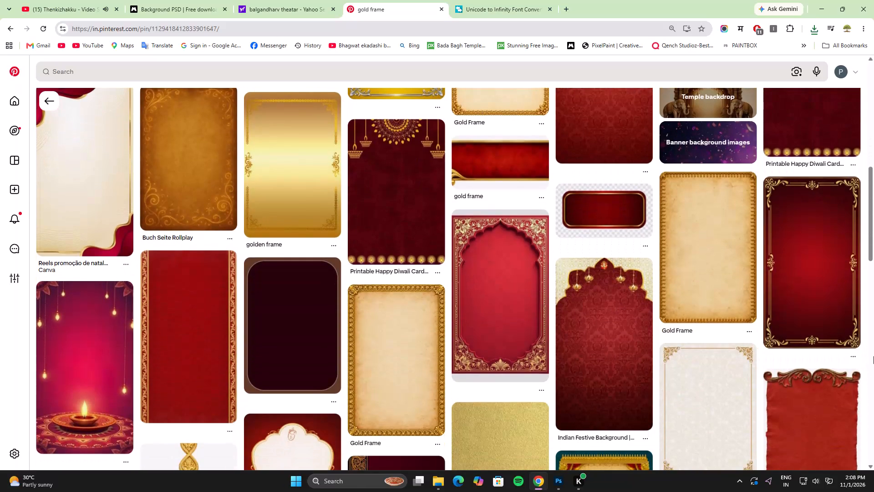
pyautogui.scroll(-1, 873, 356)
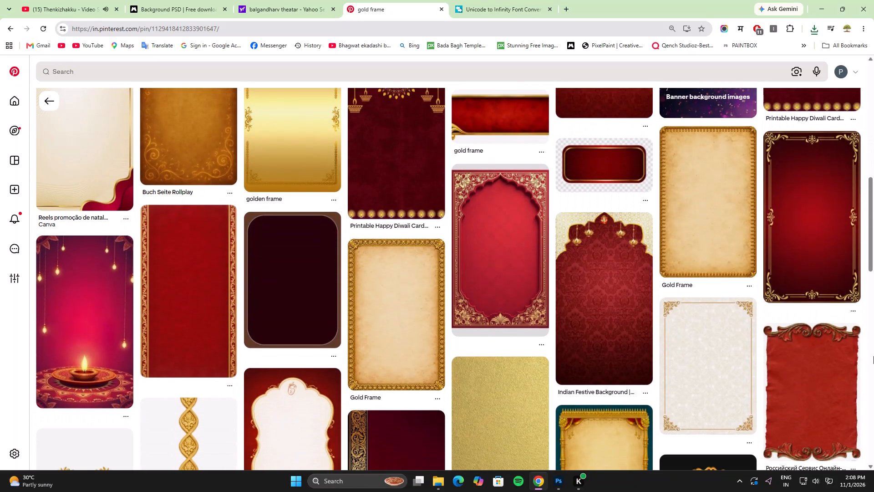
pyautogui.scroll(-1, 873, 356)
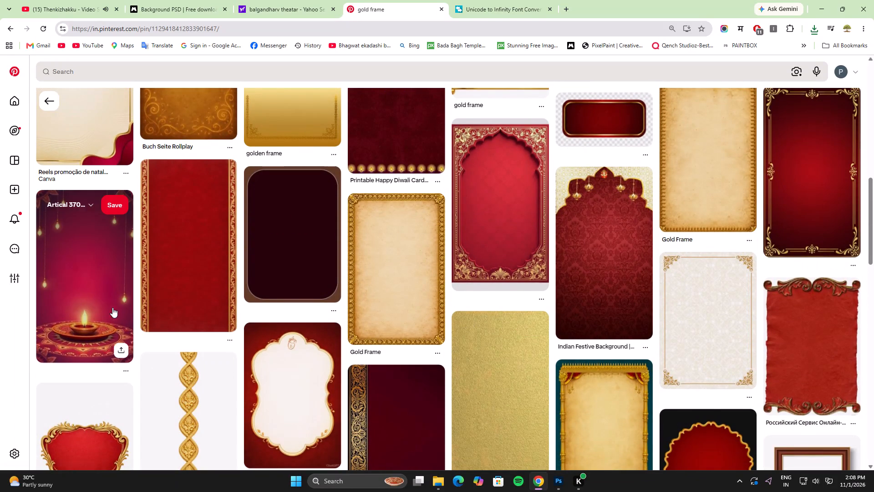
pyautogui.scroll(-2, 112, 307)
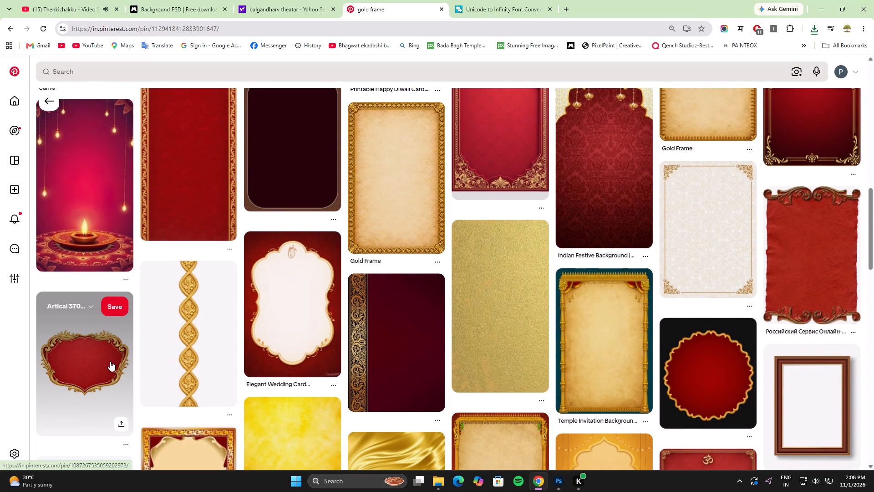
pyautogui.scroll(-2, 110, 359)
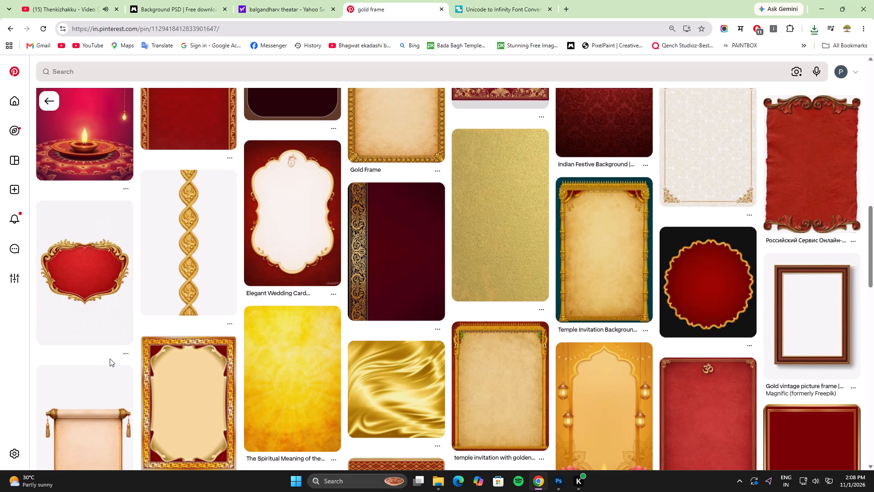
pyautogui.scroll(-3, 102, 396)
pyautogui.scroll(-7, 329, 390)
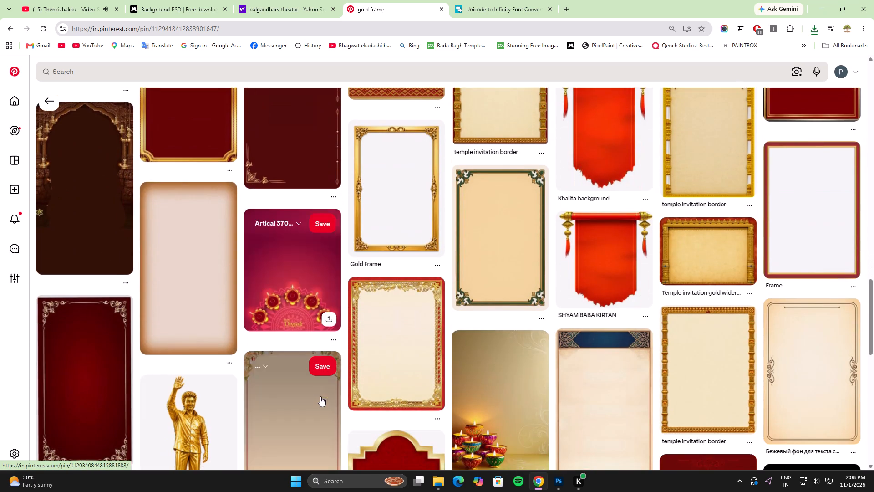
pyautogui.scroll(-3, 319, 396)
pyautogui.scroll(2, 234, 391)
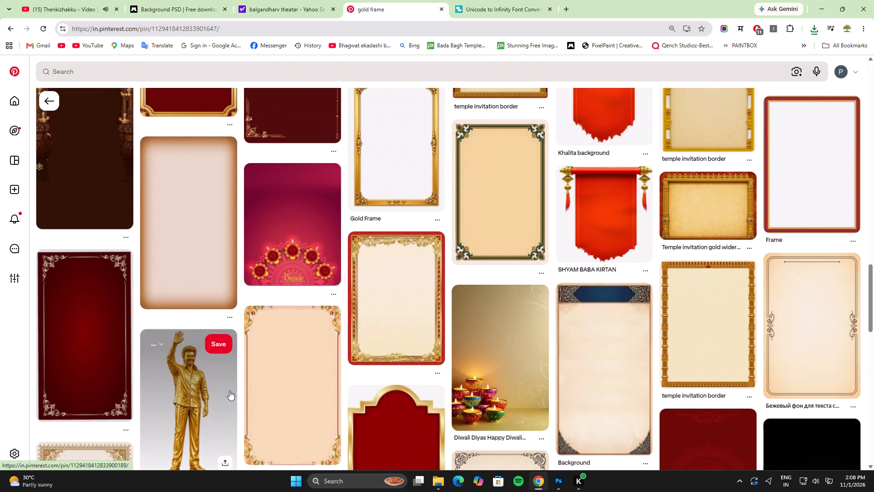
# Through the magenta Happy Diwali diya pin, find the Orange and Yellow Illustrated Festive Diwali Sale Poster and download it to Downloads.
pyautogui.click(305, 227)
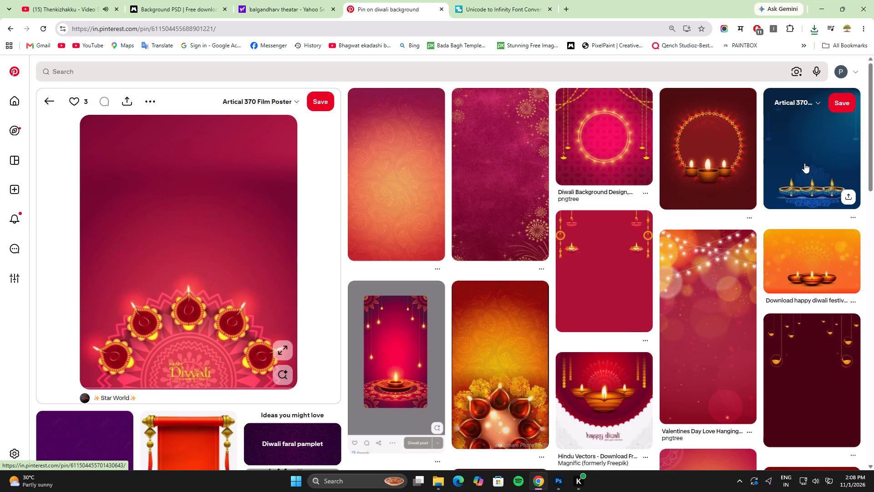
pyautogui.scroll(-5, 804, 160)
pyautogui.scroll(-1, 869, 171)
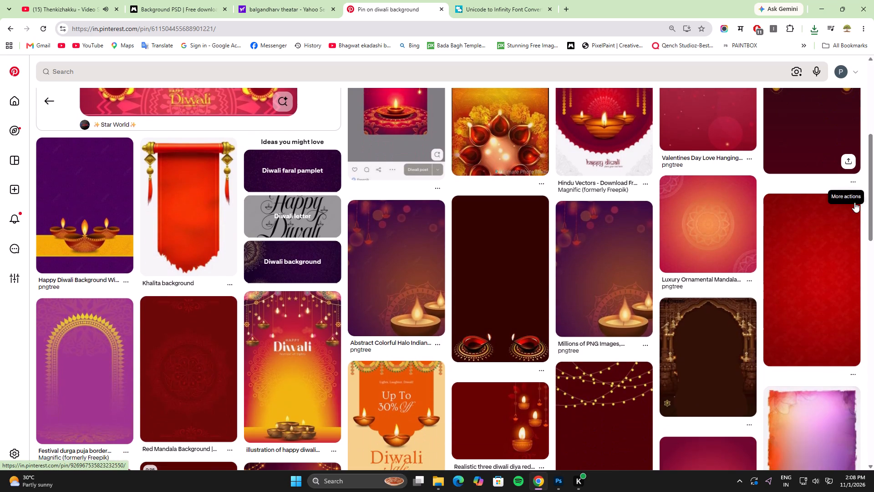
pyautogui.scroll(-3, 854, 202)
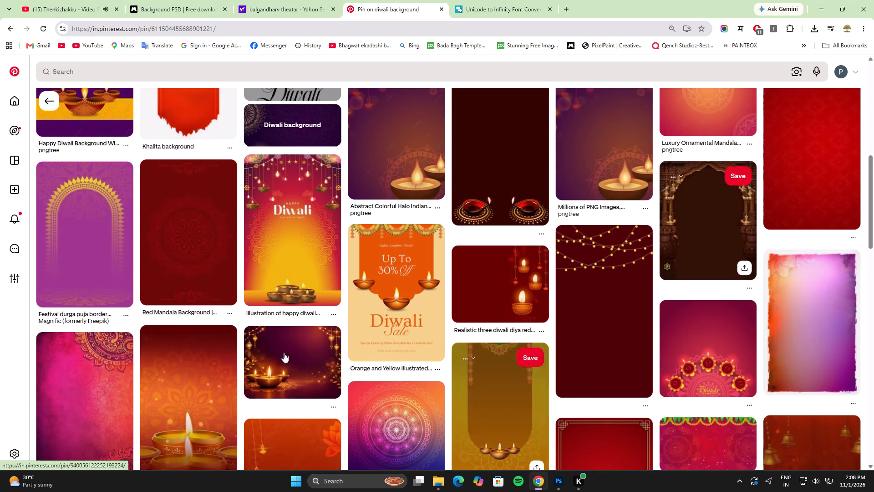
pyautogui.click(394, 281)
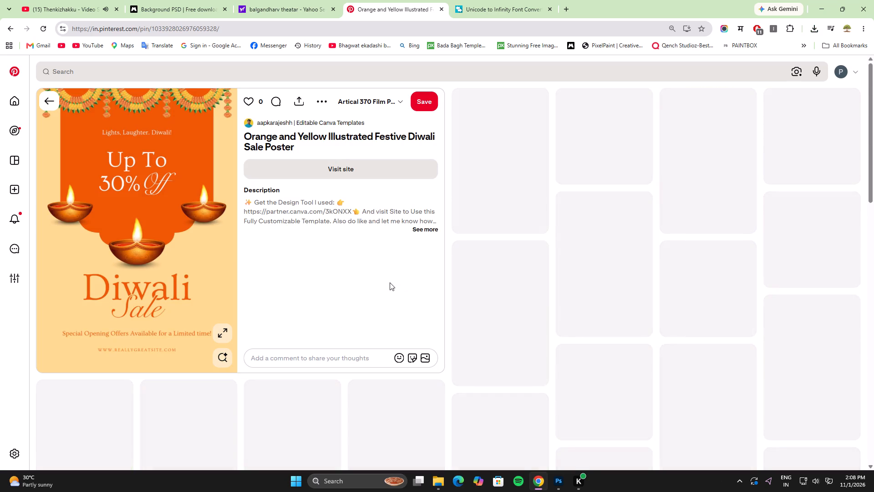
pyautogui.click(320, 98)
pyautogui.click(310, 128)
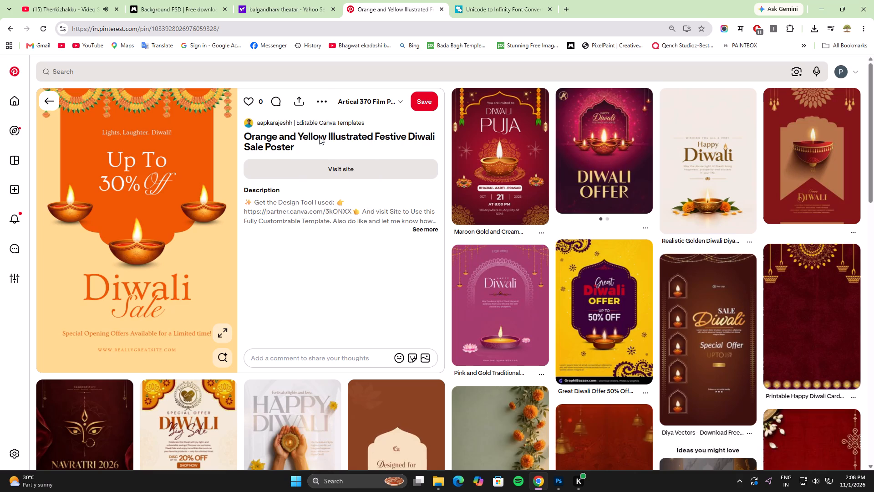
pyautogui.click(796, 451)
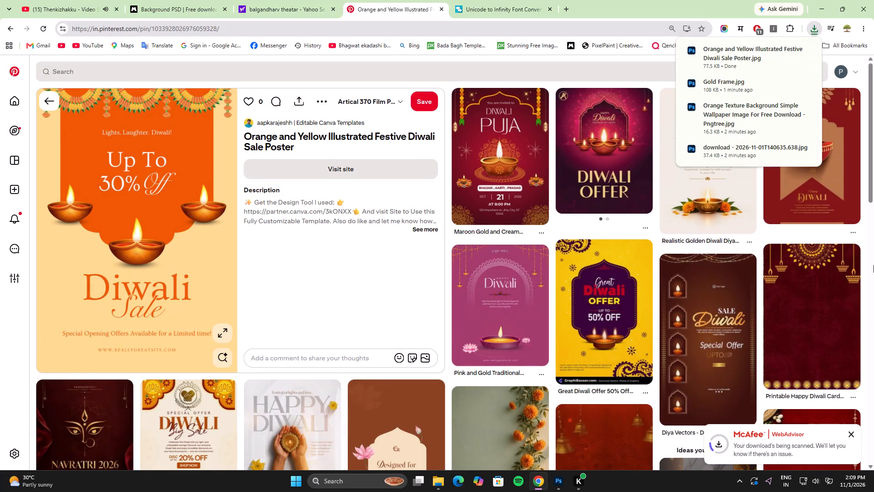
# Examine the Diwali backgrounds related to the sale poster and open the purple Simple Style Diwali Light Frame Background pin.
pyautogui.scroll(-6, 873, 265)
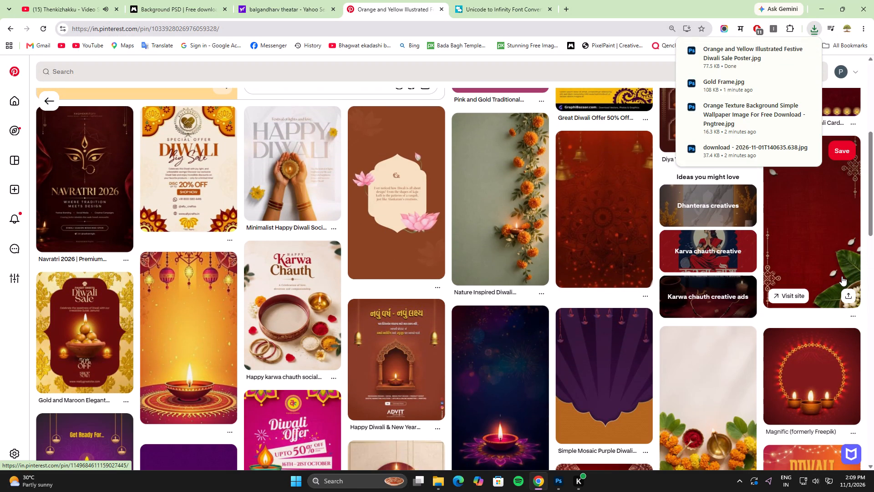
pyautogui.scroll(-4, 842, 276)
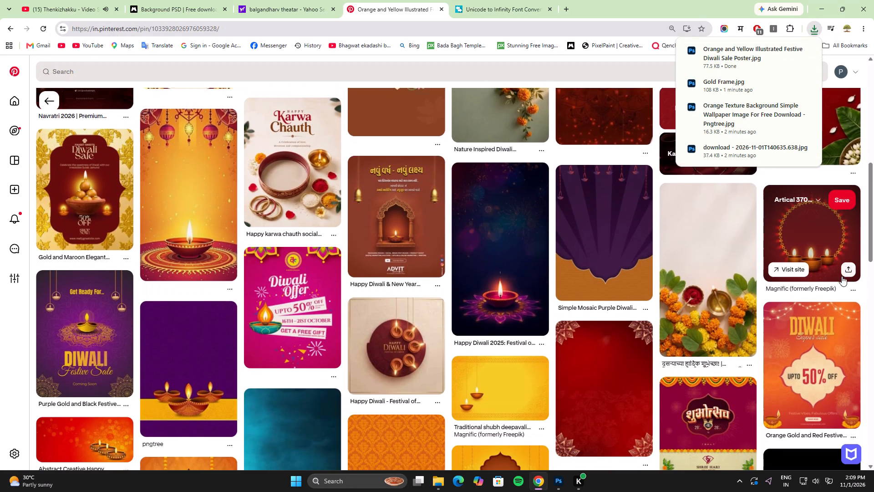
pyautogui.scroll(-4, 842, 276)
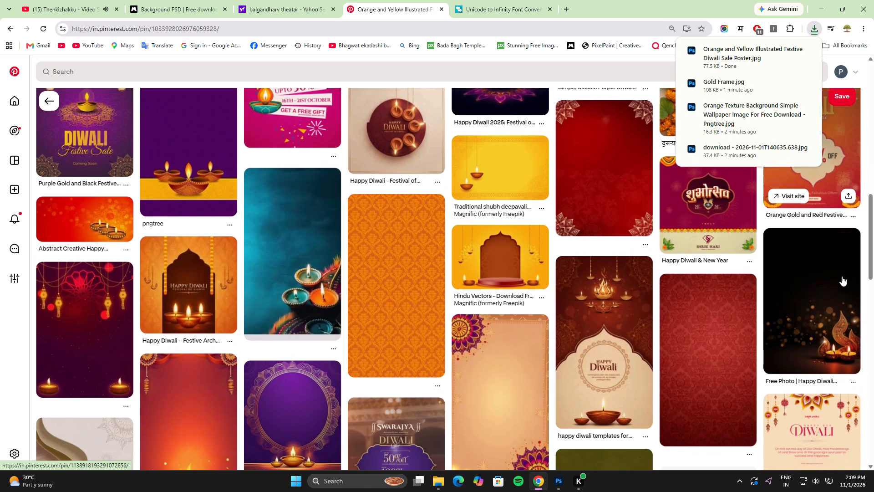
pyautogui.scroll(-2, 842, 276)
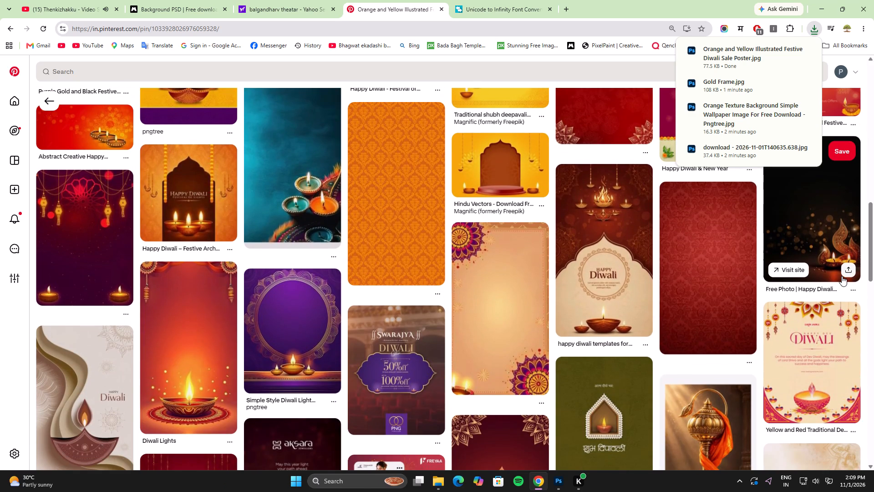
pyautogui.click(305, 325)
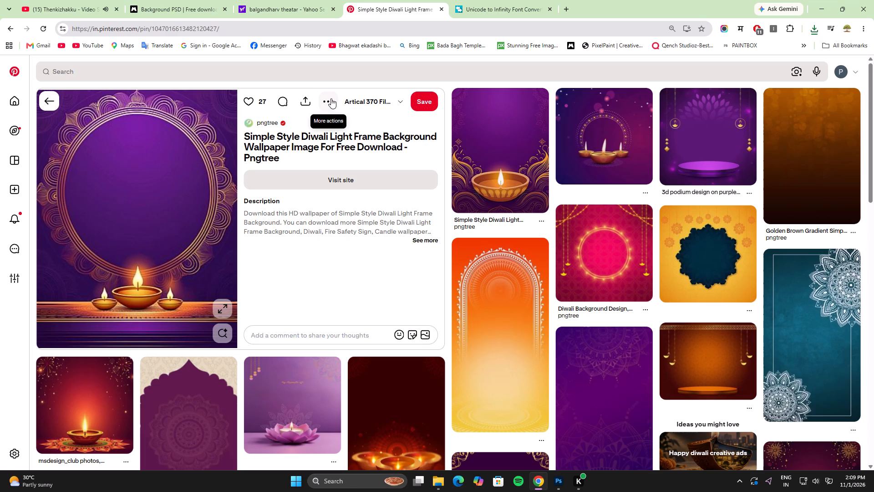
pyautogui.scroll(-2, 429, 353)
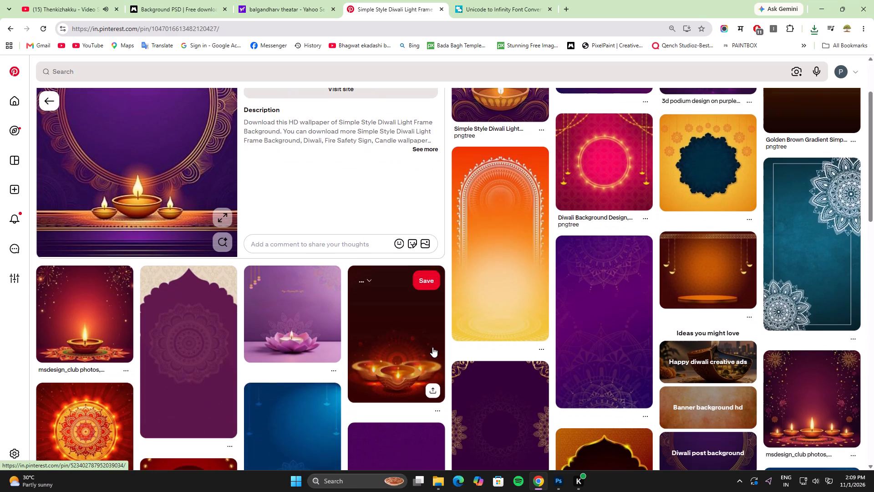
# Open the related orange-to-yellow pin with the white ornate arch, examine its related festive backgrounds, and return to the purple Diwali frame pin.
pyautogui.click(493, 267)
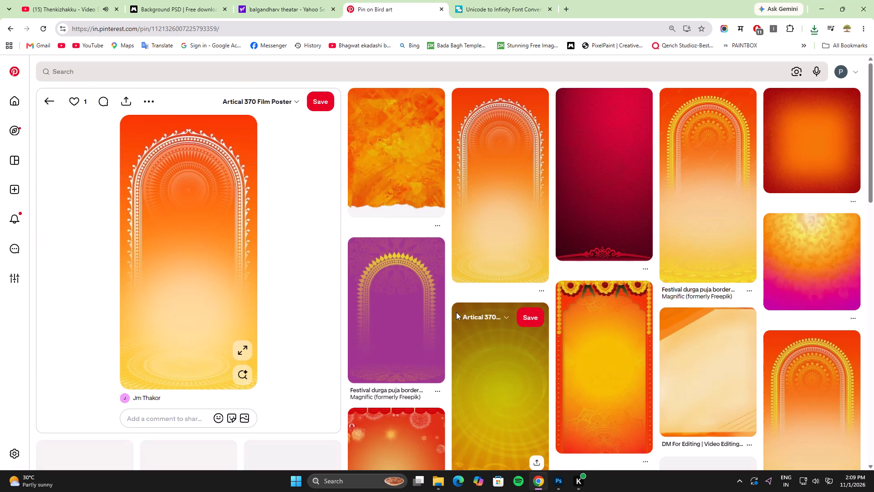
pyautogui.scroll(-3, 456, 312)
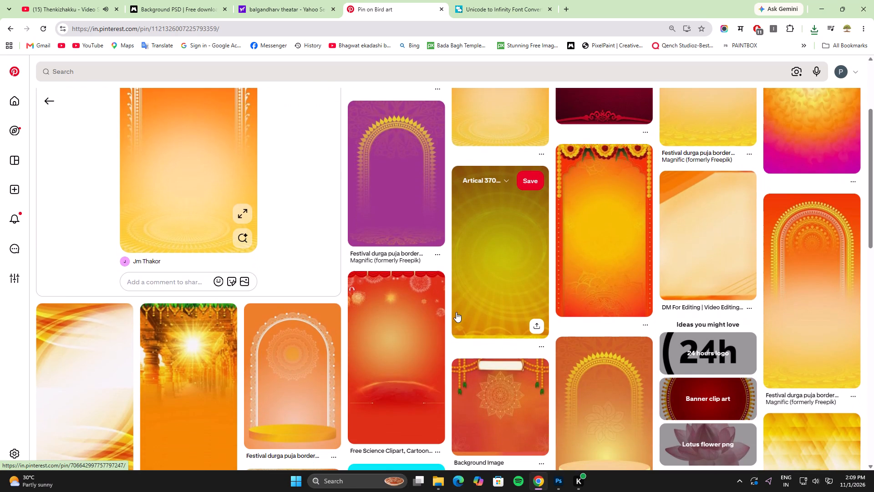
pyautogui.scroll(-6, 456, 312)
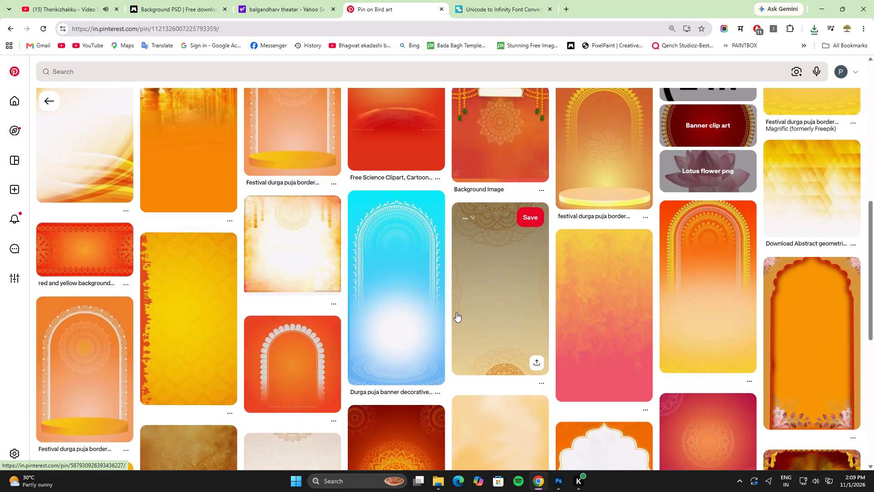
pyautogui.scroll(-3, 456, 312)
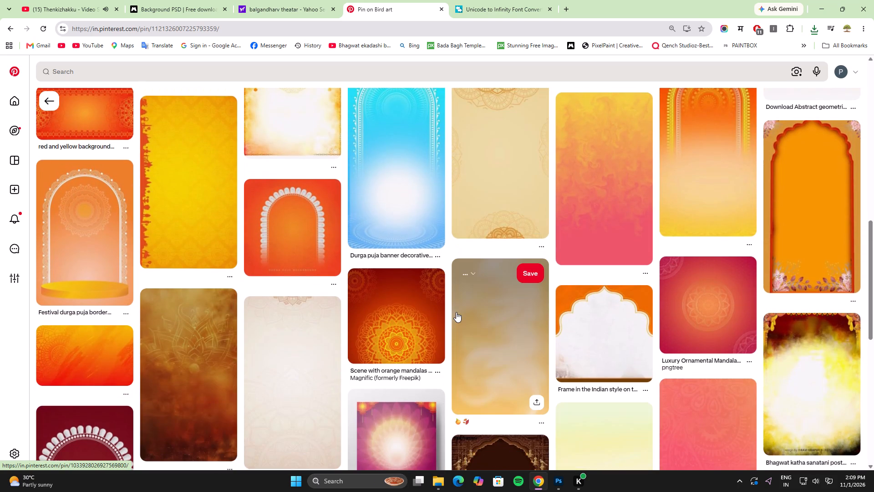
pyautogui.scroll(-3, 456, 312)
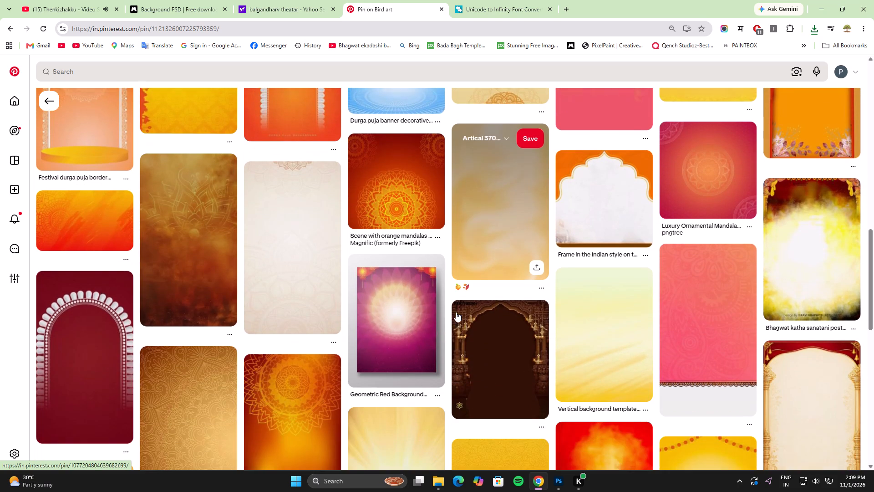
pyautogui.scroll(-9, 456, 312)
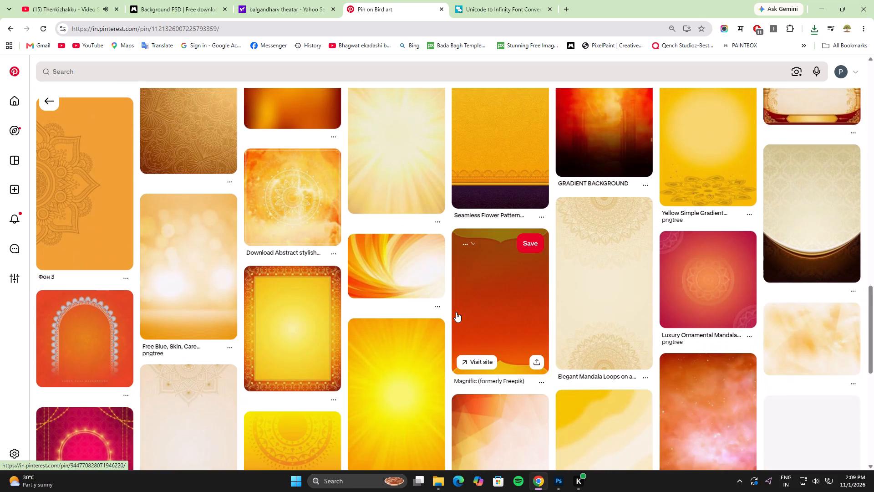
pyautogui.scroll(-1, 456, 312)
pyautogui.scroll(-2, 336, 348)
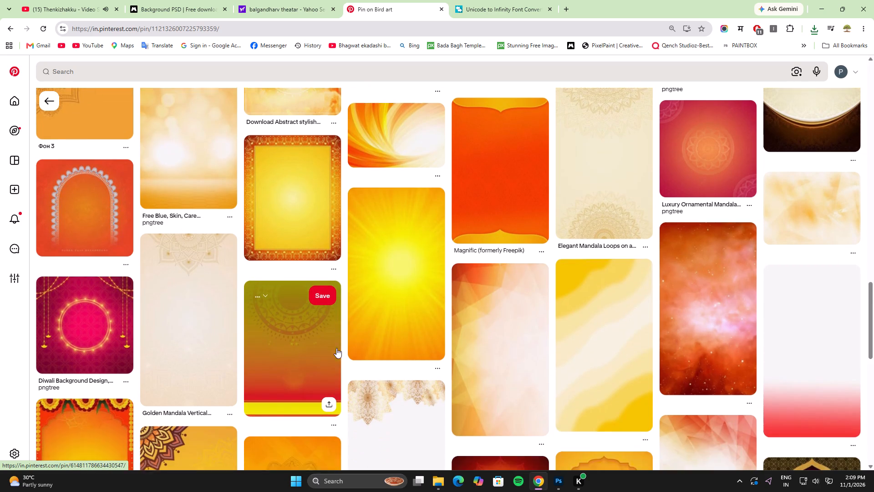
pyautogui.scroll(-10, 336, 348)
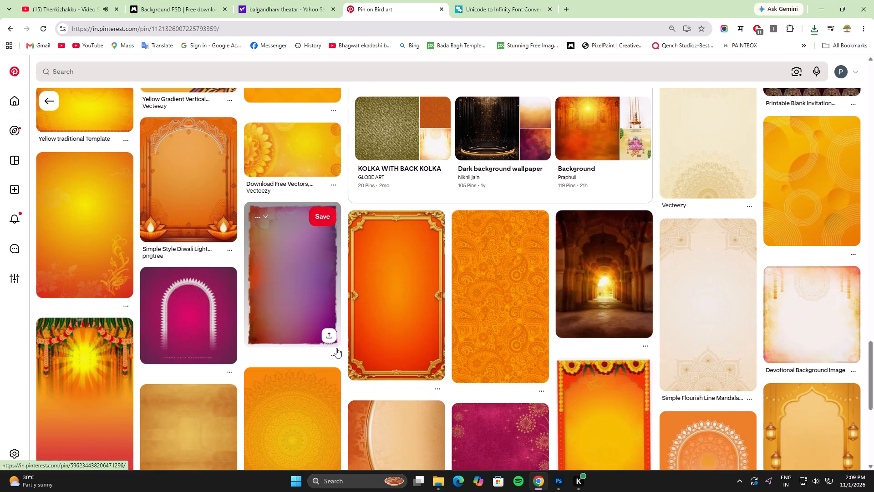
pyautogui.scroll(-9, 336, 348)
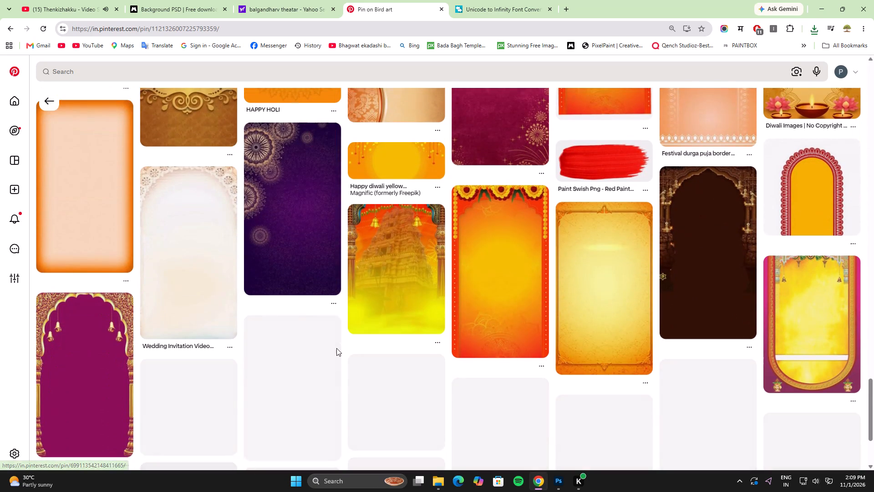
pyautogui.scroll(-6, 336, 348)
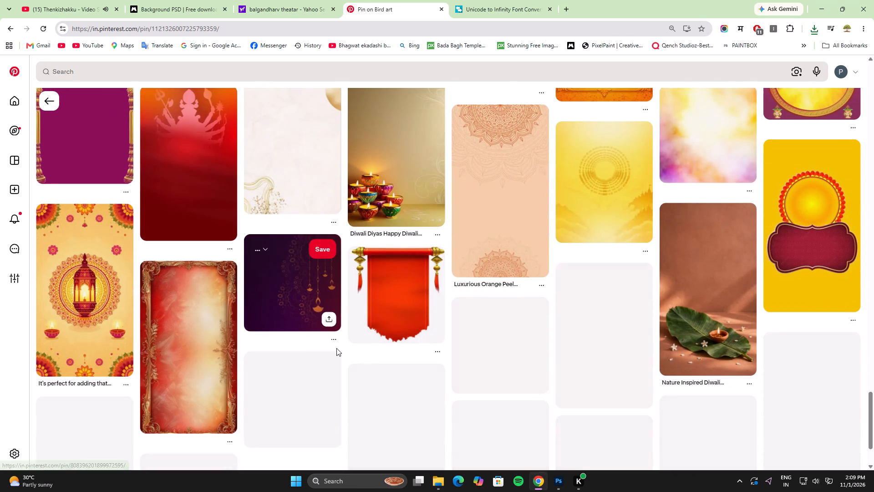
pyautogui.scroll(-8, 336, 348)
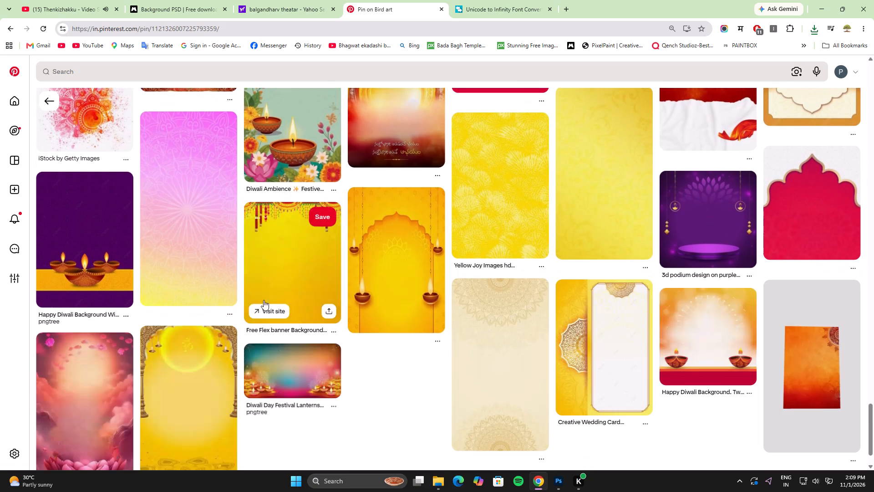
pyautogui.scroll(-2, 234, 306)
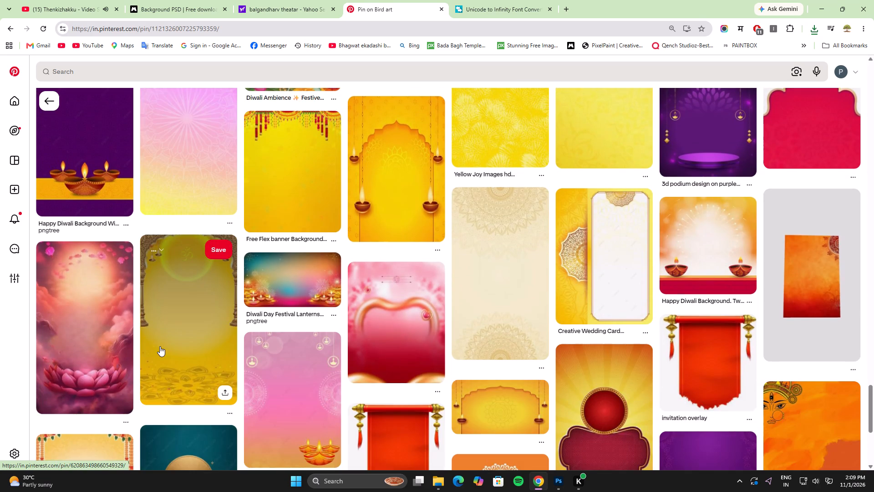
pyautogui.scroll(-5, 160, 346)
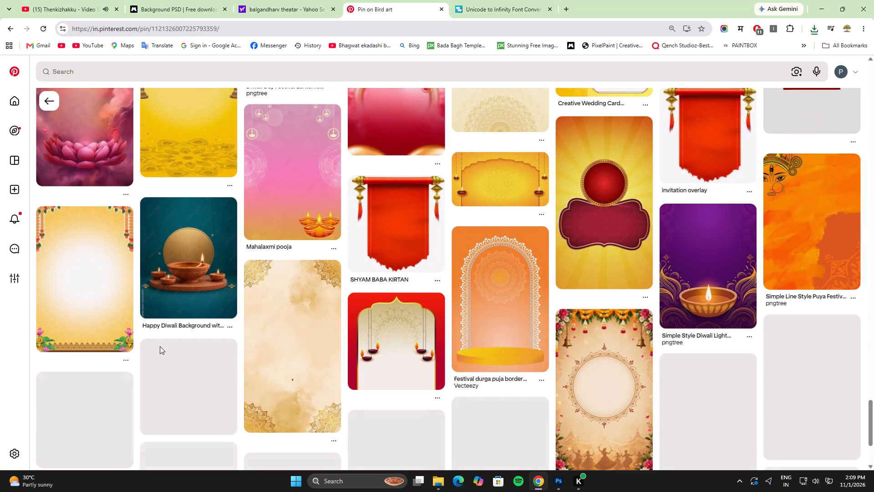
pyautogui.scroll(-1, 160, 346)
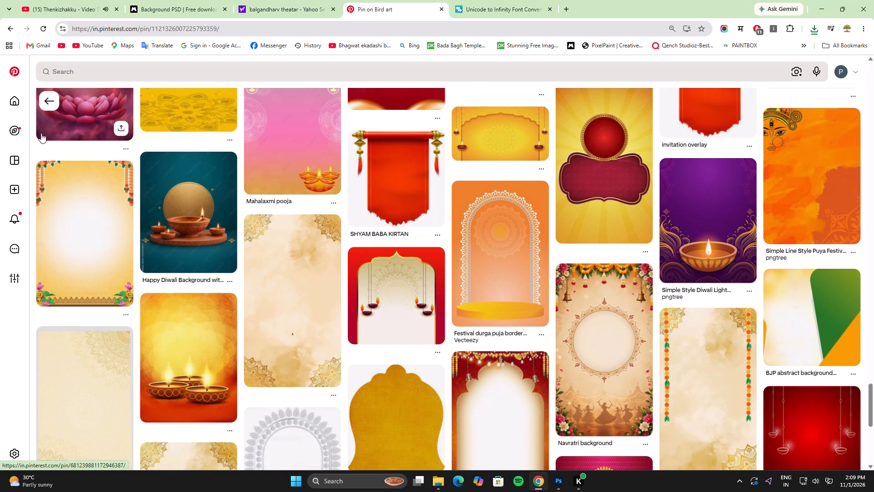
pyautogui.scroll(-4, 94, 223)
pyautogui.click(48, 99)
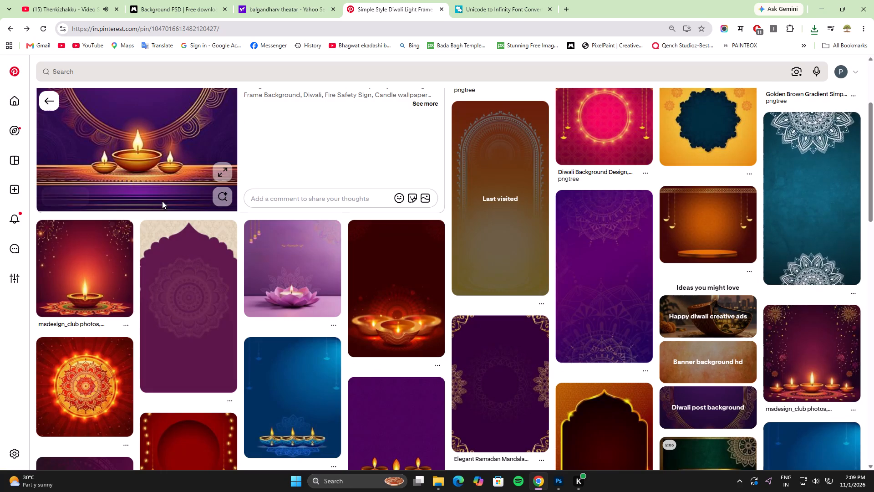
# Among the pins related to the purple Diwali frame, find the dark maroon background with the glowing golden arch and download it.
pyautogui.scroll(-9, 183, 219)
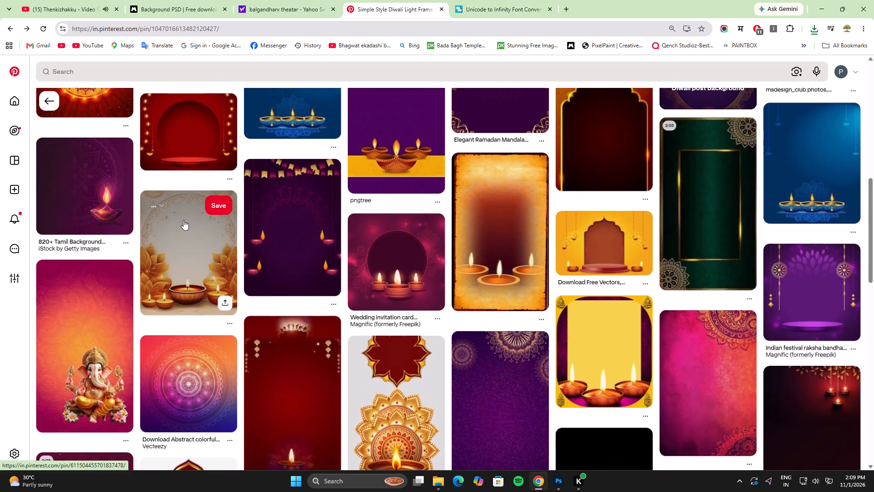
pyautogui.scroll(-1, 183, 220)
pyautogui.scroll(-2, 59, 378)
pyautogui.scroll(-2, 0, 390)
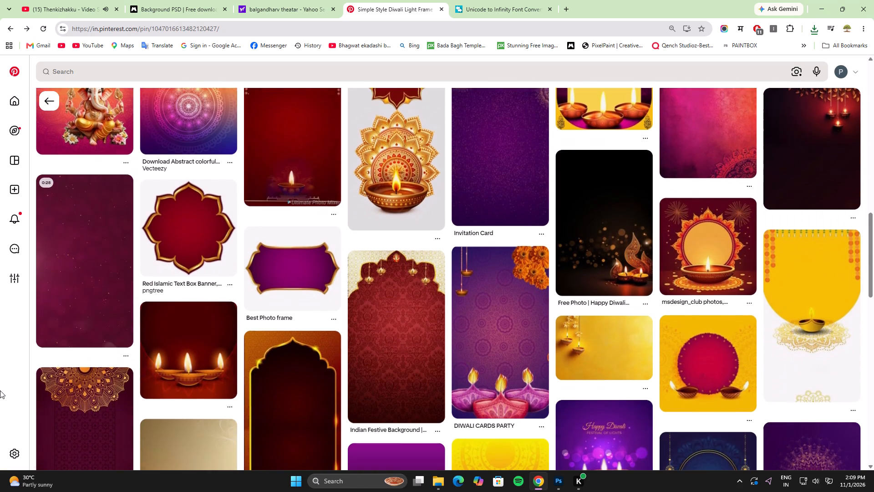
pyautogui.scroll(-4, 0, 390)
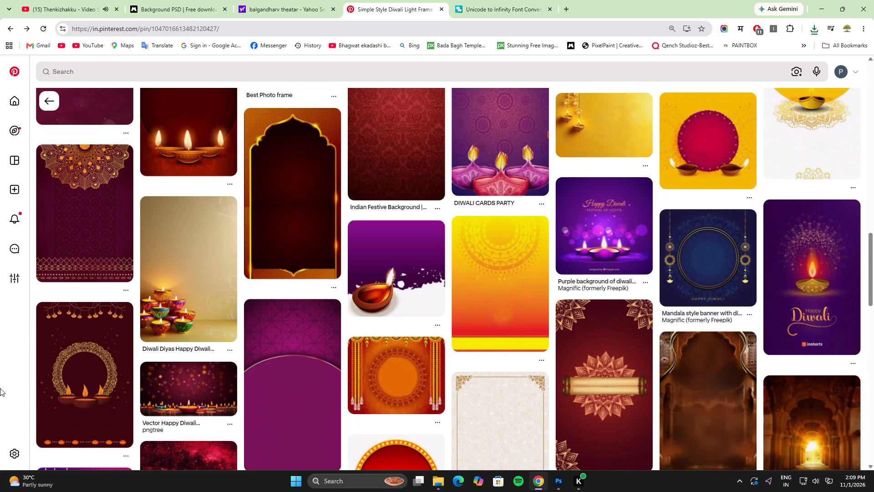
pyautogui.scroll(-1, 0, 388)
pyautogui.scroll(3, 1, 384)
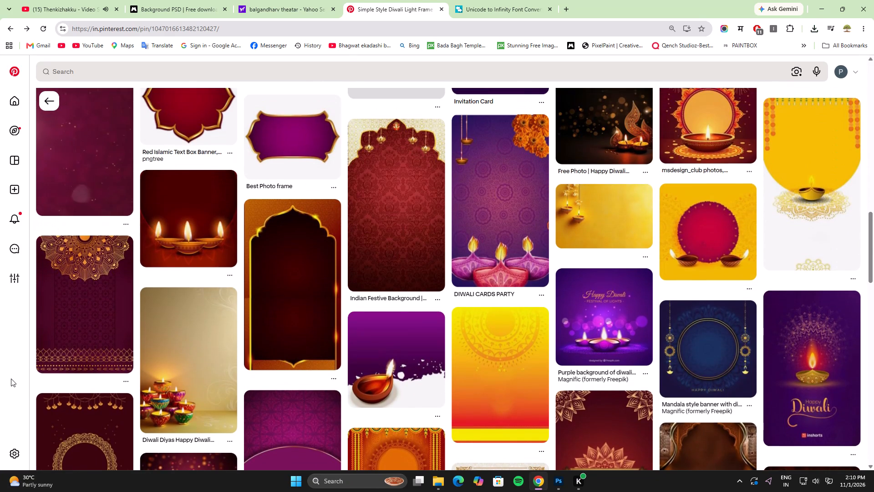
pyautogui.scroll(-2, 11, 379)
pyautogui.scroll(1, 11, 379)
pyautogui.click(299, 252)
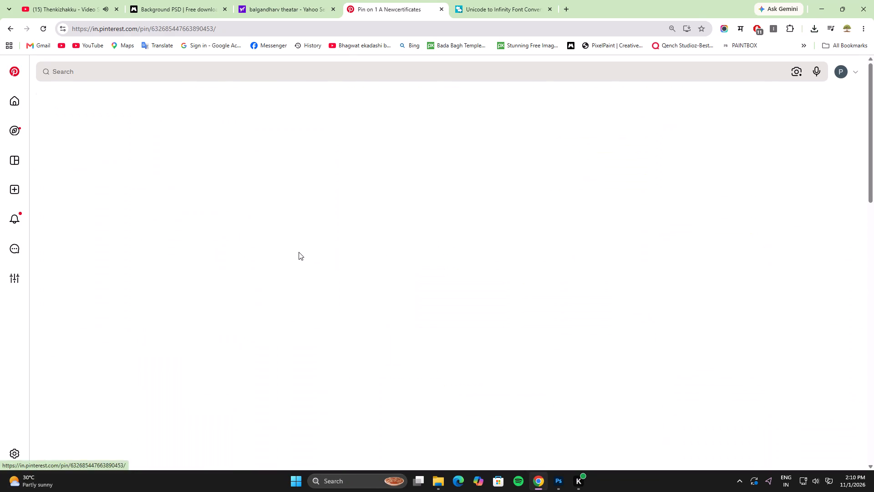
pyautogui.click(332, 102)
pyautogui.click(321, 128)
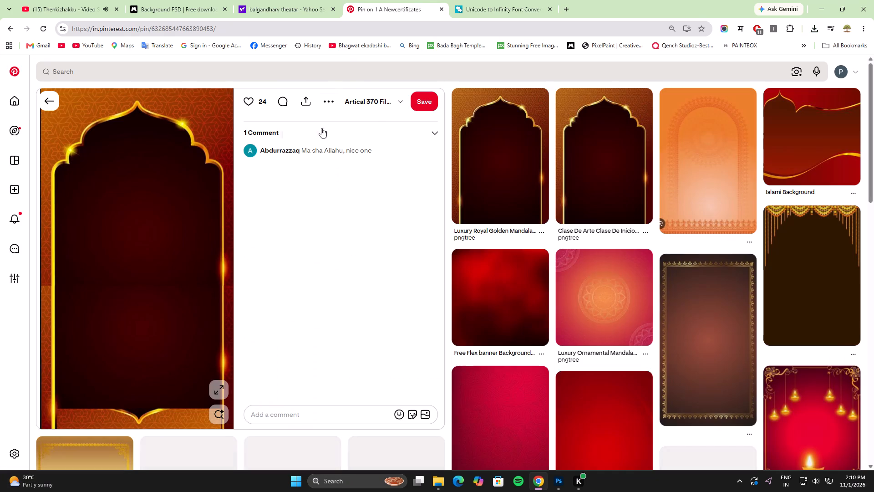
pyautogui.click(788, 451)
# Examine the festive frame and Diwali backgrounds related to the dark maroon pin with the golden arch.
pyautogui.scroll(-1, 195, 344)
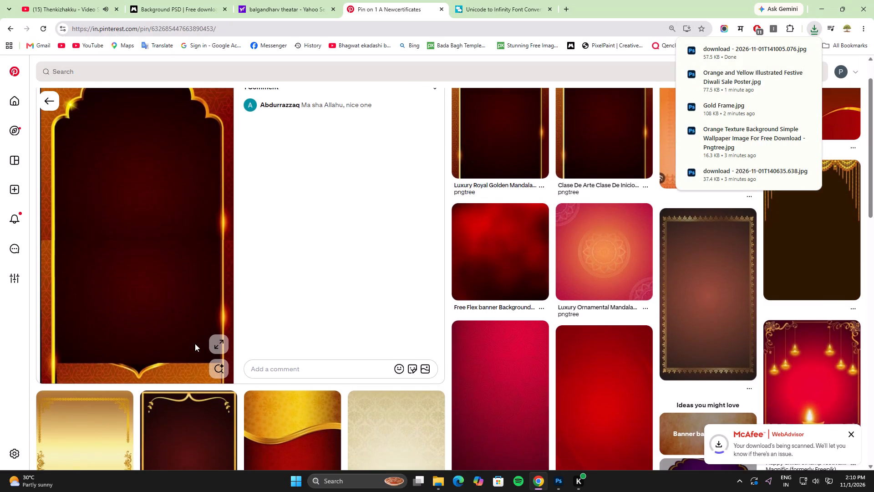
pyautogui.scroll(-2, 320, 327)
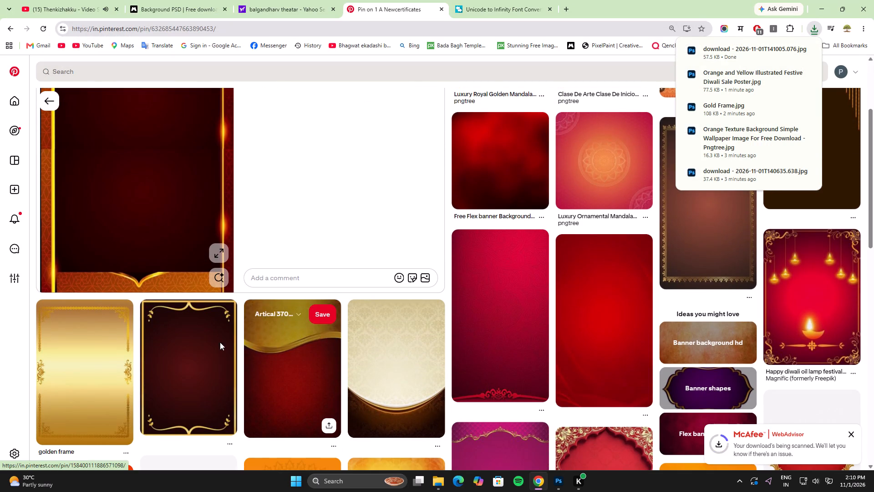
pyautogui.scroll(-5, 0, 382)
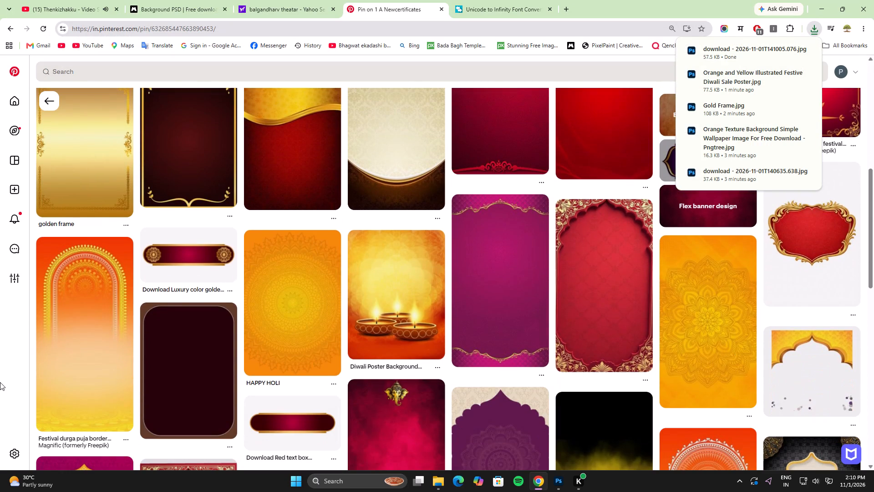
pyautogui.scroll(-3, 0, 382)
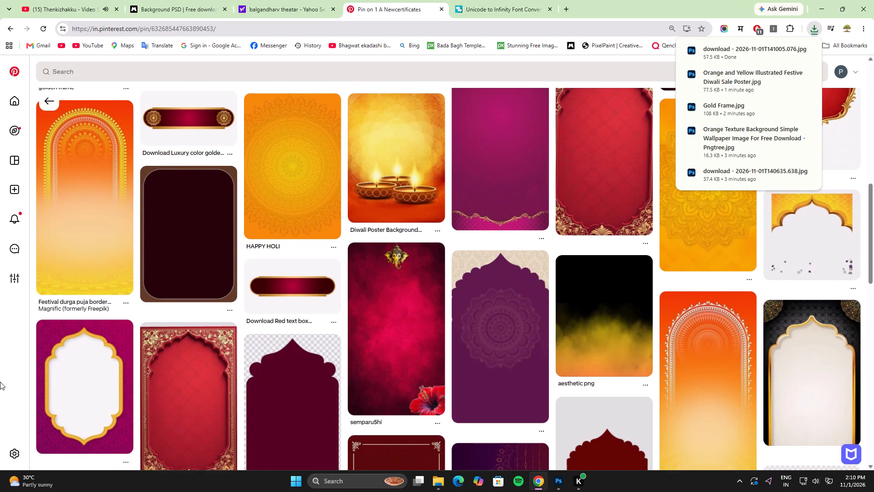
pyautogui.scroll(-9, 0, 382)
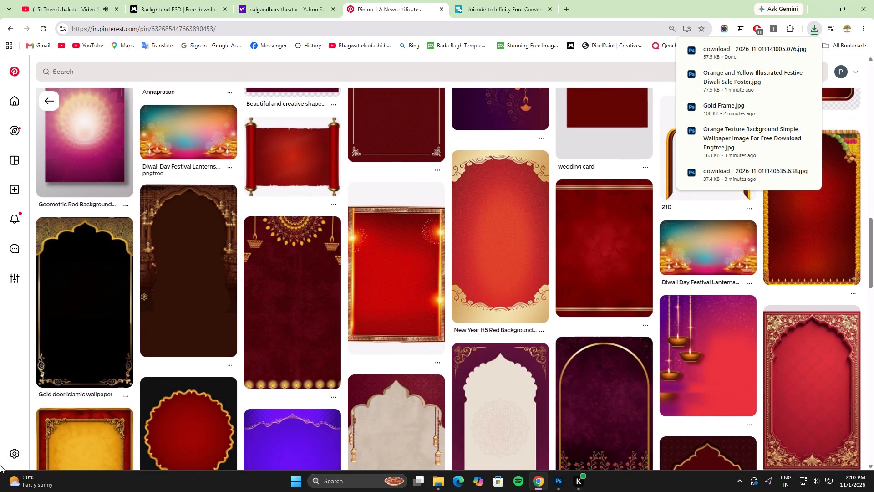
pyautogui.scroll(-3, 0, 476)
pyautogui.scroll(-1, 95, 422)
pyautogui.scroll(-6, 0, 370)
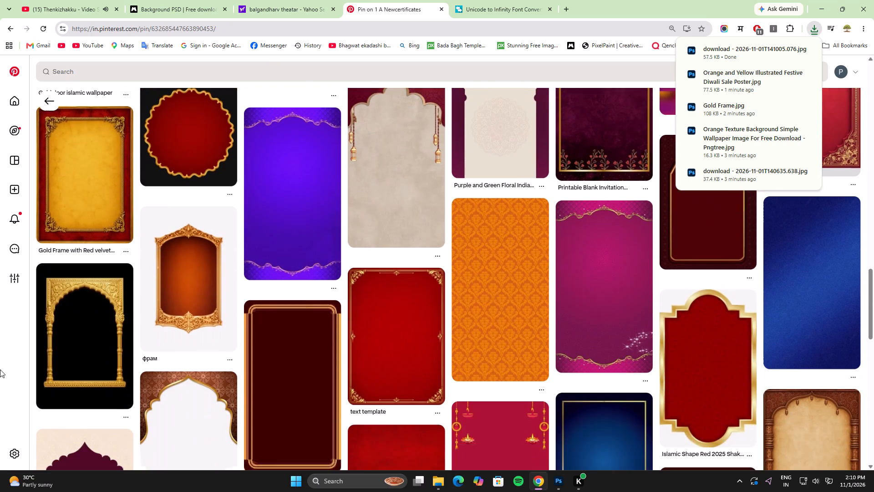
pyautogui.scroll(-4, 0, 369)
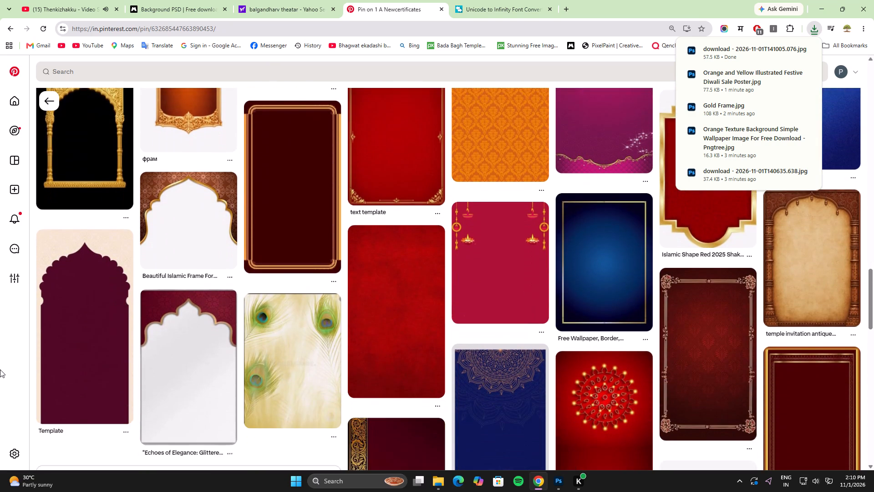
pyautogui.scroll(-5, 0, 369)
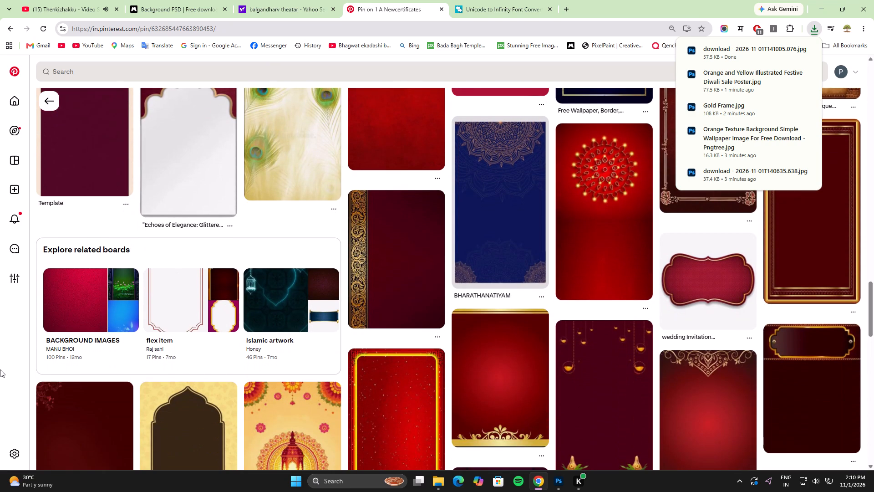
pyautogui.scroll(-5, 0, 369)
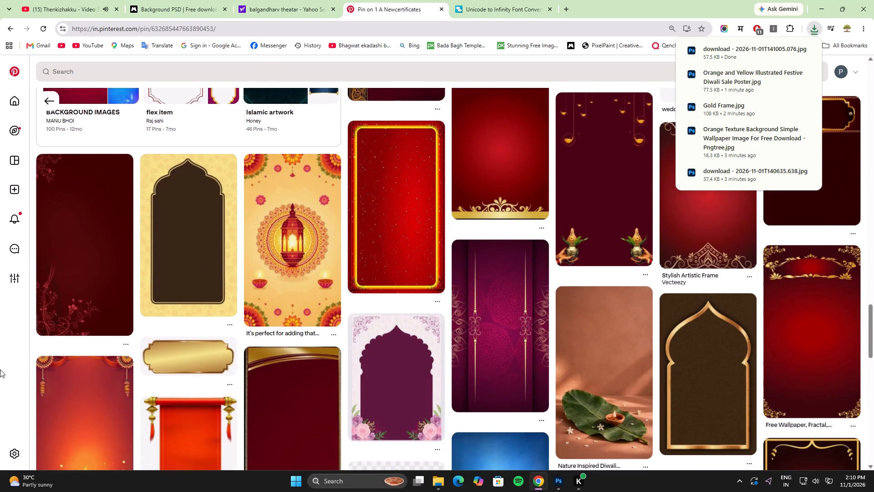
pyautogui.scroll(-2, 0, 369)
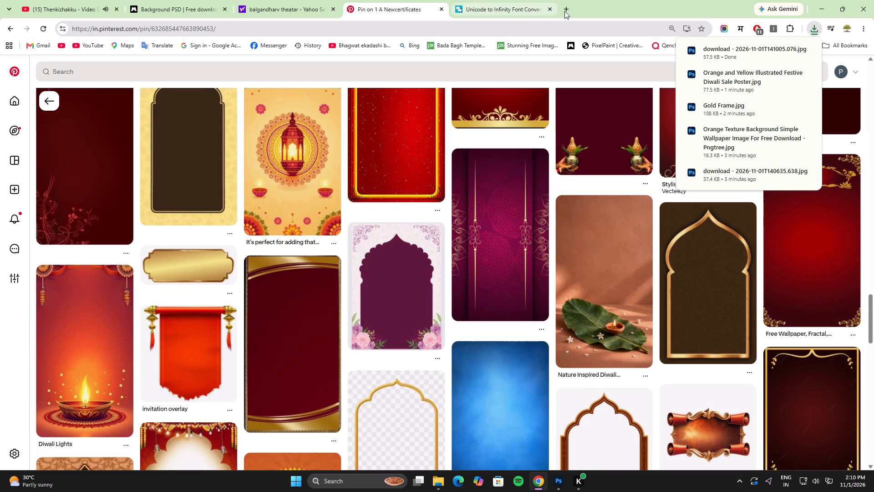
# In a new browser tab, search the web for diwali png and show the image results.
pyautogui.click(568, 11)
pyautogui.click(552, 30)
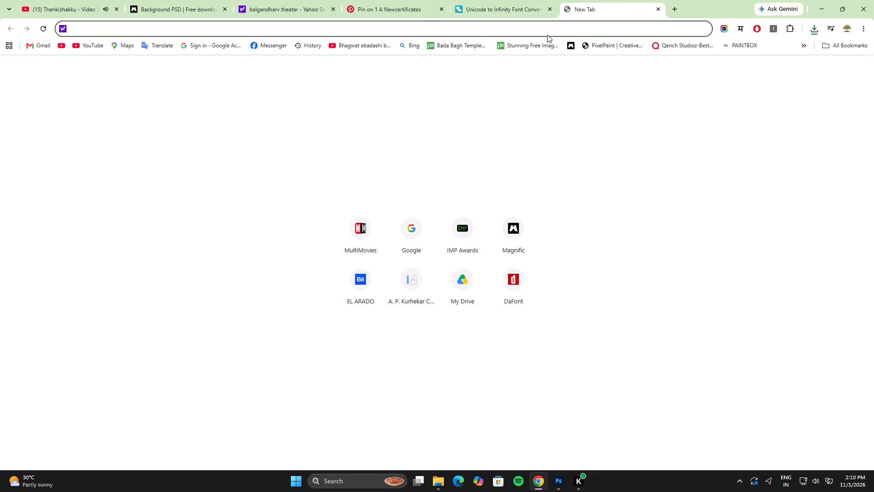
pyautogui.write('di')
pyautogui.write('wali')
pyautogui.press('space')
pyautogui.press('p')
pyautogui.write('ng')
pyautogui.press('Return')
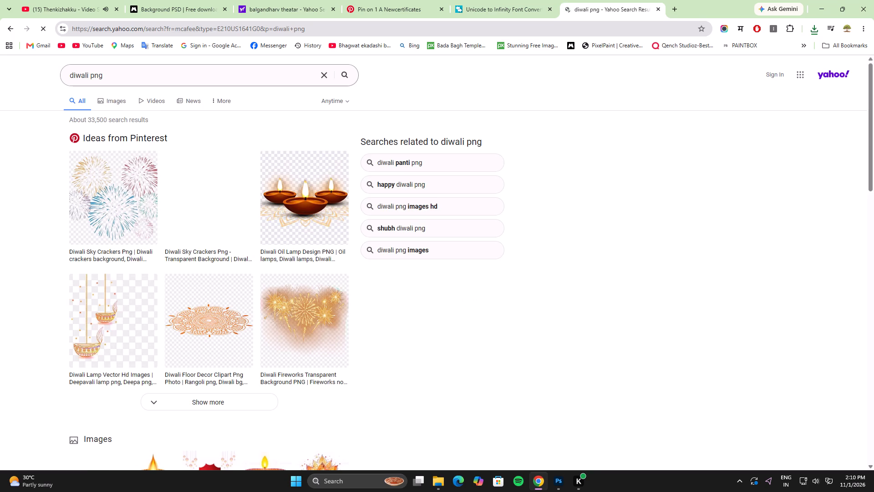
pyautogui.click(119, 101)
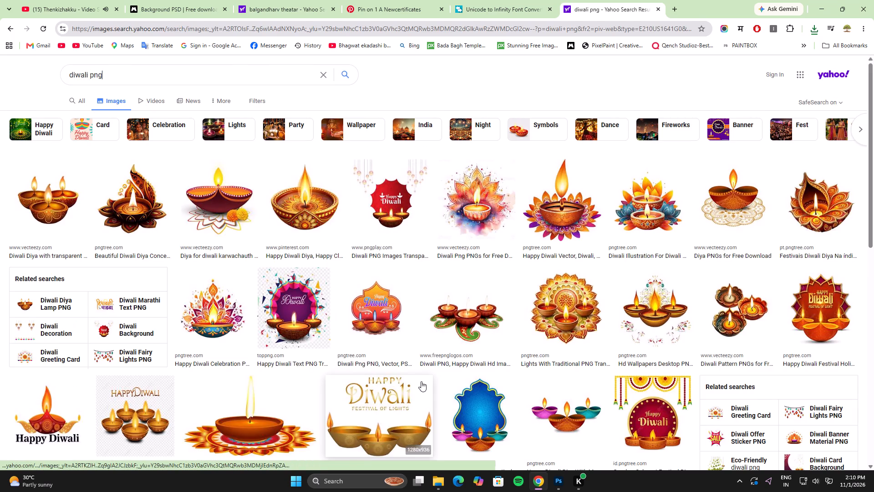
# Find the vecteezy image of three lit brown diyas with transparent background and save it as WEBP to Downloads.
pyautogui.scroll(-4, 421, 381)
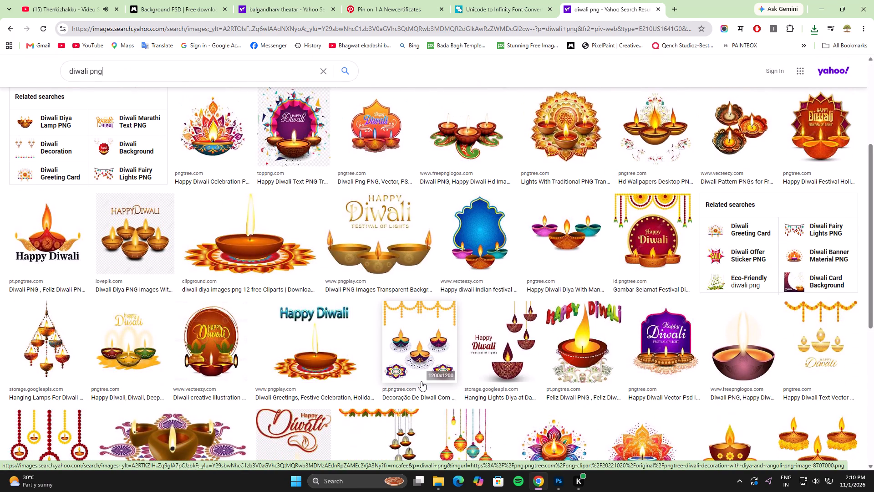
pyautogui.scroll(7, 421, 381)
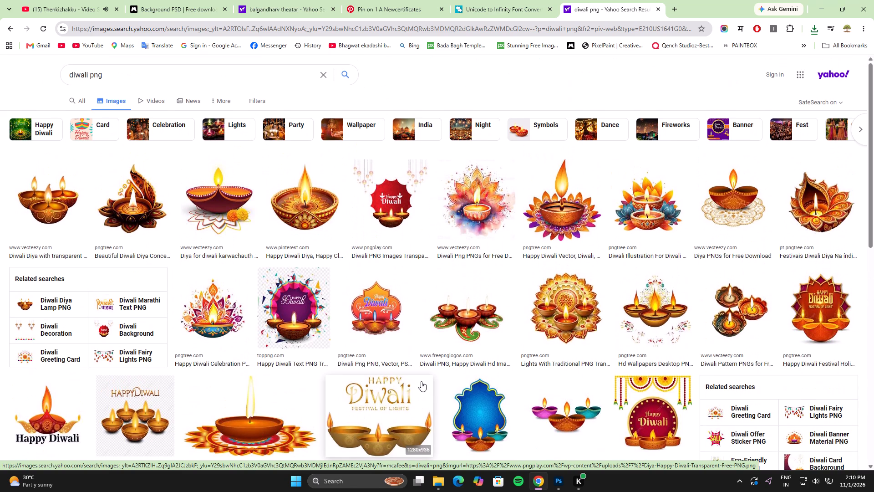
pyautogui.scroll(-1, 421, 381)
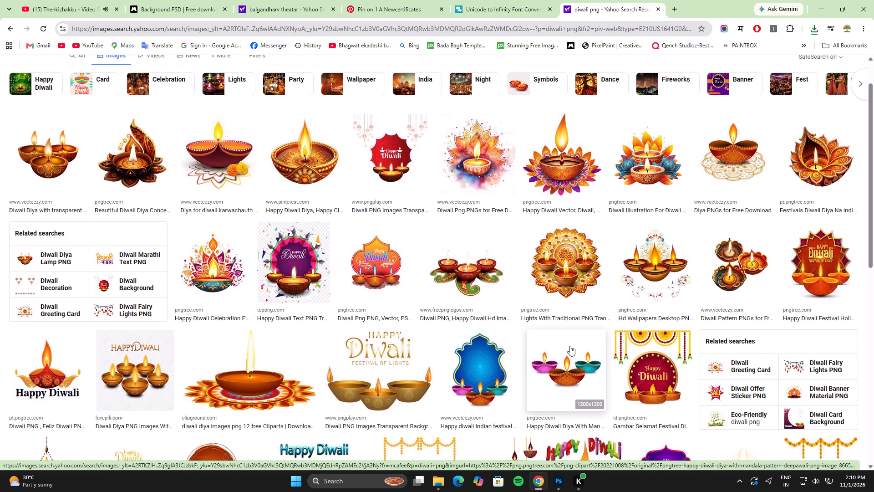
pyautogui.click(28, 143)
pyautogui.rightClick(231, 176)
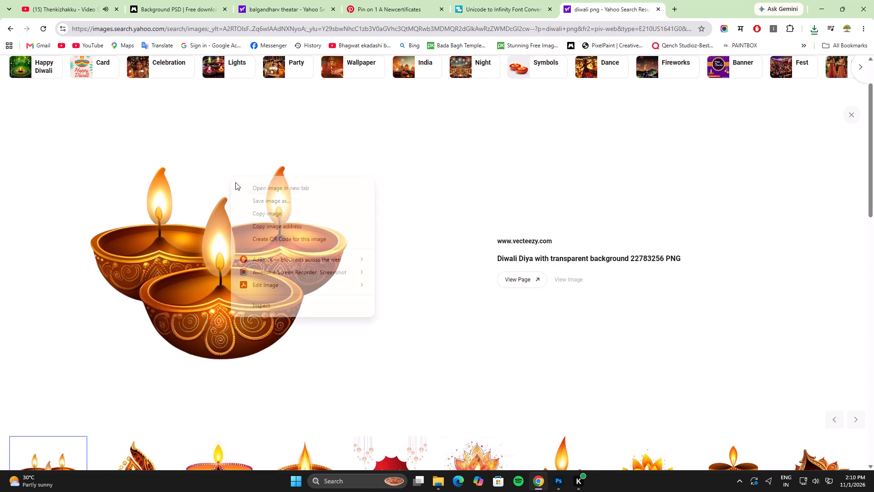
pyautogui.click(260, 200)
pyautogui.click(802, 449)
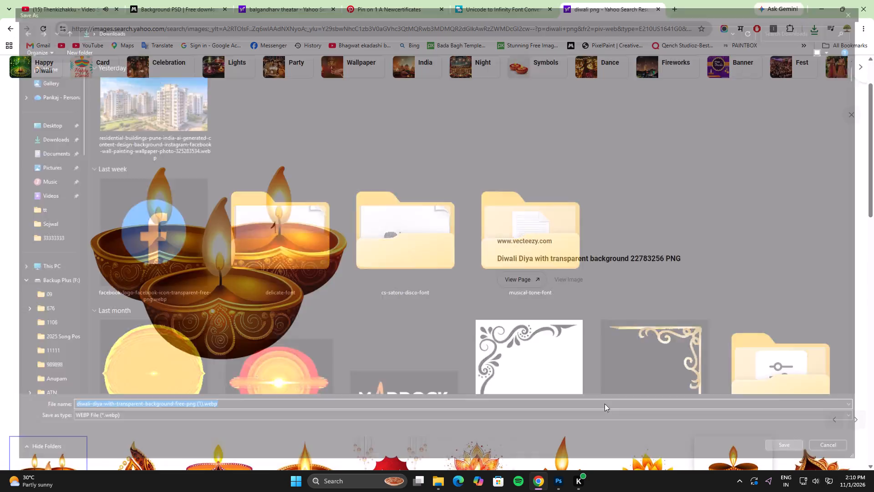
# Examine more of the diwali png image results and preview the hanging lanterns picture with a row of colourful diyas.
pyautogui.scroll(-12, 400, 366)
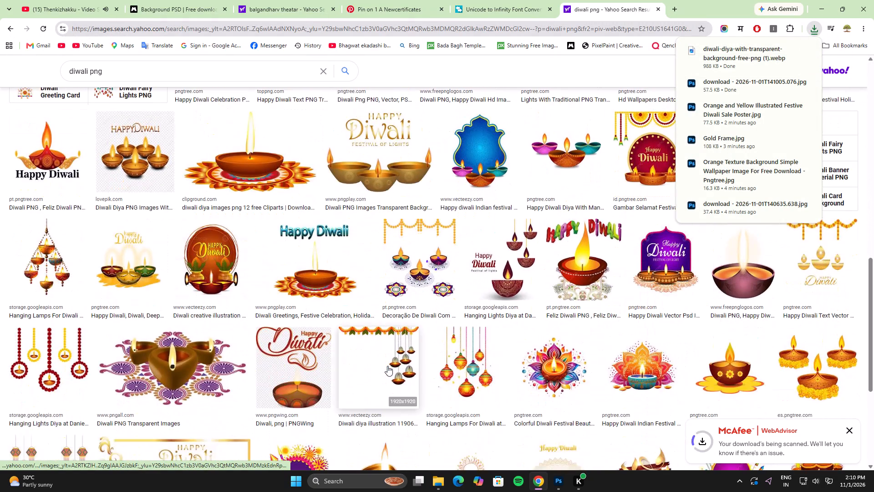
pyautogui.scroll(-4, 233, 359)
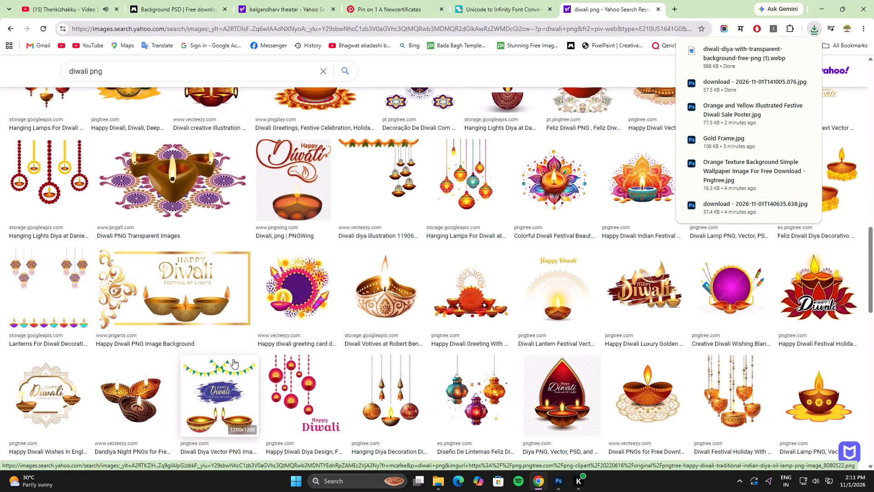
pyautogui.scroll(-2, 233, 359)
pyautogui.scroll(2, 134, 361)
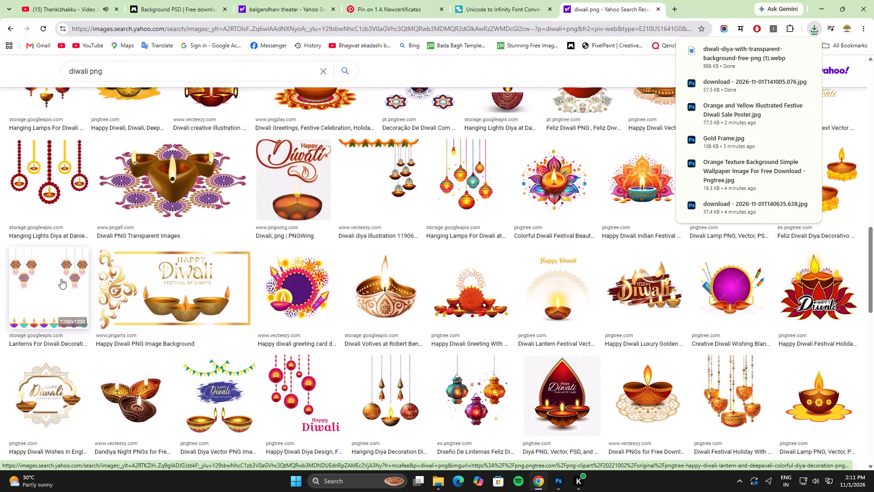
pyautogui.click(61, 279)
pyautogui.scroll(-14, 82, 289)
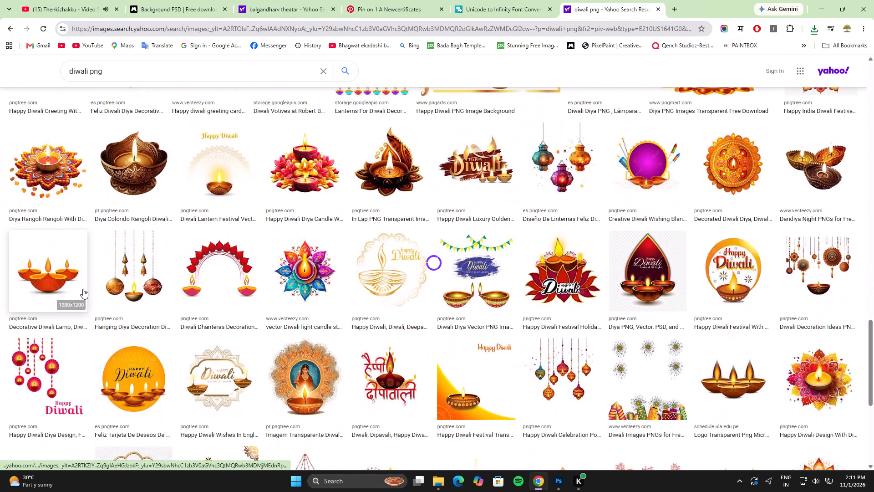
pyautogui.scroll(3, 83, 289)
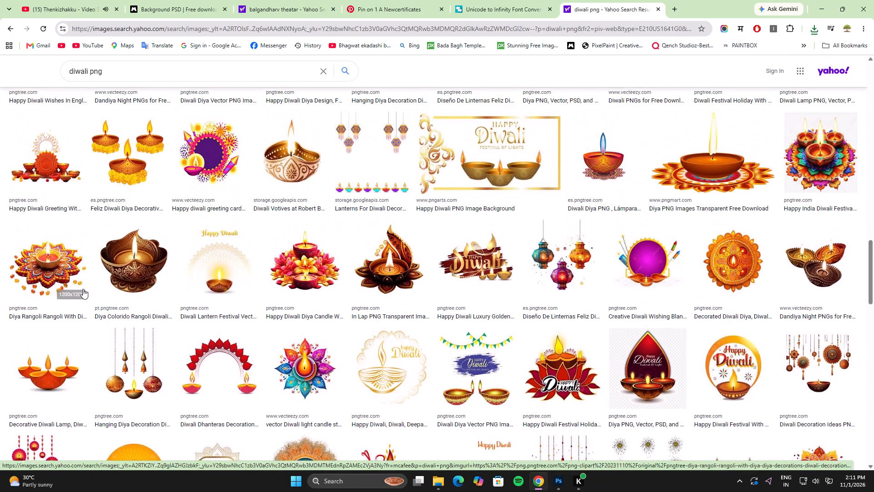
pyautogui.scroll(6, 83, 289)
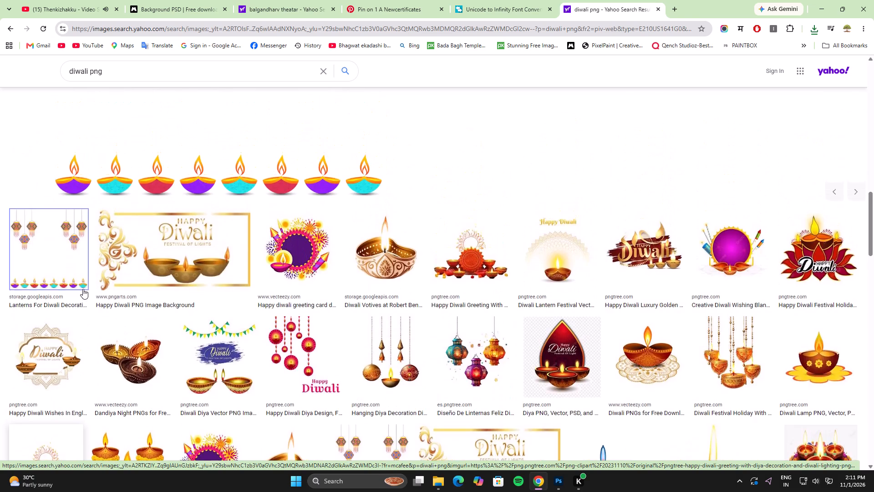
pyautogui.scroll(12, 83, 289)
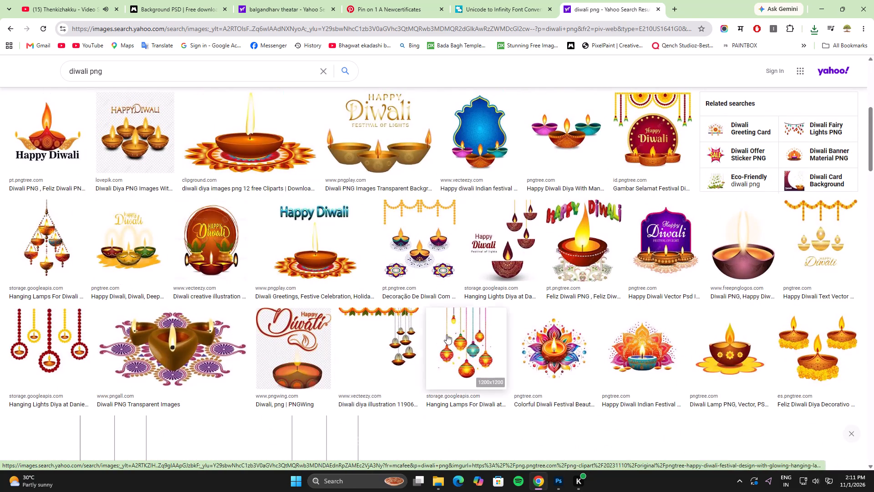
pyautogui.scroll(1, 453, 337)
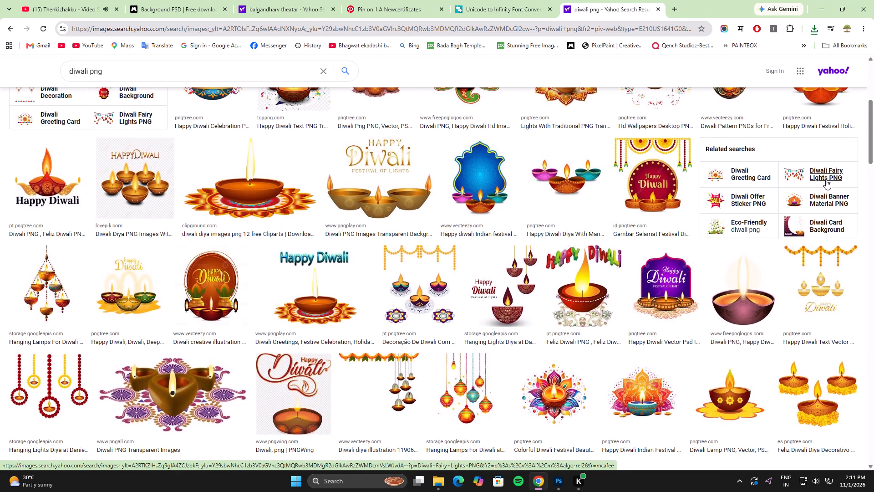
# Open the related image search Diwali Fairy Lights PNG, examine its results, and return to the diwali png results.
pyautogui.click(826, 179)
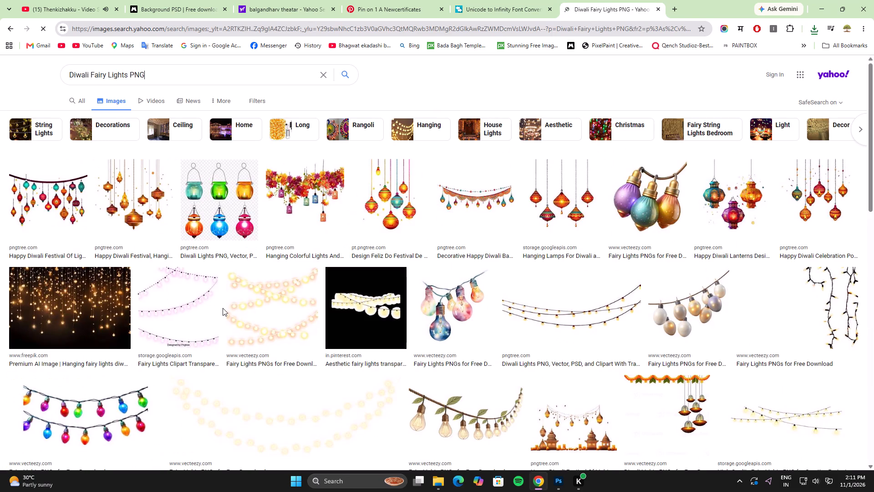
pyautogui.scroll(-4, 223, 308)
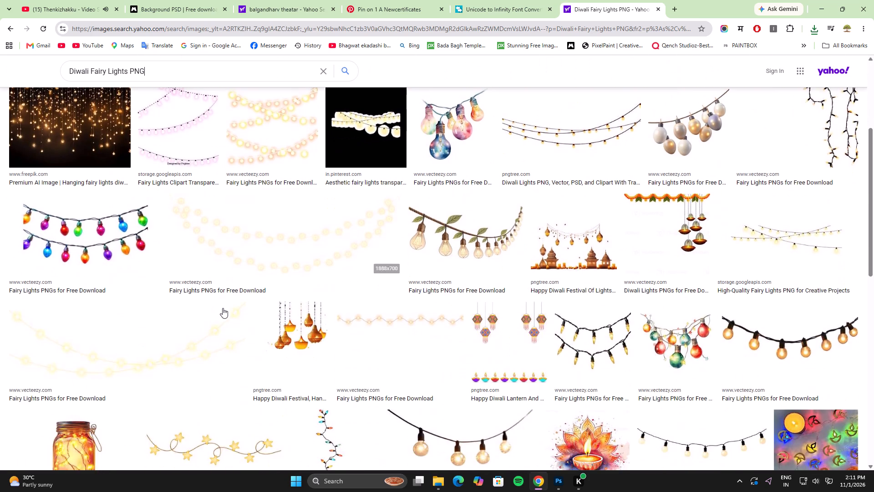
pyautogui.scroll(-5, 223, 308)
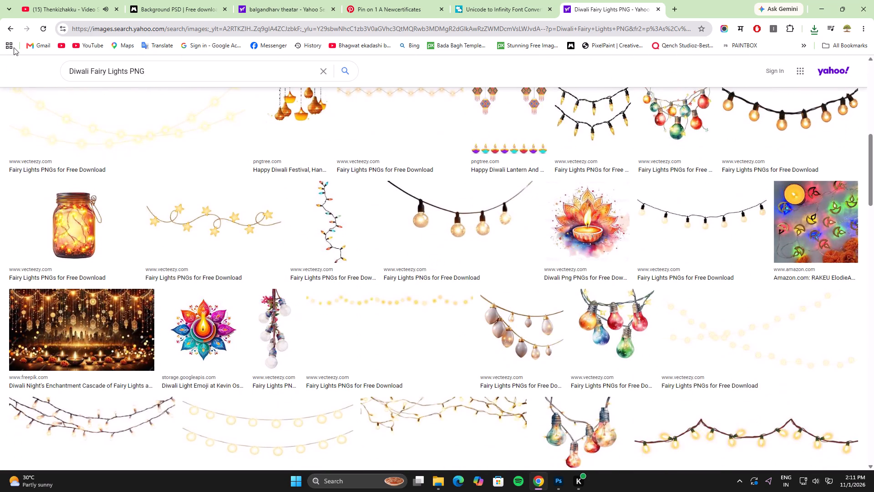
pyautogui.click(11, 27)
# Examine the diwali png image results down to the end of the list for usable diya and hanging-lamp artwork.
pyautogui.scroll(-5, 111, 324)
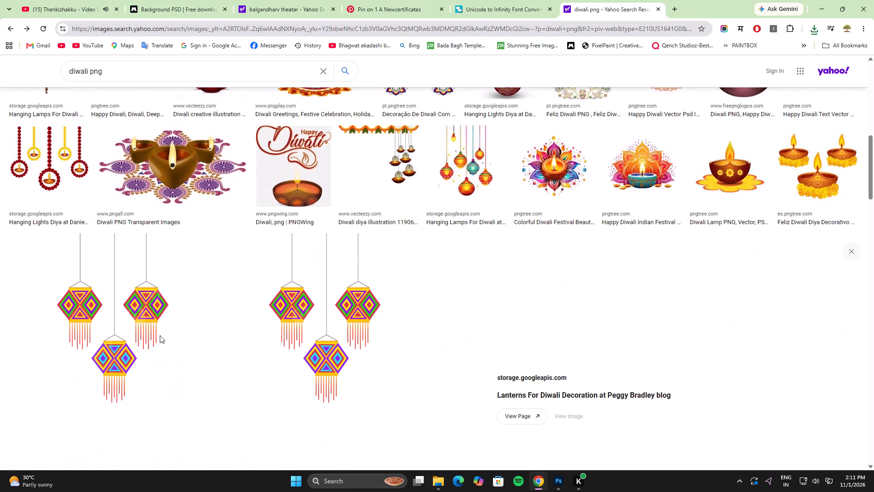
pyautogui.scroll(-7, 155, 335)
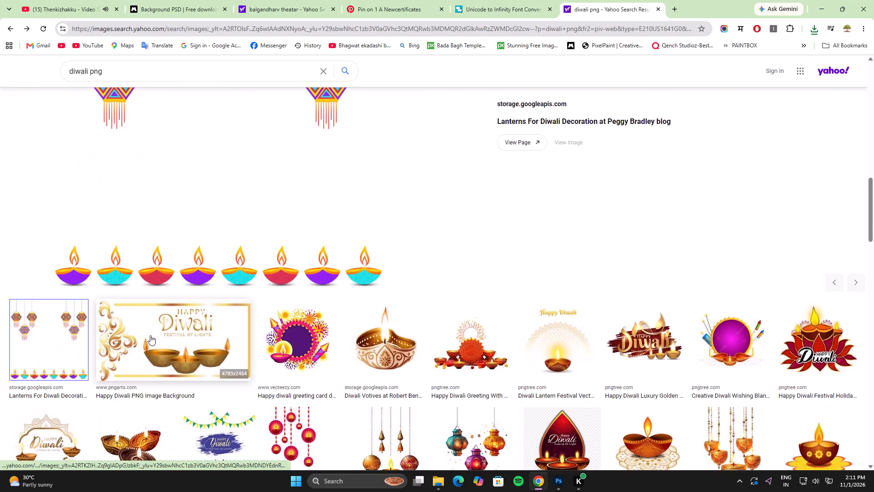
pyautogui.scroll(-7, 150, 335)
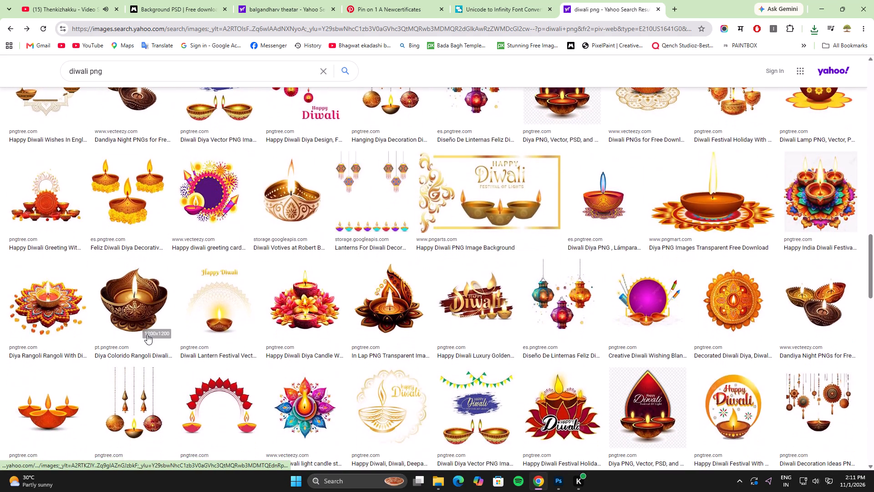
pyautogui.scroll(-3, 147, 334)
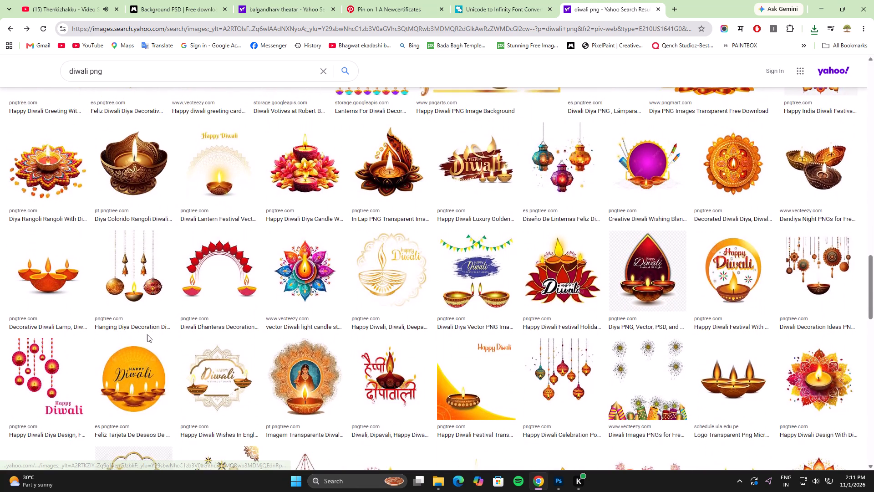
pyautogui.scroll(-5, 146, 333)
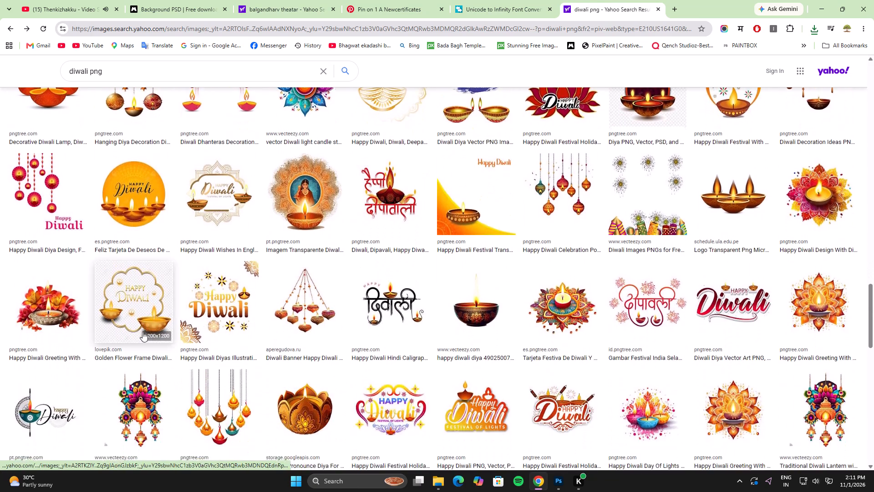
pyautogui.scroll(-8, 142, 332)
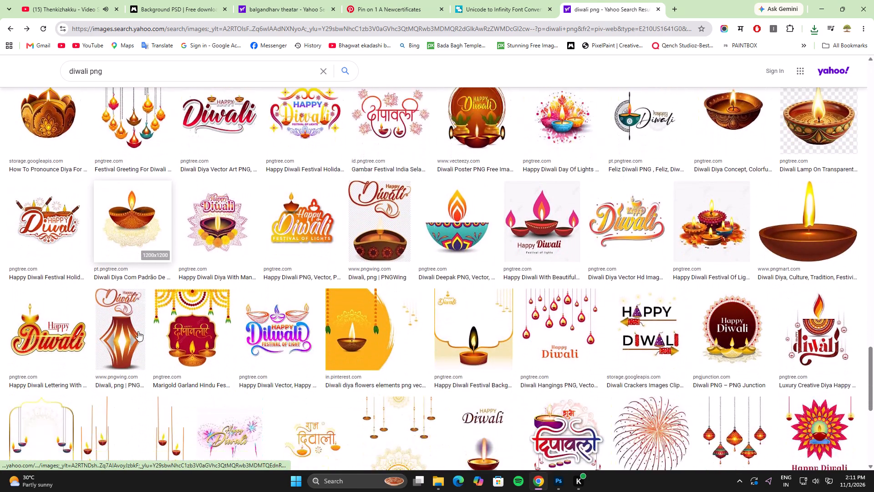
pyautogui.scroll(-5, 135, 331)
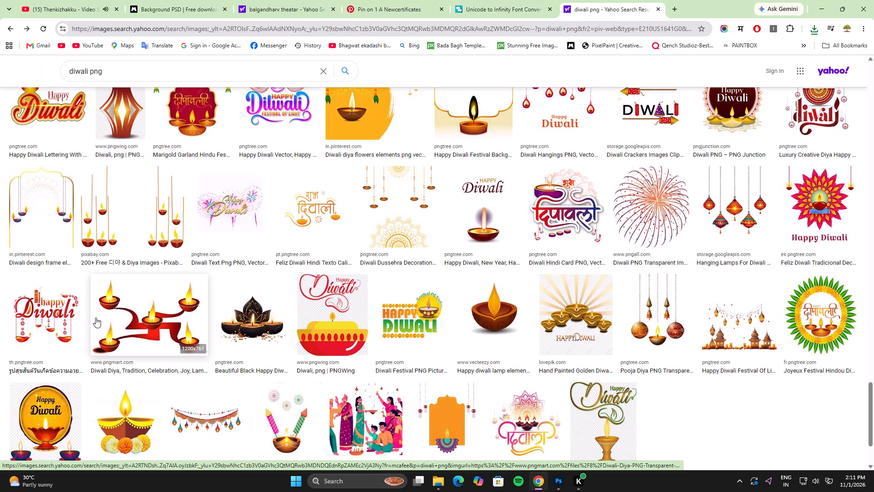
pyautogui.scroll(-2, 96, 318)
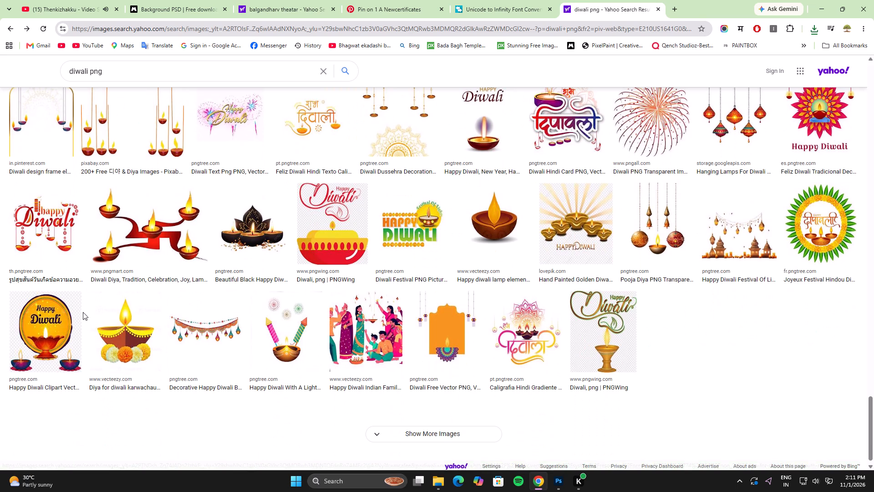
pyautogui.scroll(-2, 82, 311)
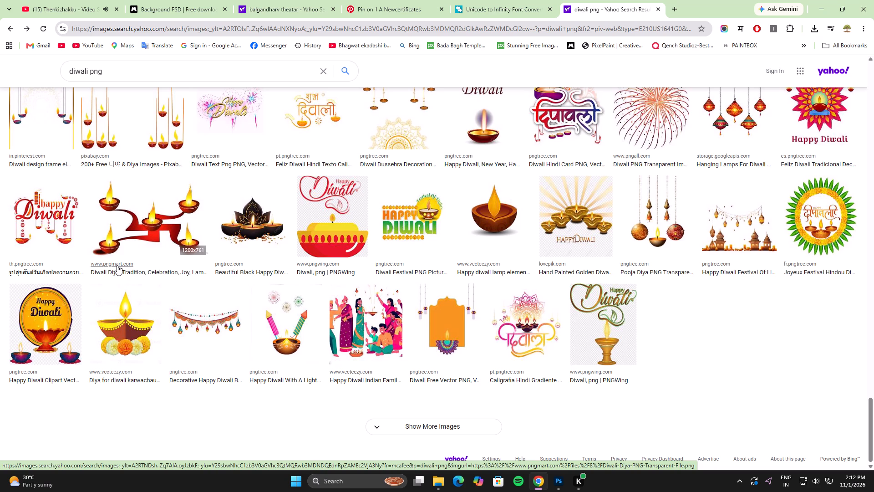
# Preview the pixabay image of hanging diyas on orange strings and save it as decoration-7550175_1280.png to Downloads.
pyautogui.scroll(6, 172, 297)
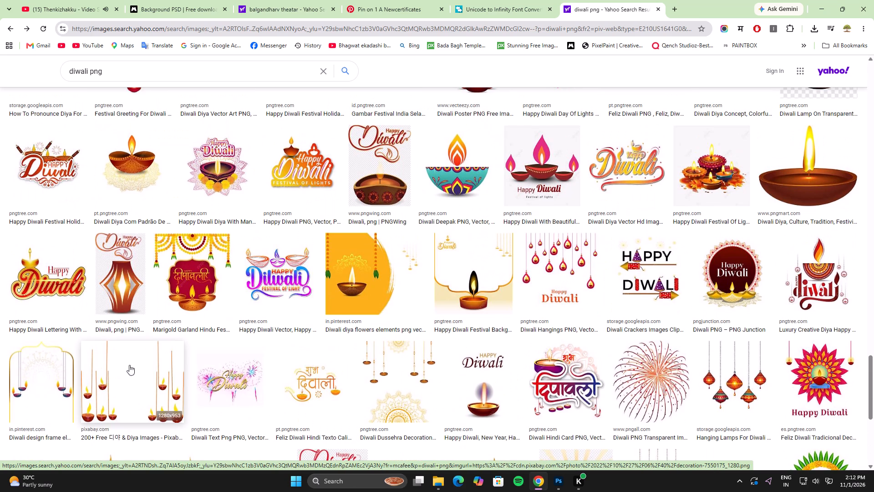
pyautogui.click(120, 376)
pyautogui.rightClick(184, 191)
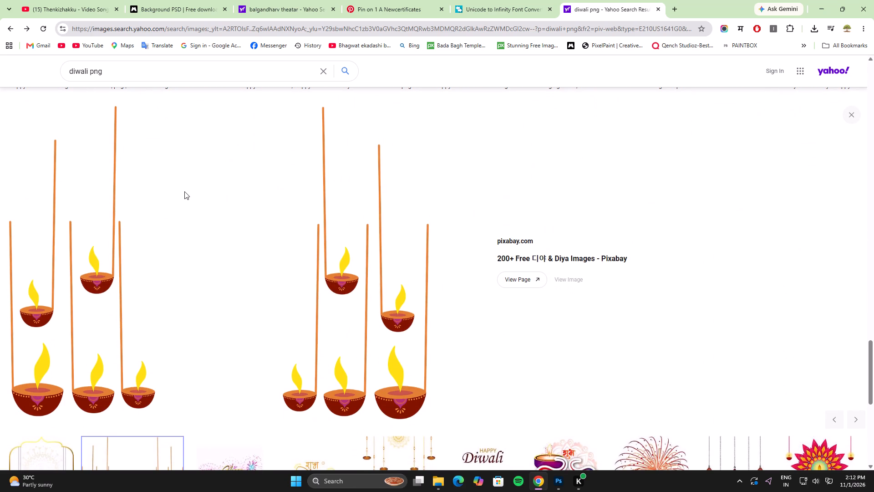
pyautogui.click(218, 220)
pyautogui.click(797, 451)
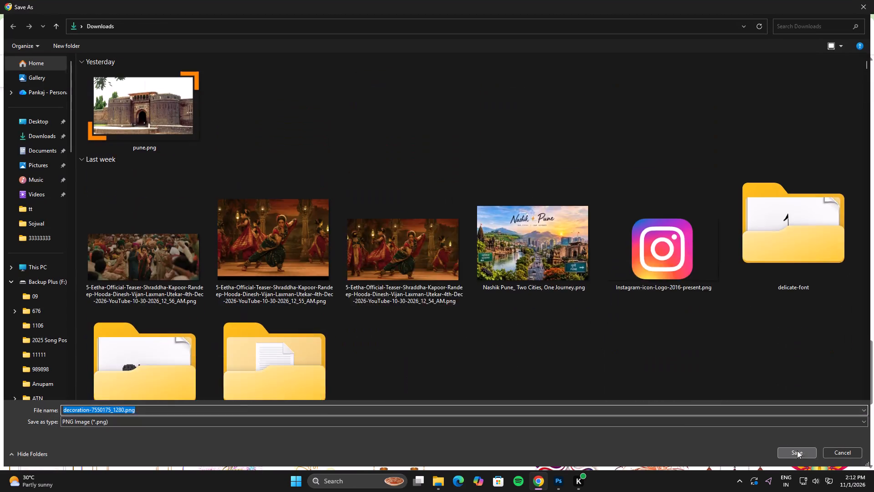
# Open the hanging diya image's Pixabay source page and examine the royalty-free diya pictures there.
pyautogui.click(531, 281)
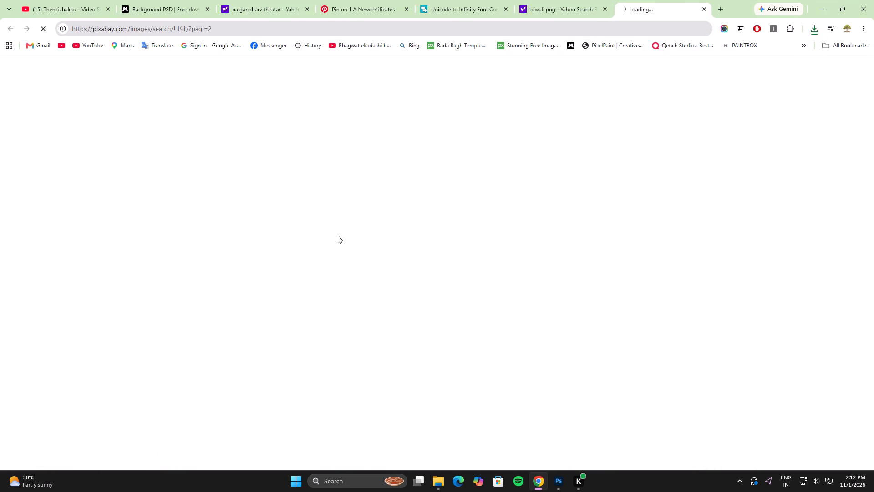
pyautogui.scroll(-4, 249, 328)
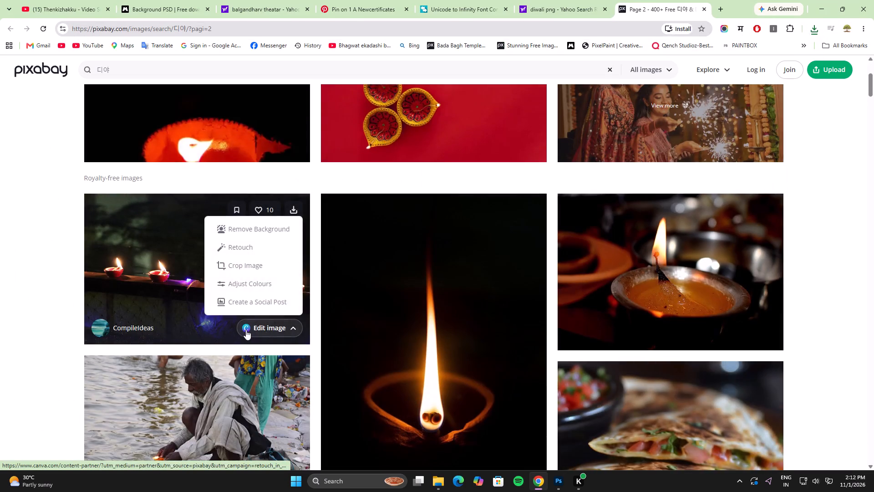
pyautogui.scroll(-14, 246, 330)
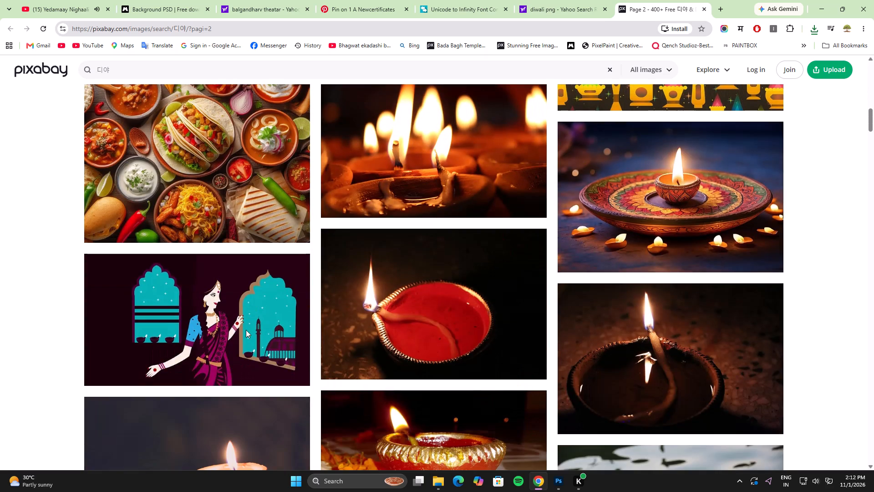
pyautogui.scroll(-7, 246, 330)
# Show the downloaded decoration-7550175_1280.png in its folder and place it at full width on the Photoshop poster.
pyautogui.click(810, 31)
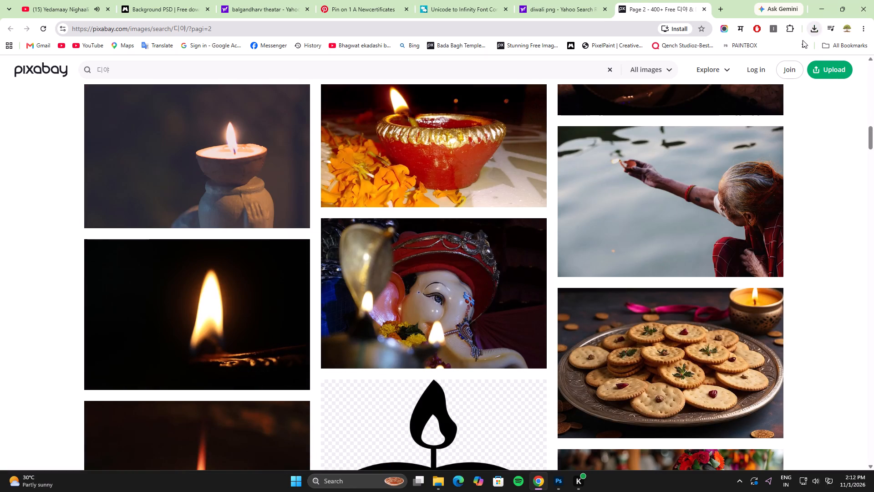
pyautogui.click(781, 66)
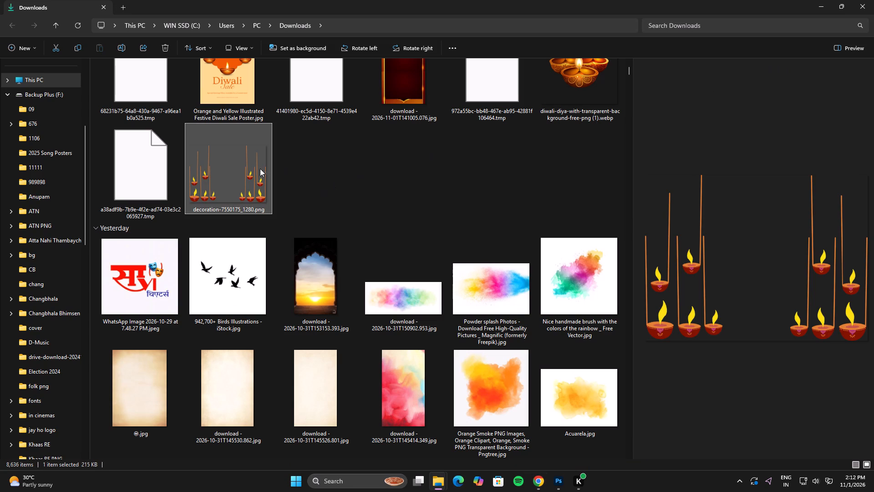
pyautogui.moveTo(253, 171); pyautogui.dragTo(280, 289)
pyautogui.hotkey('alt', 'Tab')
pyautogui.hotkey('alt', 'Tab')
pyautogui.hotkey('alt', 'Tab')
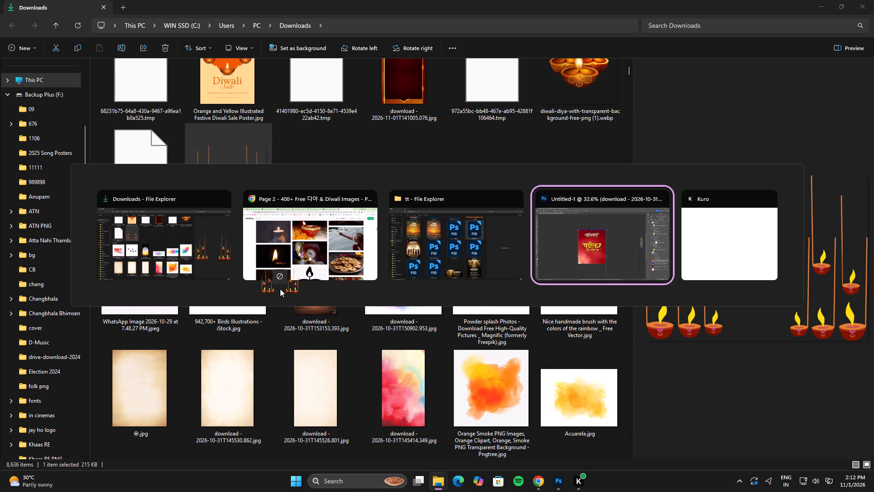
pyautogui.moveTo(280, 289); pyautogui.dragTo(291, 251)
pyautogui.doubleClick(389, 253)
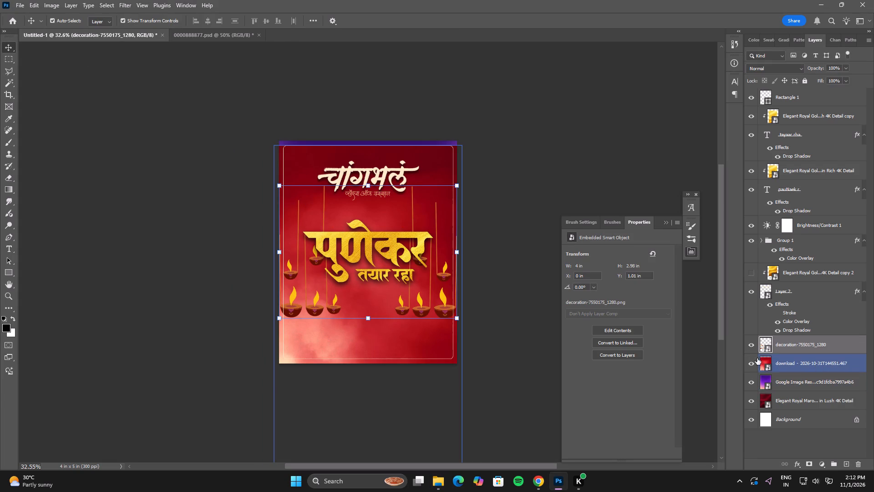
# Hide the red download background layer and the purple Google Image background layer, leaving the maroon velvet texture.
pyautogui.click(752, 364)
pyautogui.click(751, 379)
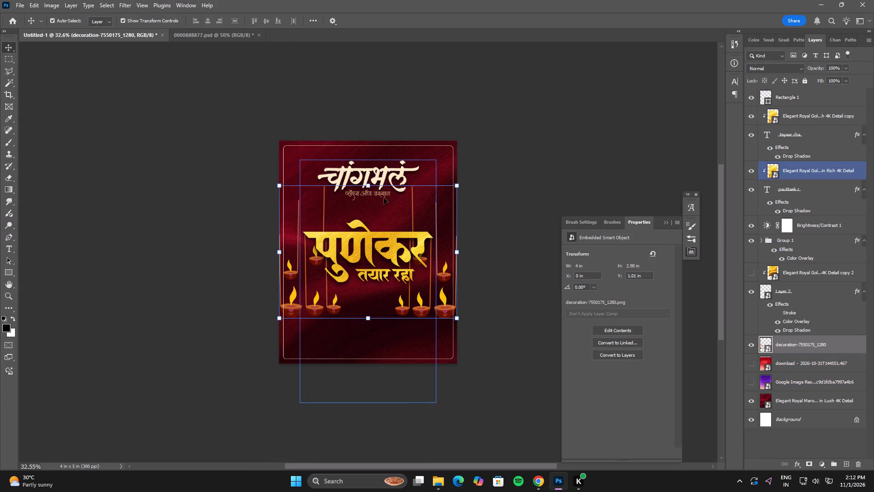
# Scale the hanging diya decoration to about 1.69 in wide, move it to the poster's upper left, and hide its layer.
pyautogui.moveTo(372, 182); pyautogui.dragTo(374, 259)
pyautogui.moveTo(367, 291); pyautogui.dragTo(327, 165)
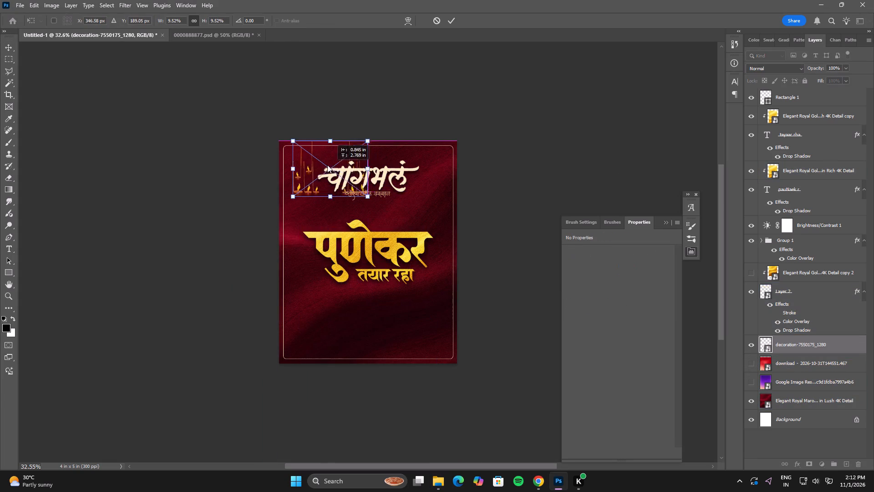
pyautogui.moveTo(327, 165); pyautogui.dragTo(325, 167)
pyautogui.doubleClick(325, 167)
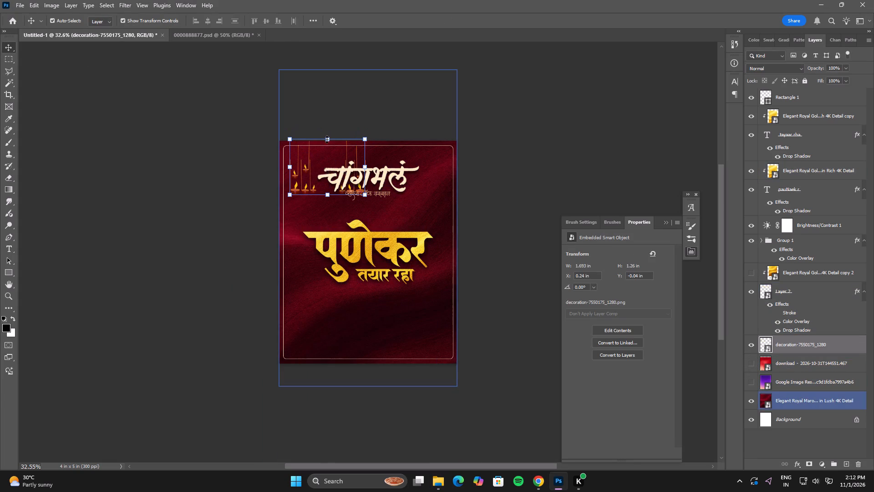
pyautogui.click(748, 344)
# Place the three-diya WEBP from Downloads about 1.04 in wide between title and headline near the poster's left edge, and hide its layer.
pyautogui.hotkey('alt', 'Tab')
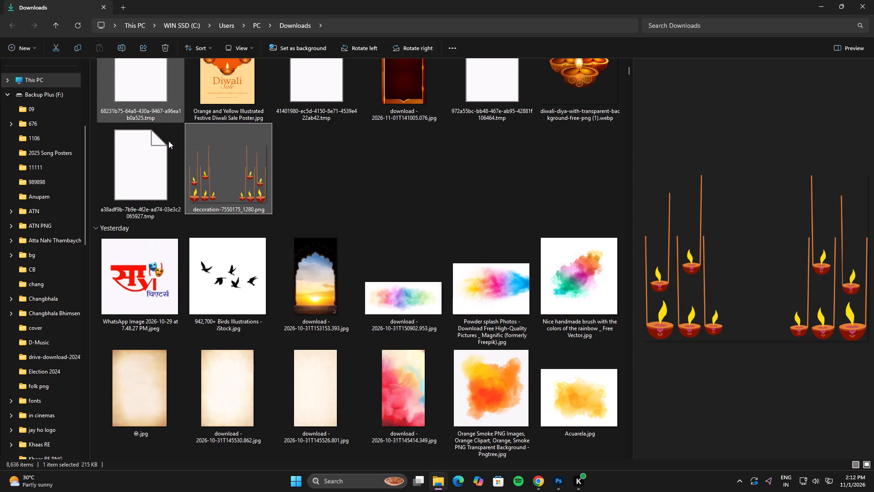
pyautogui.scroll(4, 315, 188)
pyautogui.click(577, 330)
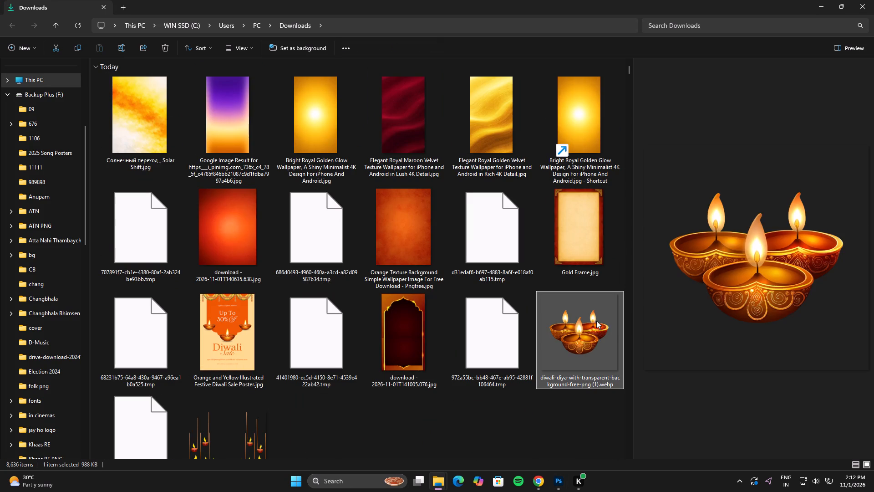
pyautogui.moveTo(596, 321); pyautogui.dragTo(442, 297)
pyautogui.hotkey('alt', 'Tab')
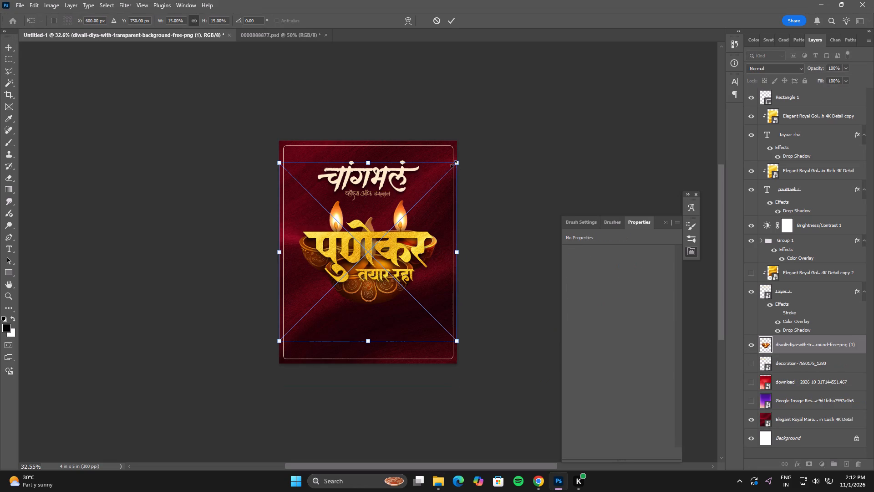
pyautogui.keyDown('alt'); pyautogui.moveTo(454, 164); pyautogui.dragTo(404, 232); pyautogui.keyUp('alt')
pyautogui.moveTo(371, 253); pyautogui.dragTo(314, 210)
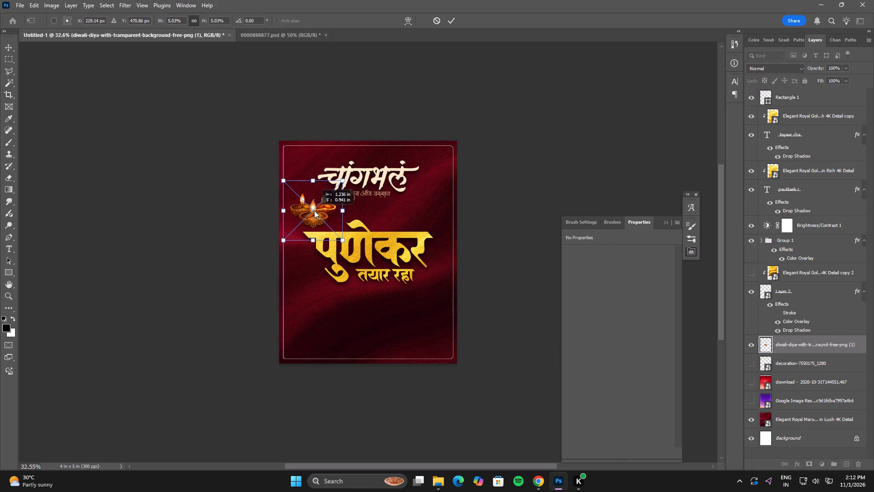
pyautogui.moveTo(314, 210); pyautogui.dragTo(314, 210)
pyautogui.doubleClick(314, 210)
pyautogui.click(748, 348)
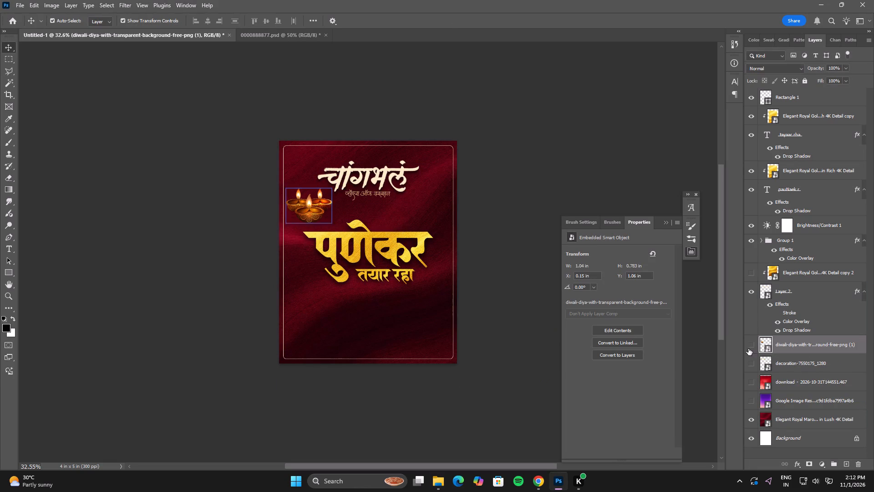
# Select the पुणेकर text layer and turn off the display of transform controls.
pyautogui.click(502, 338)
pyautogui.click(390, 249)
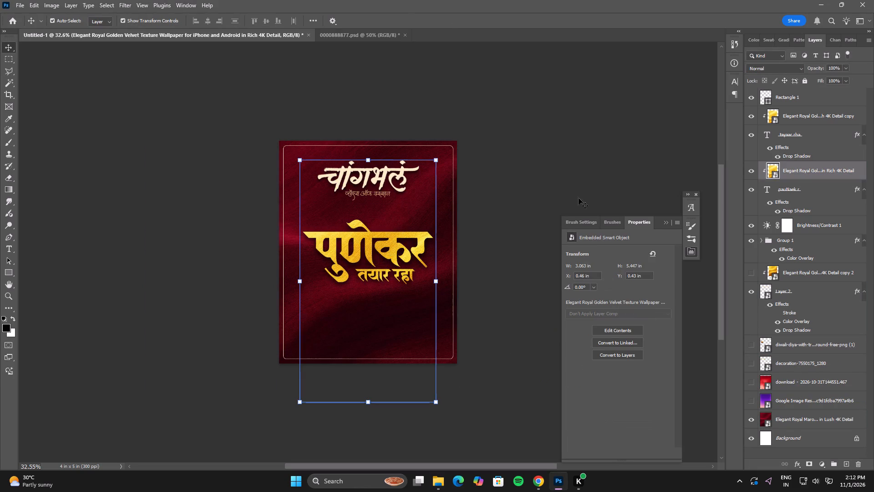
pyautogui.click(826, 193)
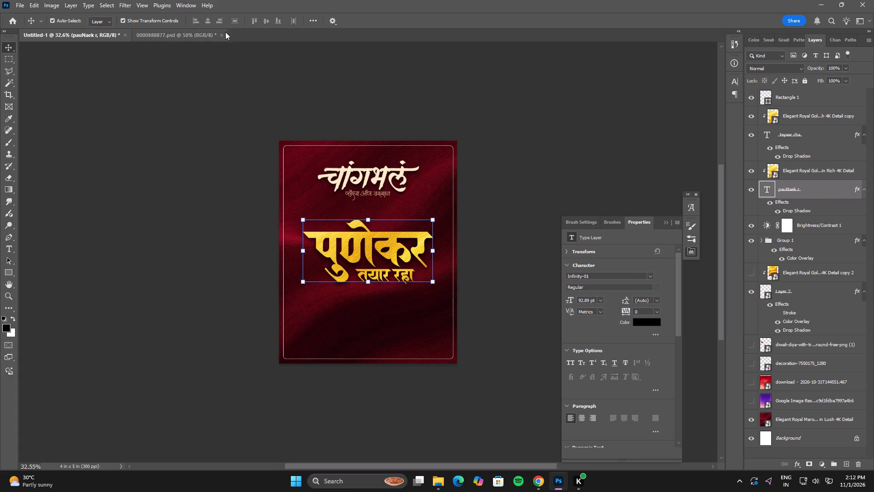
pyautogui.click(162, 20)
# Filter the fonts by "inf" and preview the Infinity typefaces on the पुणेकर headline to compare them.
pyautogui.click(631, 277)
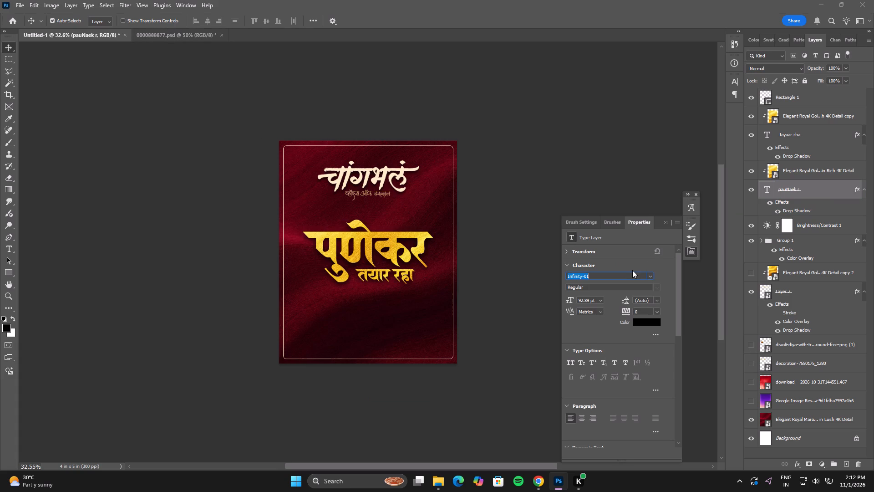
pyautogui.write('inf')
pyautogui.press('Down')
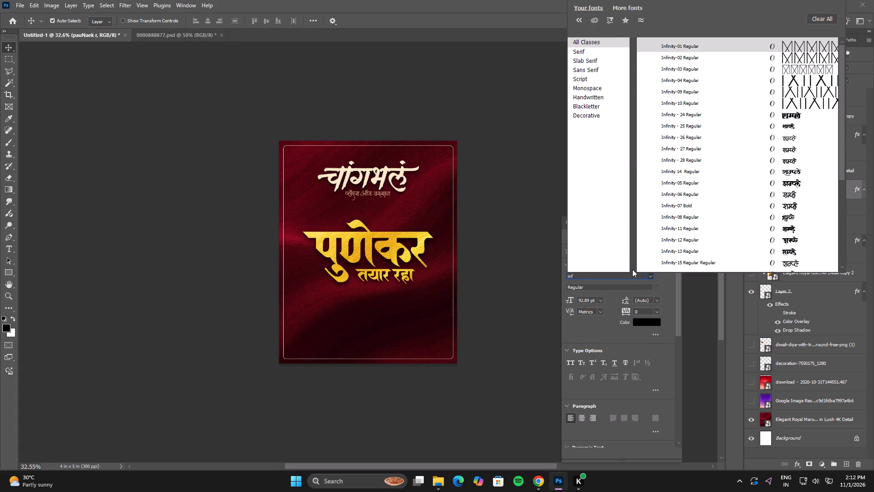
pyautogui.press('Down')
pyautogui.press('Down')
pyautogui.press('Down')
pyautogui.press('Down')
pyautogui.press('Down')
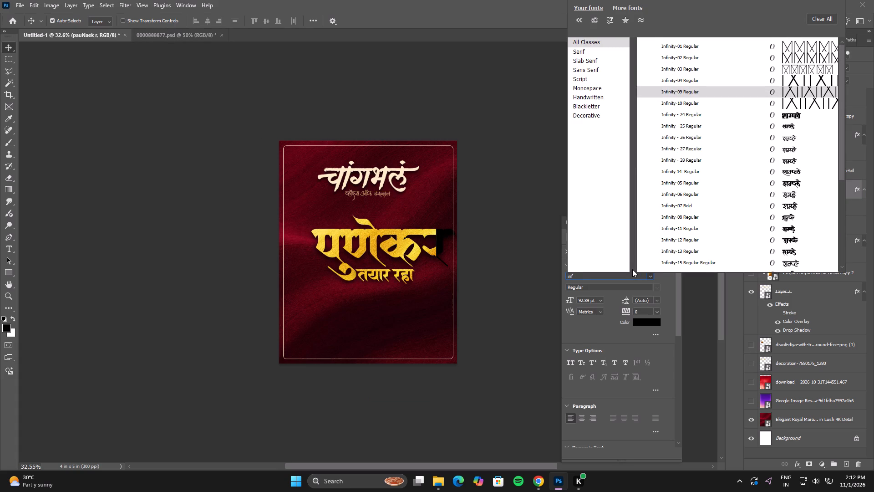
pyautogui.press('Down')
pyautogui.press('Down')
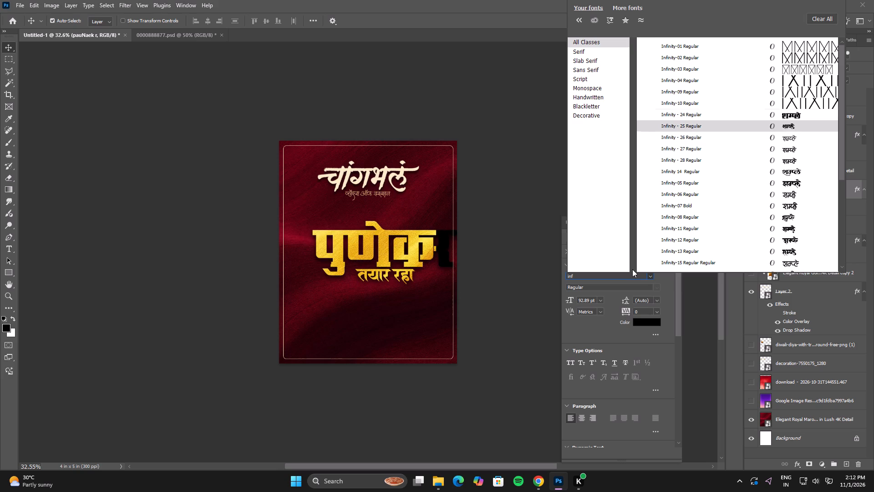
pyautogui.press('Down')
pyautogui.press('Down')
pyautogui.press('Down')
pyautogui.press('Down')
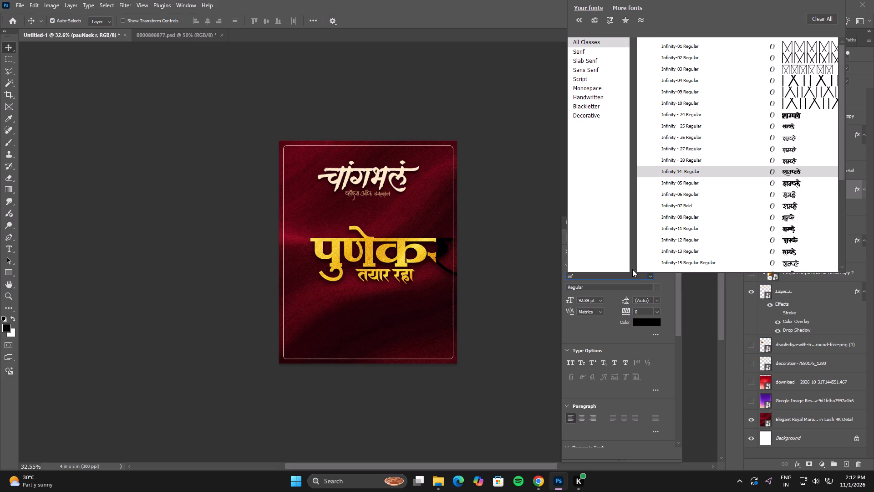
pyautogui.press('Down')
pyautogui.press('Down')
pyautogui.press('Down')
pyautogui.press('Down')
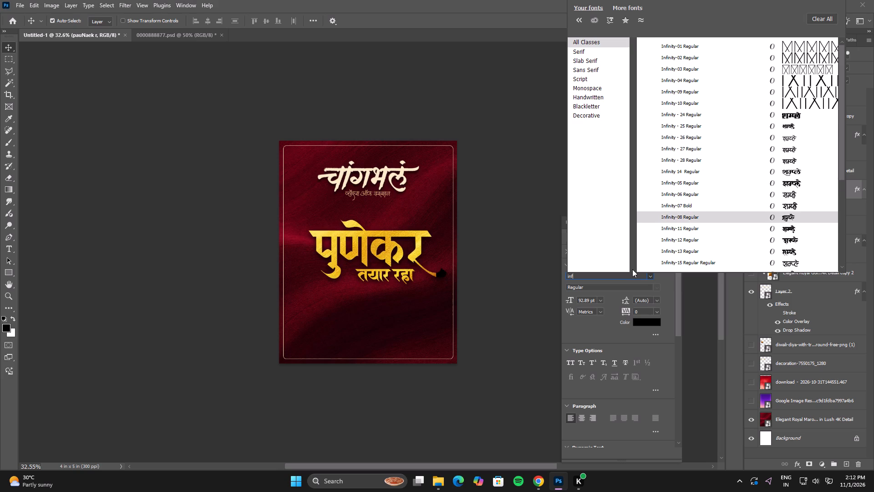
pyautogui.press('Down')
pyautogui.press('Down')
pyautogui.press('Down')
pyautogui.press('Down')
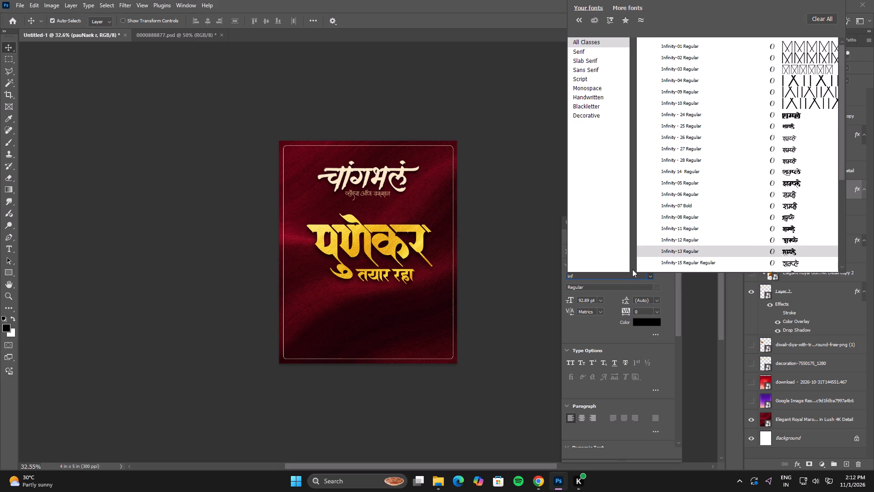
pyautogui.press('Down')
pyautogui.press('Down')
pyautogui.press('Down')
pyautogui.press('Down')
pyautogui.press('Down')
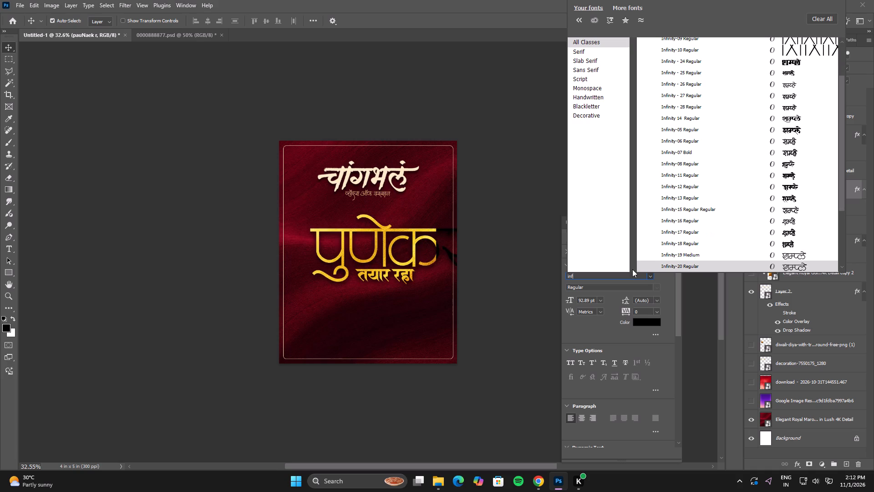
pyautogui.press('Up')
pyautogui.press('Up')
pyautogui.press('Up')
pyautogui.press('Down')
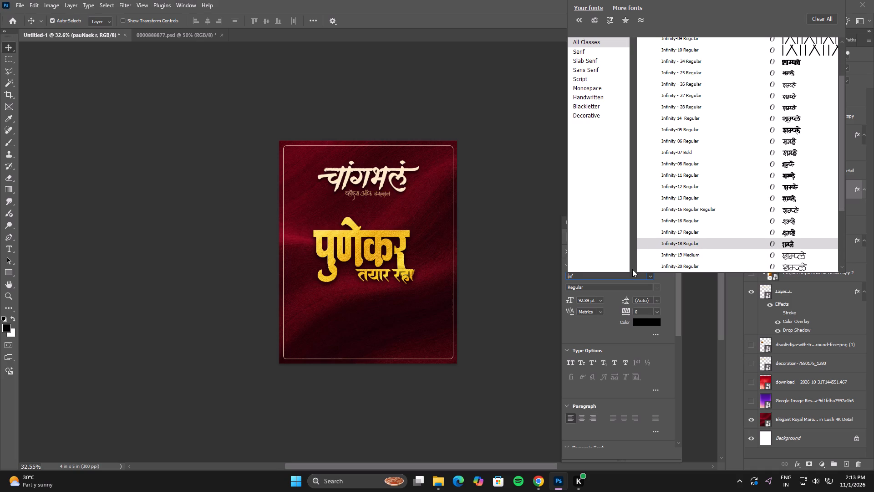
pyautogui.press('Down')
pyautogui.press('Down')
pyautogui.press('Down')
pyautogui.press('Down')
pyautogui.press('Down')
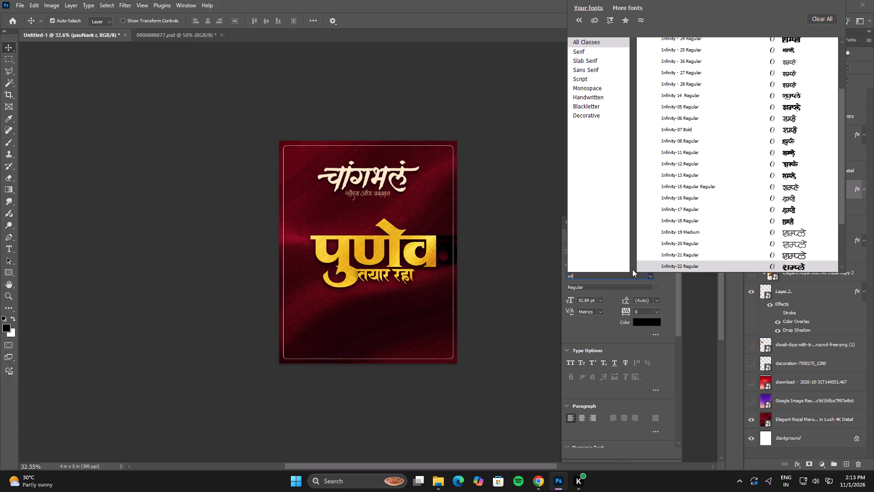
pyautogui.press('Down')
pyautogui.press('Down')
pyautogui.press('Down')
pyautogui.press('Down')
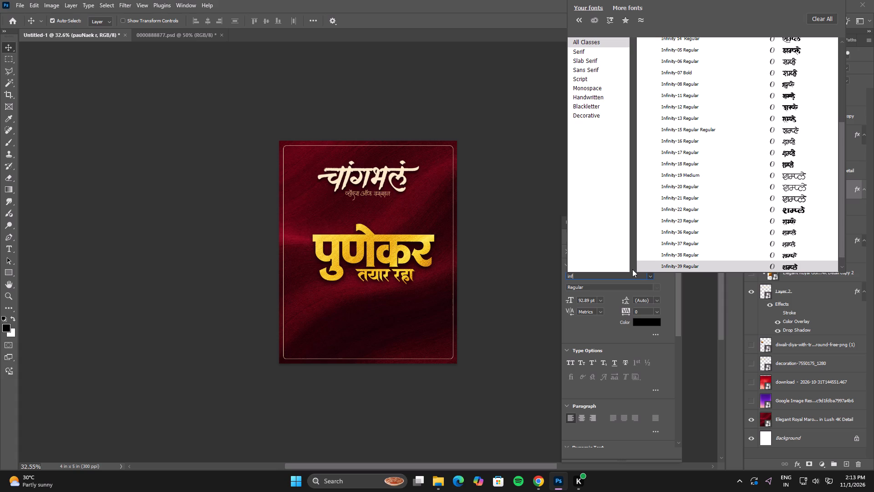
pyautogui.press('Down')
pyautogui.press('Up')
pyautogui.press('Up')
pyautogui.press('Up')
pyautogui.press('Up')
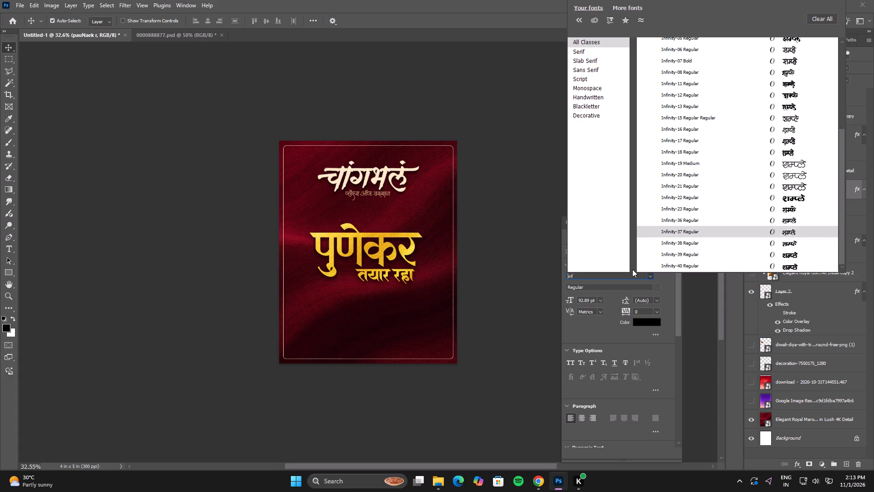
pyautogui.press('Up')
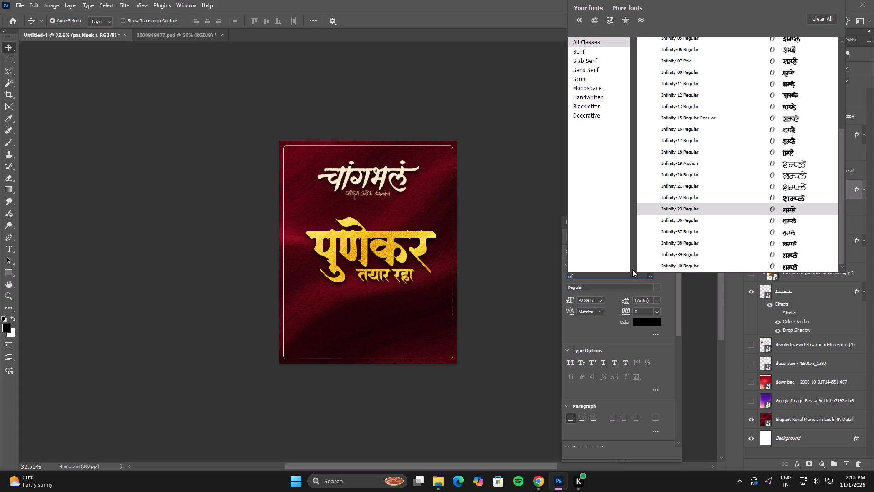
pyautogui.press('Up')
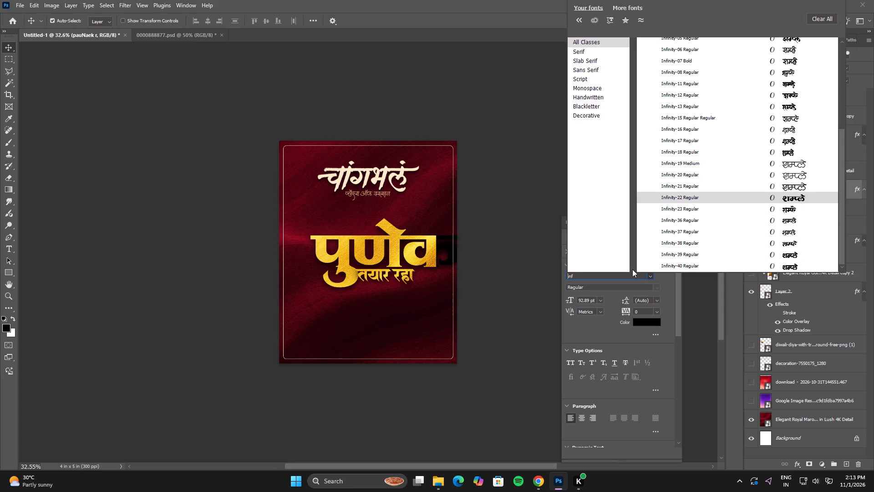
pyautogui.press('Up')
pyautogui.press('Down')
pyautogui.press('Down')
pyautogui.press('Up')
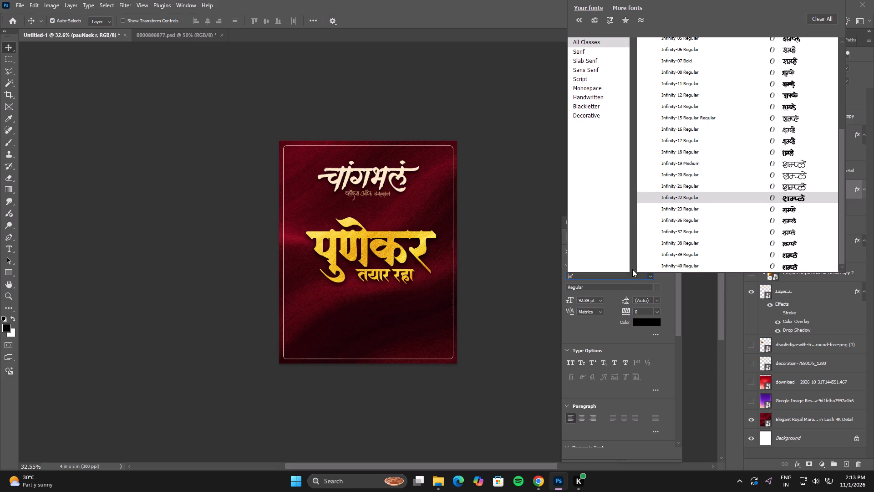
# Apply the Infinity-18 Regular font to the पुणेकर headline.
pyautogui.press('Up')
pyautogui.press('Up')
pyautogui.press('Up')
pyautogui.press('Up')
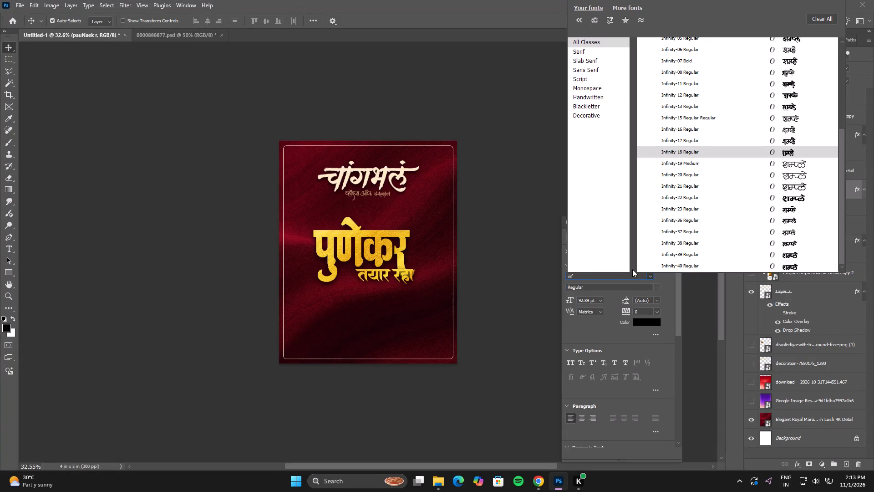
pyautogui.press('Return')
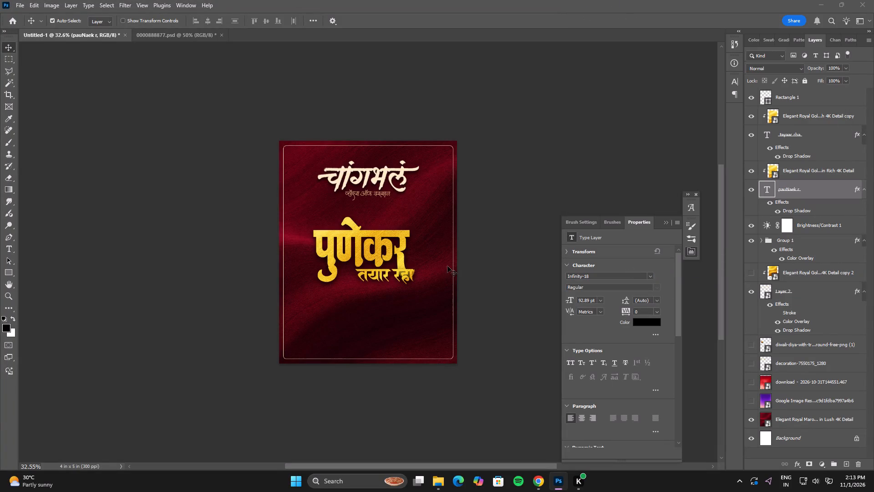
# Change the font of the तयार रहा text layer to Infinity-18 Regular.
pyautogui.click(386, 275)
pyautogui.click(795, 133)
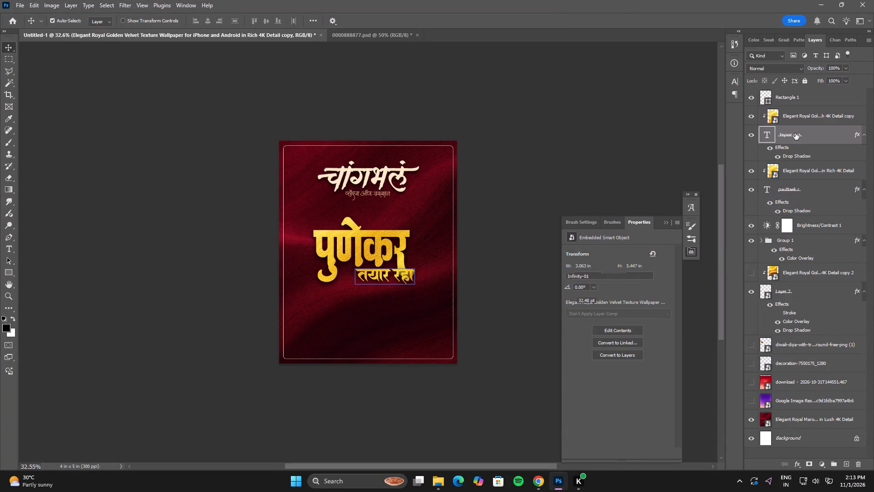
pyautogui.click(649, 277)
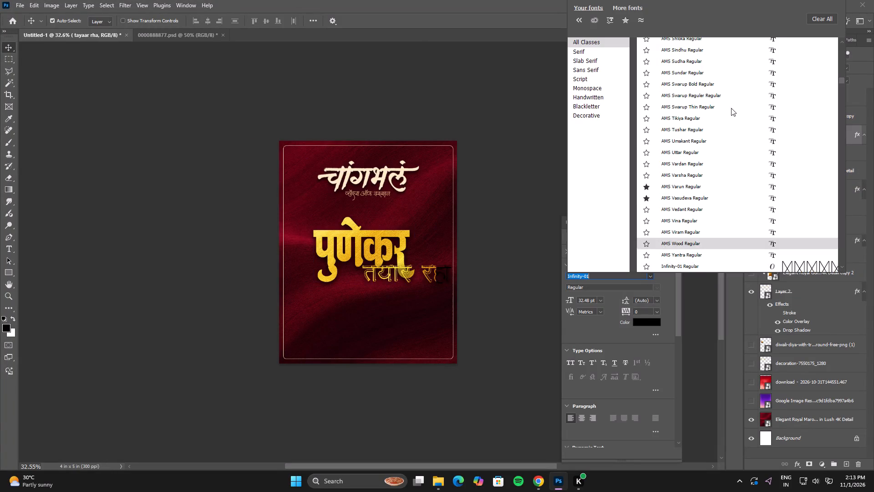
pyautogui.scroll(5, 733, 107)
pyautogui.moveTo(843, 77); pyautogui.dragTo(838, 67)
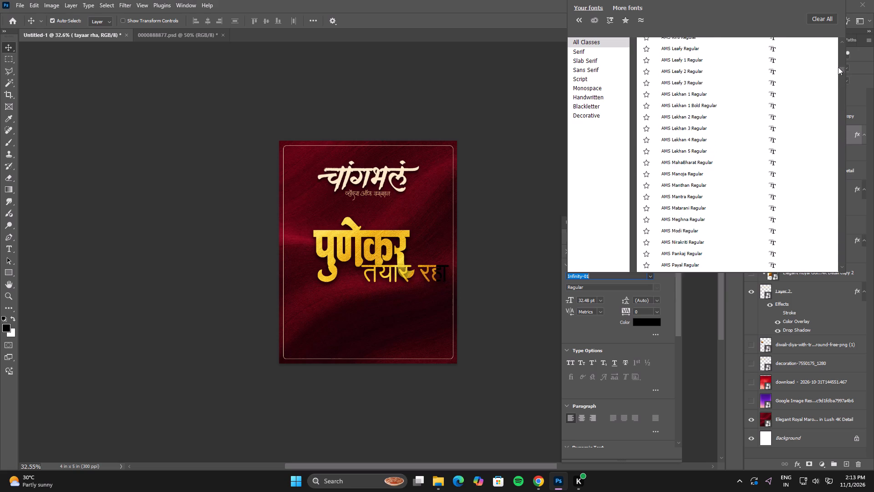
pyautogui.moveTo(838, 67); pyautogui.dragTo(829, 38)
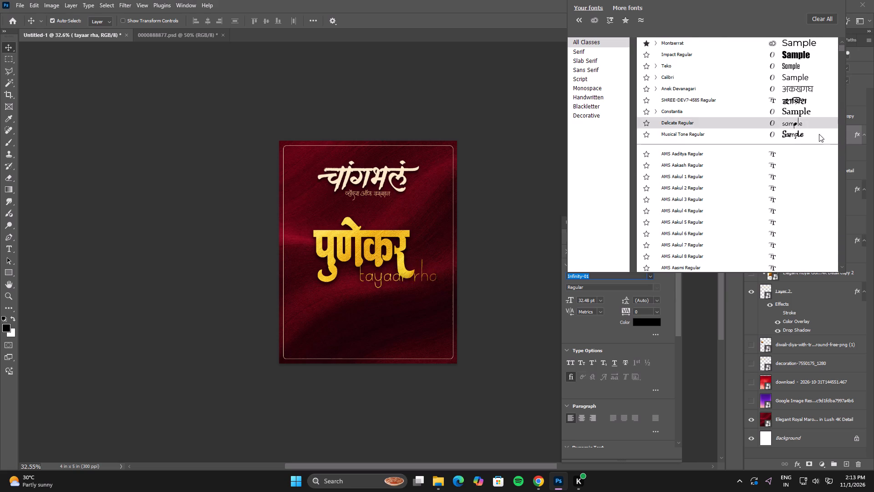
pyautogui.scroll(-5, 818, 135)
pyautogui.scroll(-7, 806, 208)
pyautogui.write('inf')
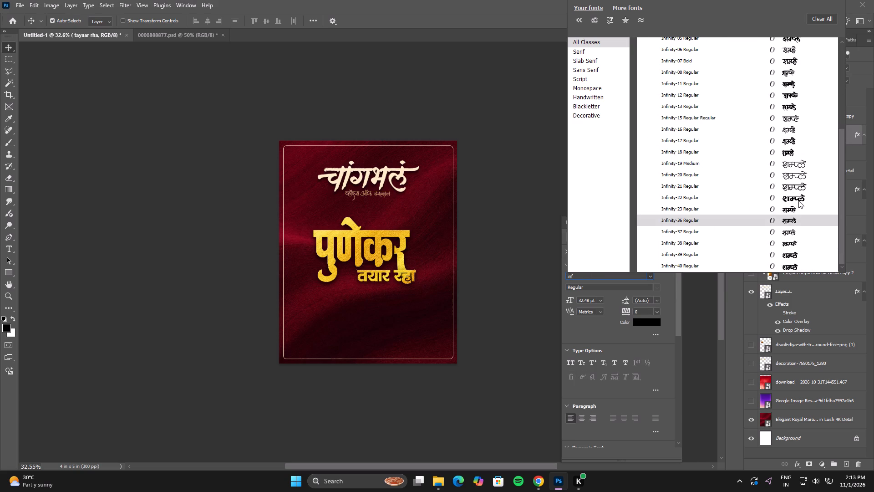
pyautogui.click(789, 152)
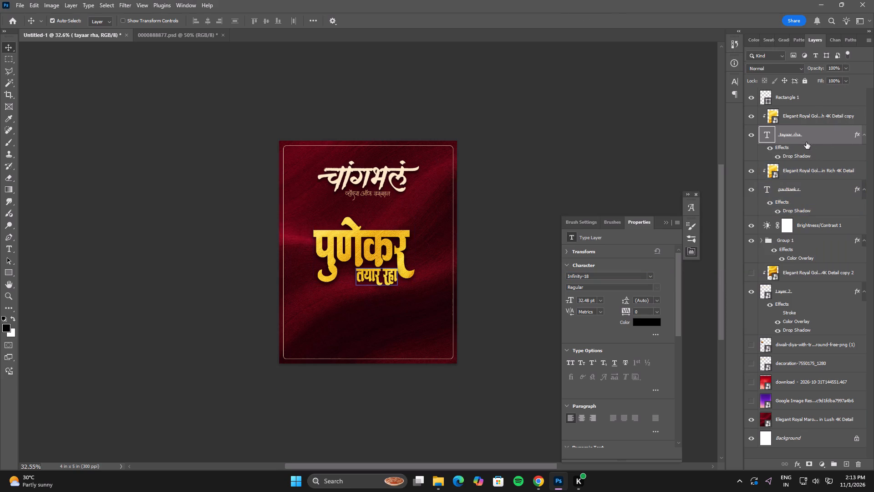
# Nudge the तयार रहा line left and slightly down so it sits beneath पुणेकर, inside the headline's tail strokes.
pyautogui.press('Left')
pyautogui.press('Left')
pyautogui.press('Left')
pyautogui.press('Left')
pyautogui.press('Left')
pyautogui.press('Left')
pyautogui.press('Left')
pyautogui.press('Left')
pyautogui.press('Left')
pyautogui.press('Left')
pyautogui.press('Left')
pyautogui.press('Left')
pyautogui.press('Left')
pyautogui.press('Left')
pyautogui.press('Left')
pyautogui.press('Left')
pyautogui.press('Left')
pyautogui.press('Left')
pyautogui.press('Left')
pyautogui.press('Left')
pyautogui.press('Down')
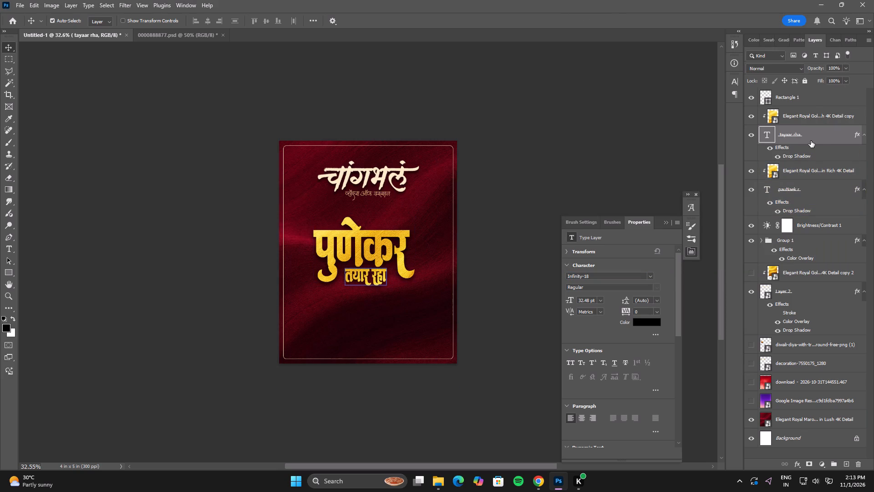
pyautogui.press('Down')
pyautogui.press('Down')
pyautogui.press('Down')
pyautogui.press('Down')
pyautogui.press('Right')
pyautogui.press('Right')
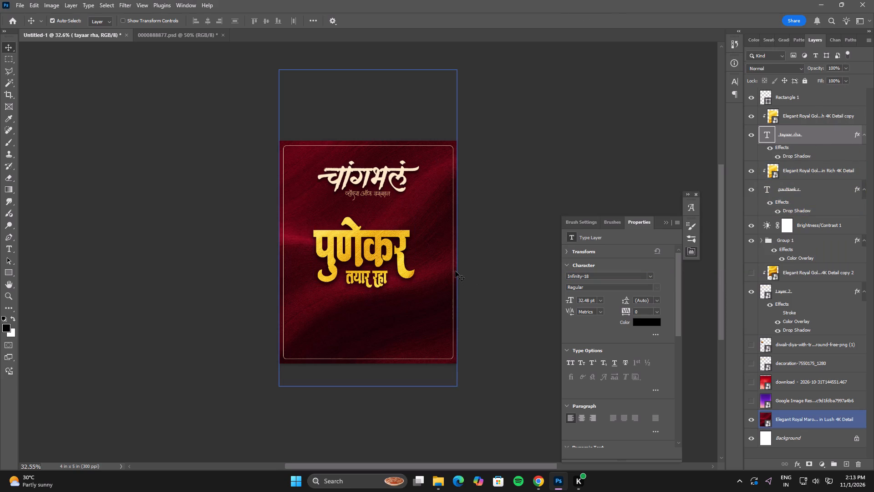
pyautogui.press('Right')
pyautogui.press('Right')
pyautogui.press('Up')
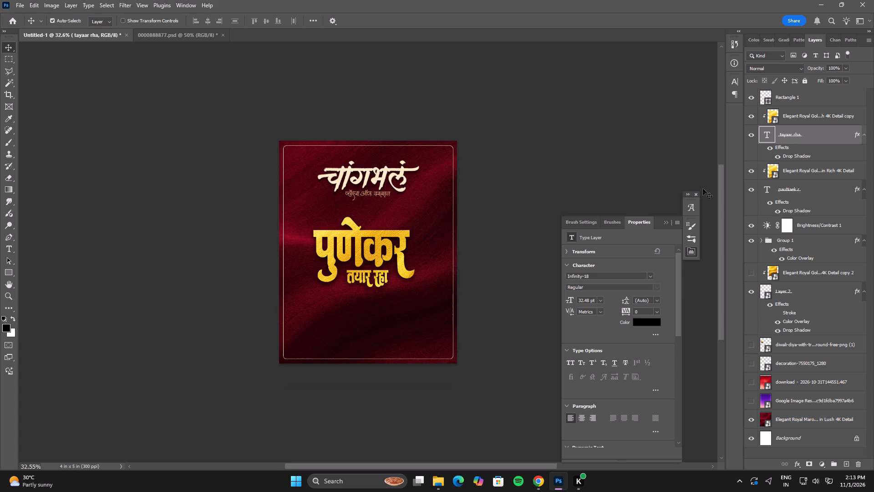
pyautogui.press('Left')
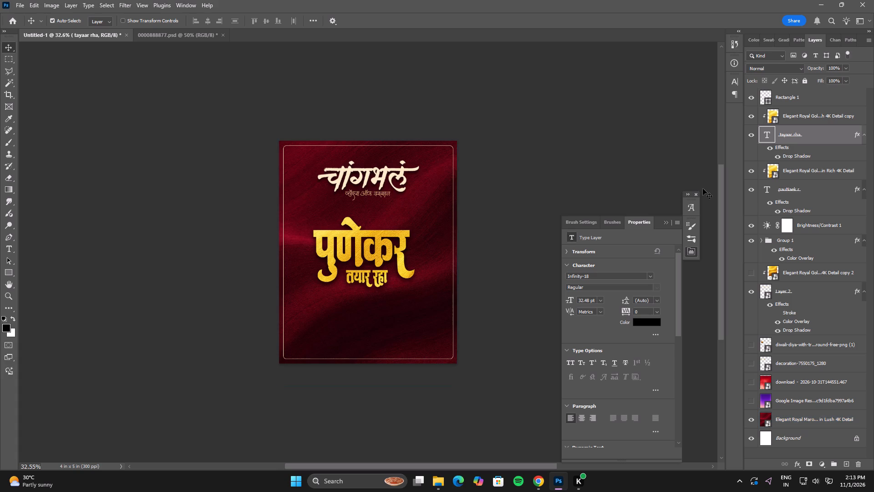
pyautogui.press('Right')
# Expand the additional character options for the तयार रहा text.
pyautogui.click(652, 333)
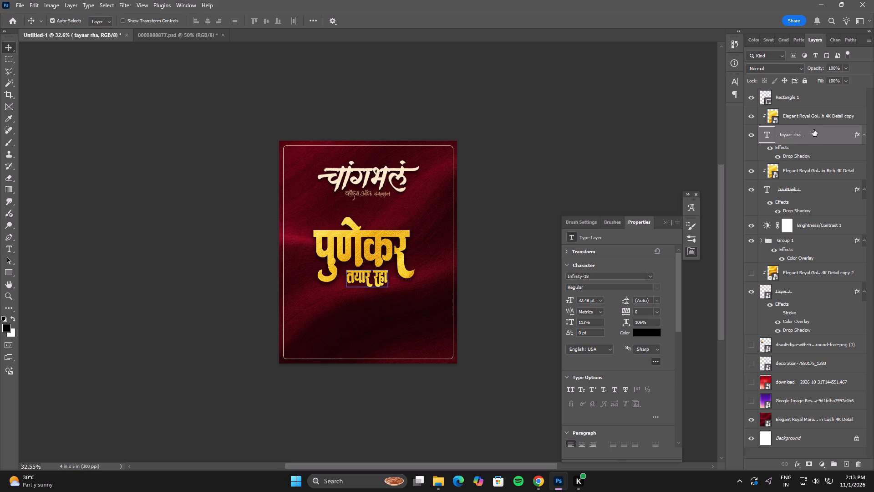
# Center the पुणेकर headline horizontally on the poster by aligning it with the Background layer.
pyautogui.click(811, 197)
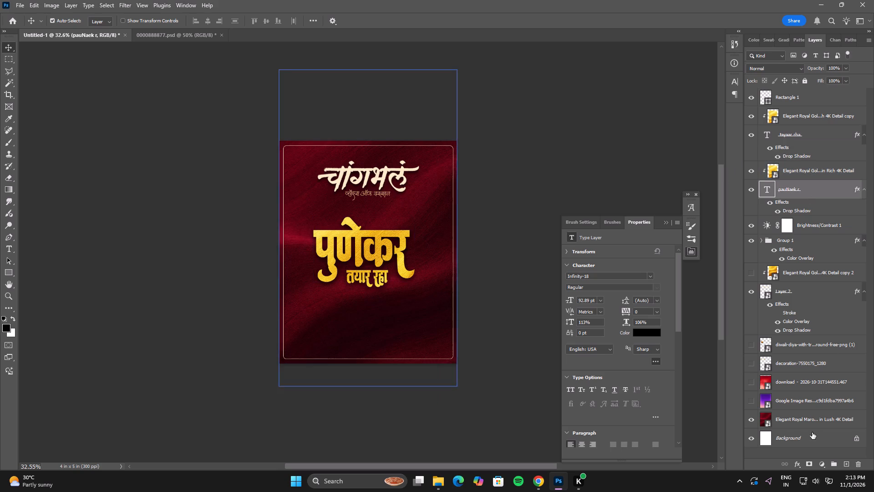
pyautogui.scroll(-1, 813, 429)
pyautogui.keyDown('ctrl'); pyautogui.click(809, 441); pyautogui.keyUp('ctrl')
pyautogui.click(210, 21)
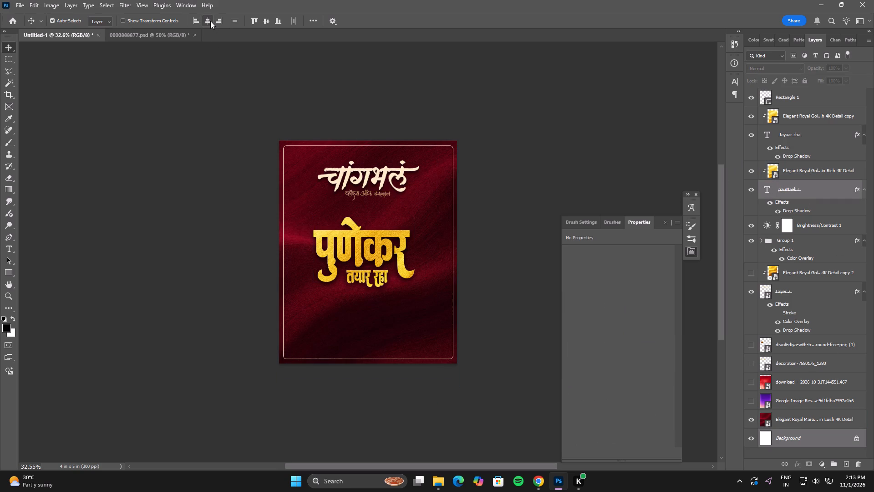
# Nudge the तयार रहा line slightly right to recenter it beneath the पुणेकर headline.
pyautogui.click(379, 277)
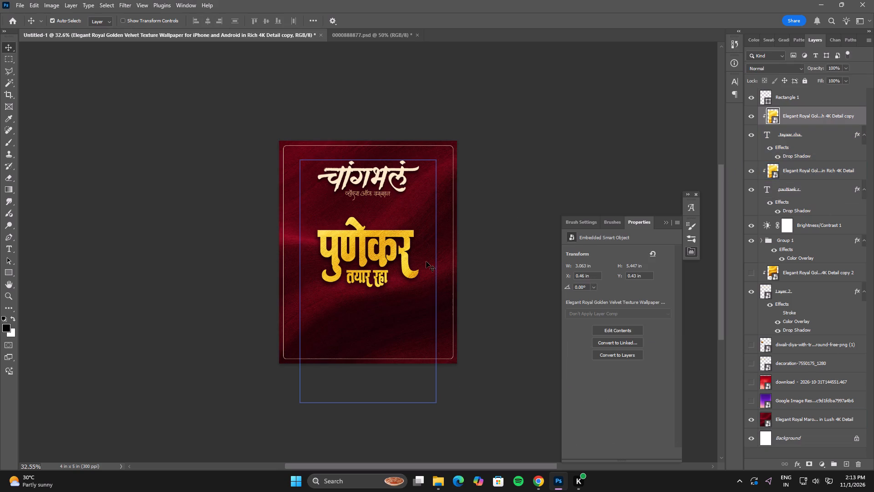
pyautogui.click(818, 138)
pyautogui.press('Right')
pyautogui.press('Right')
pyautogui.press('Right')
pyautogui.press('Right')
pyautogui.press('Right')
pyautogui.press('Right')
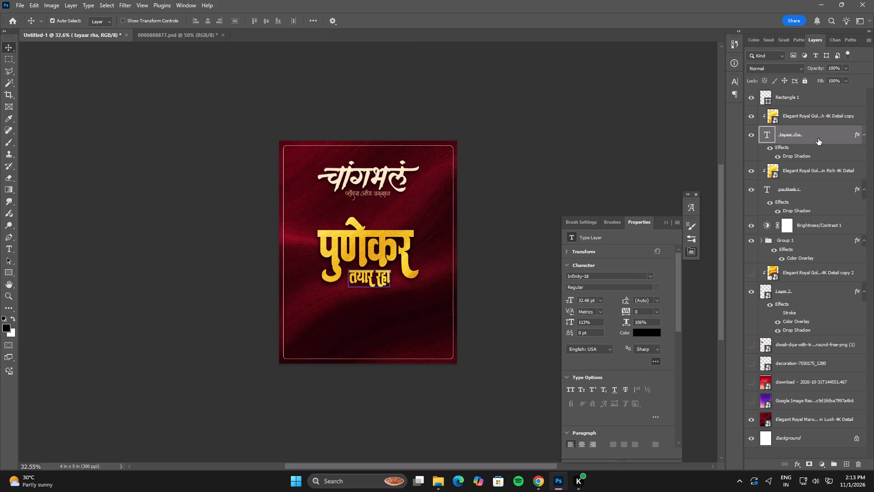
# Nudge the तयार रहा line slightly further right beneath the पुणेकर headline.
pyautogui.press('Right')
pyautogui.press('Right')
pyautogui.press('Right')
pyautogui.press('Right')
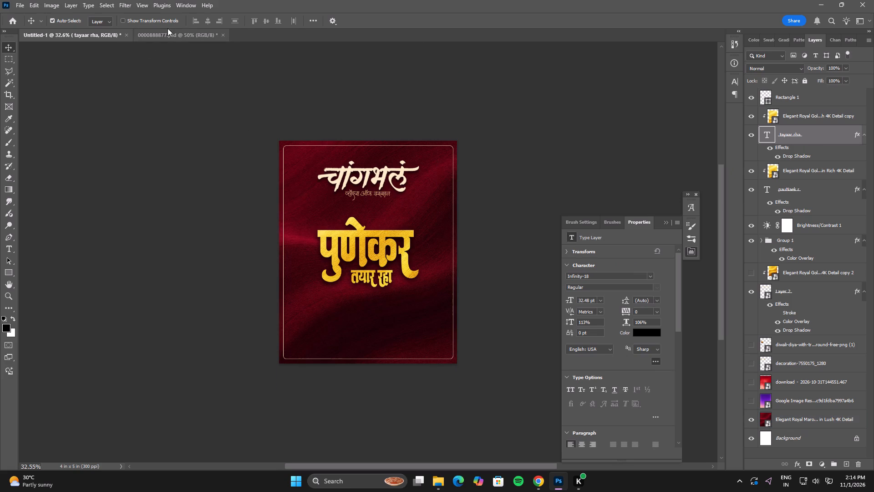
# Turn on transform controls and scale the तयार रहा line up proportionally to about 39.28 pt.
pyautogui.click(163, 21)
pyautogui.click(393, 291)
pyautogui.moveTo(394, 292); pyautogui.dragTo(397, 297)
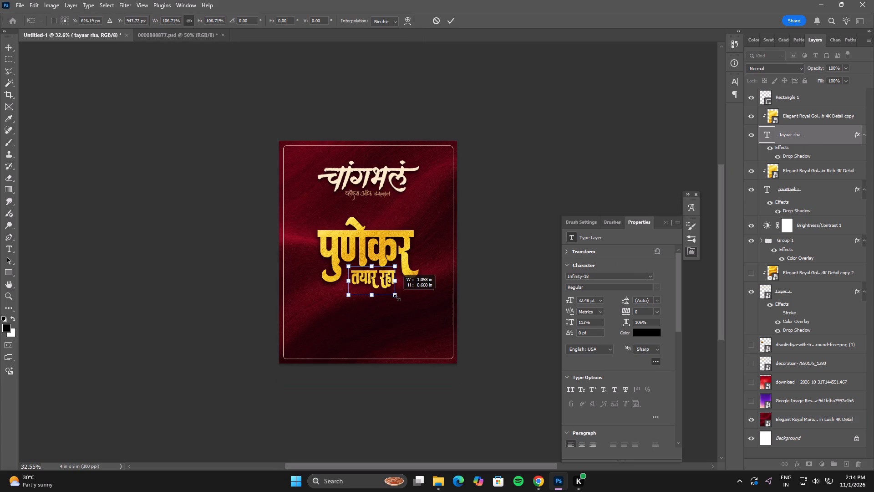
pyautogui.moveTo(397, 297); pyautogui.dragTo(401, 302)
pyautogui.doubleClick(393, 293)
# Nudge the enlarged तयार रहा line left and slightly up so it fits between पुणेकर's tail strokes, and deselect it.
pyautogui.press('Left')
pyautogui.press('Left')
pyautogui.press('Left')
pyautogui.press('Left')
pyautogui.press('Left')
pyautogui.press('Left')
pyautogui.press('Left')
pyautogui.press('Left')
pyautogui.press('Left')
pyautogui.press('Left')
pyautogui.press('Left')
pyautogui.press('Left')
pyautogui.press('Left')
pyautogui.press('Left')
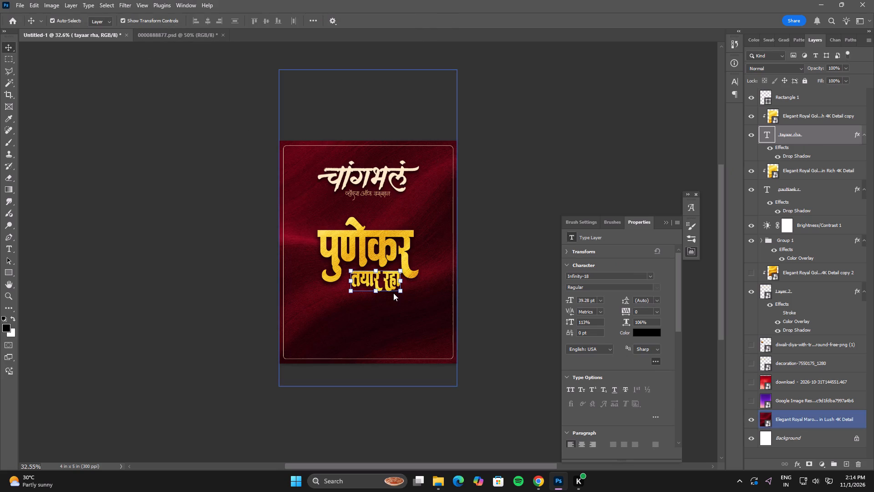
pyautogui.press('Up')
pyautogui.press('Up')
pyautogui.press('Up')
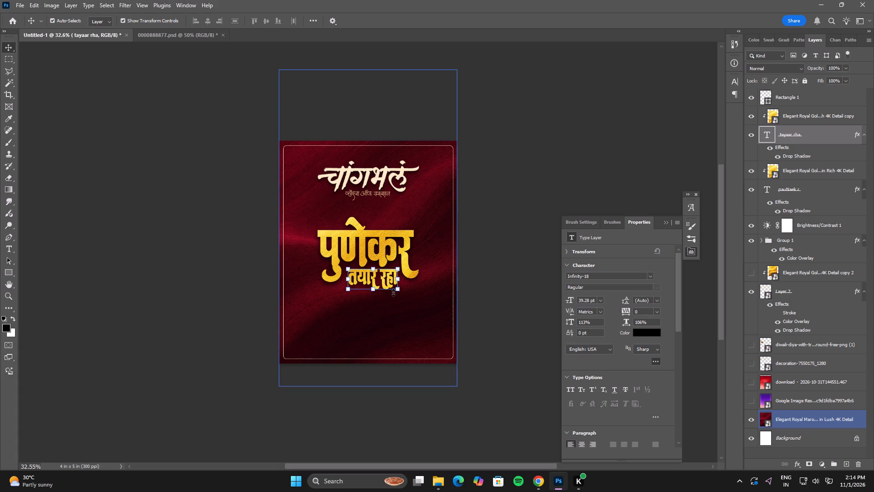
pyautogui.press('Down')
pyautogui.press('Left')
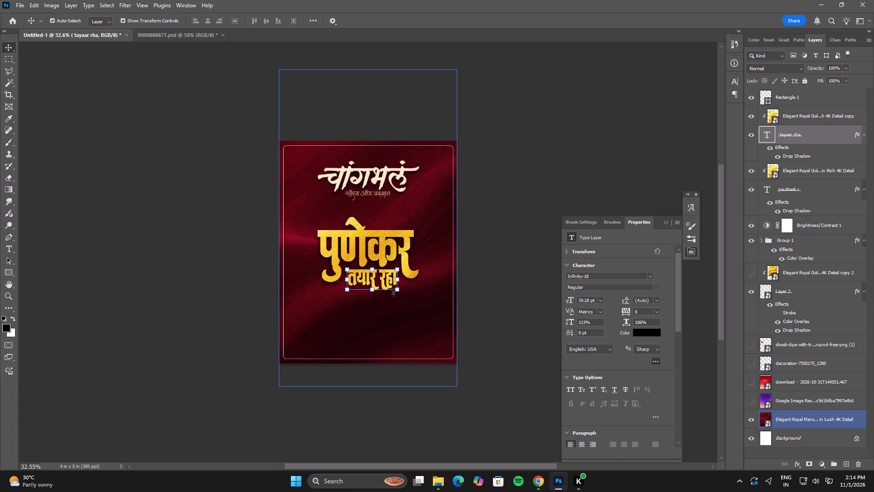
pyautogui.click(507, 183)
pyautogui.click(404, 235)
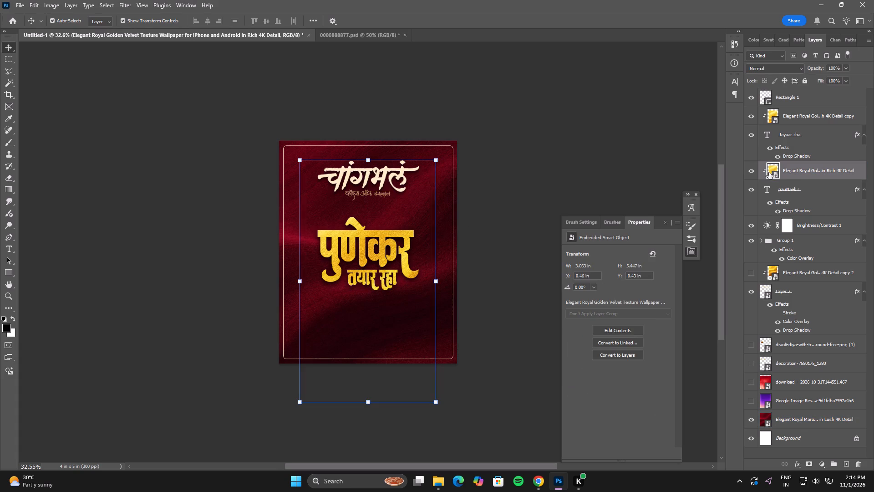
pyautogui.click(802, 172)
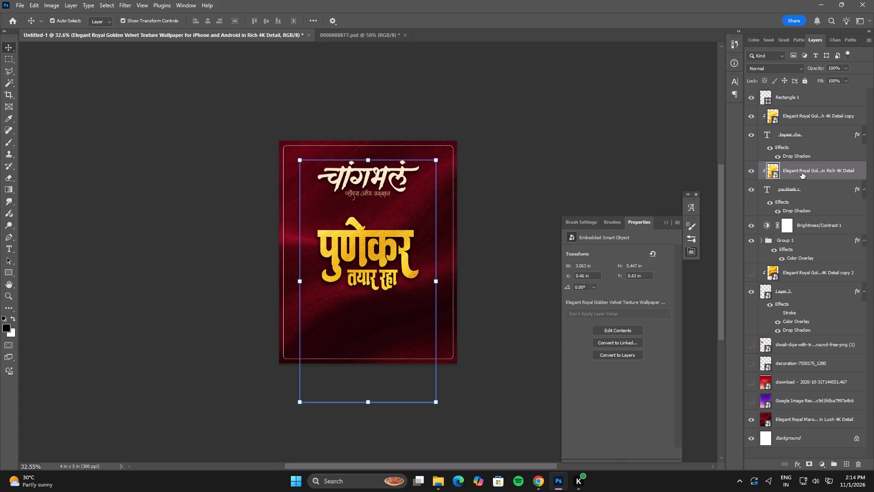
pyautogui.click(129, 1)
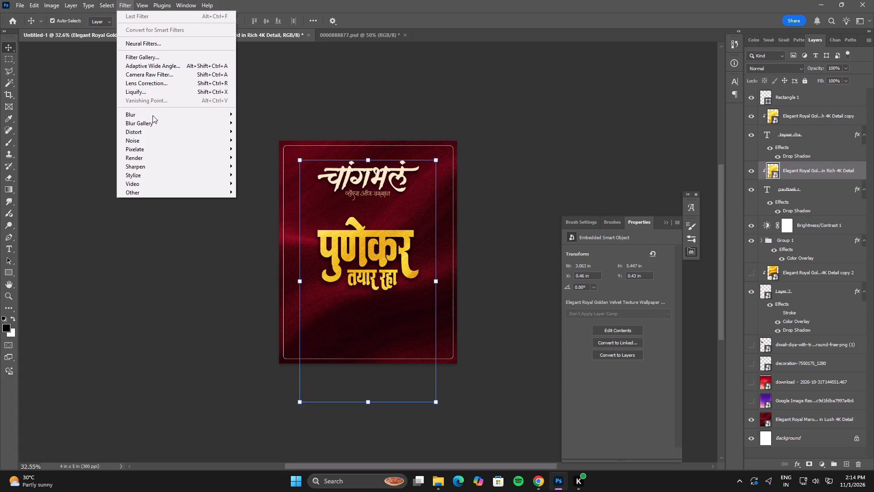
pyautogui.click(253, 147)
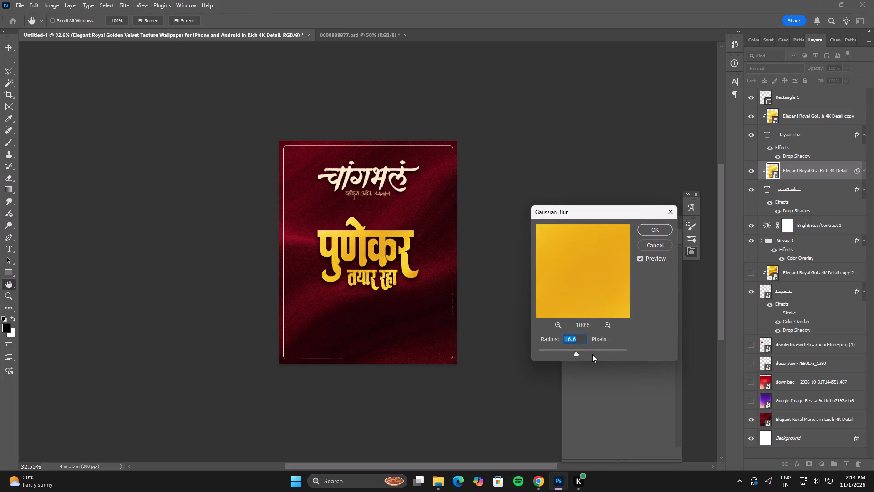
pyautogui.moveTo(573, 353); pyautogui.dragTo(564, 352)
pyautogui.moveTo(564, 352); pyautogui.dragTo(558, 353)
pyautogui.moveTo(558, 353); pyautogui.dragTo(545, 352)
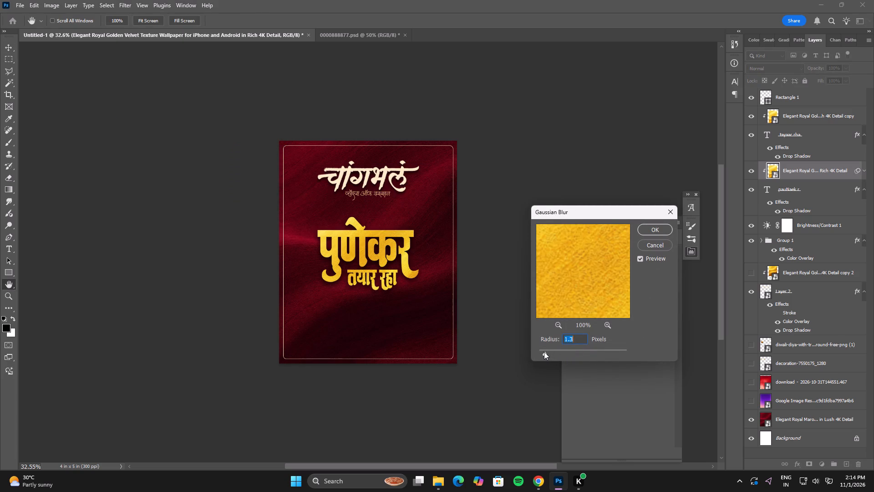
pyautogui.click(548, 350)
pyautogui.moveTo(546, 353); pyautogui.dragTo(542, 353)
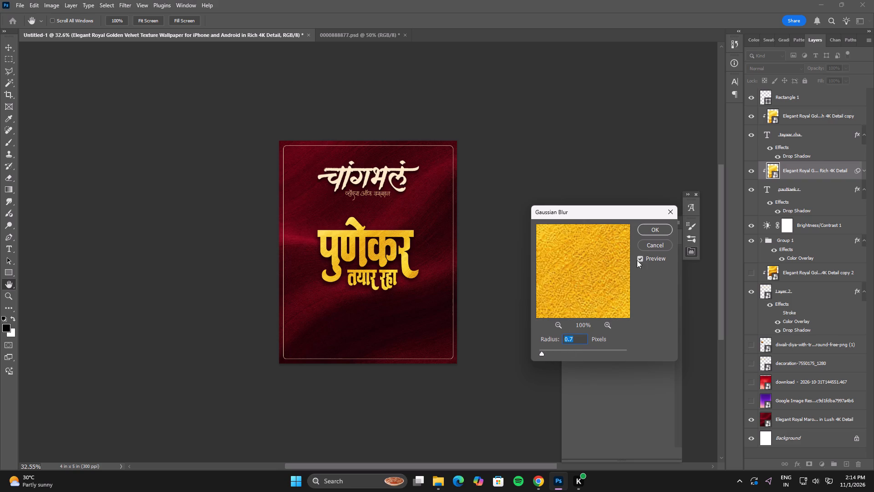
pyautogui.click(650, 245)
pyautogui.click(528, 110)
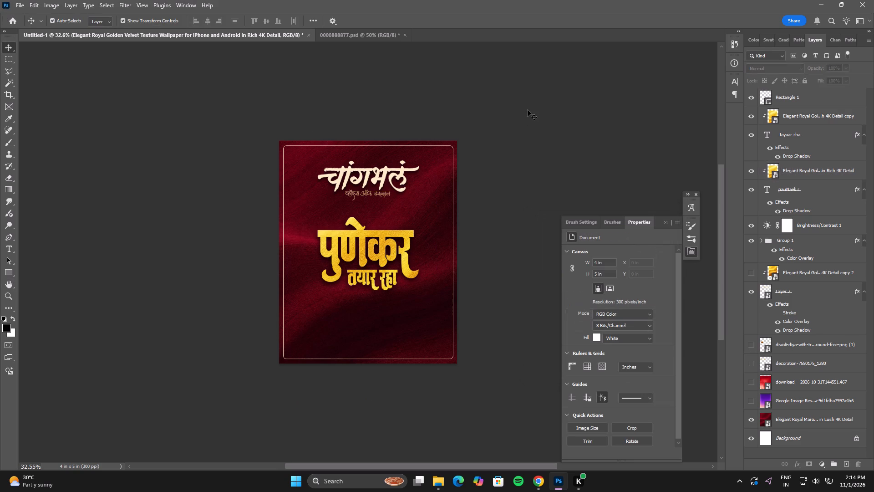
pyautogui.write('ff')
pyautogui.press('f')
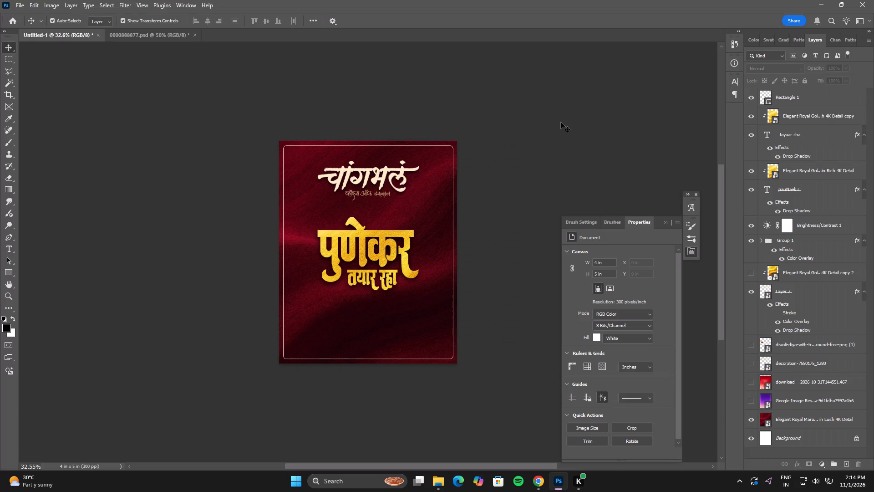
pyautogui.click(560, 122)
# Start a new text layer in the poster's lower centre and set its font to KG Flavor And Frames Four Regular.
pyautogui.click(12, 251)
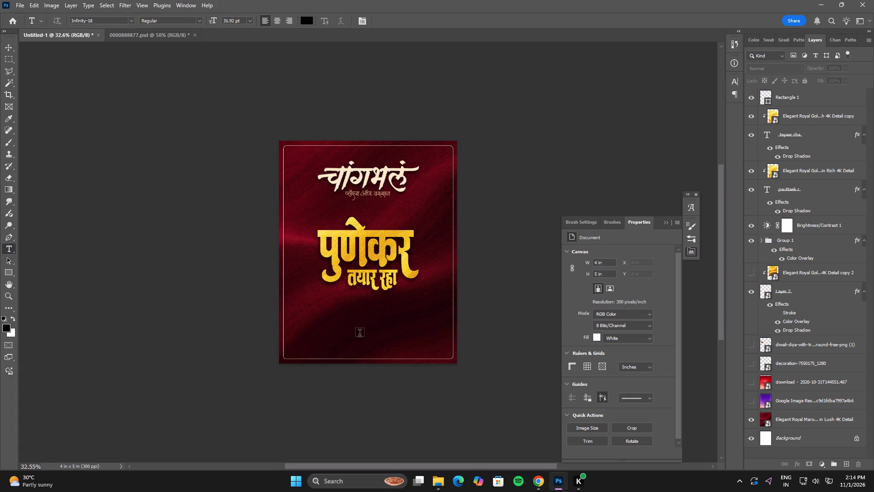
pyautogui.click(360, 334)
pyautogui.click(650, 277)
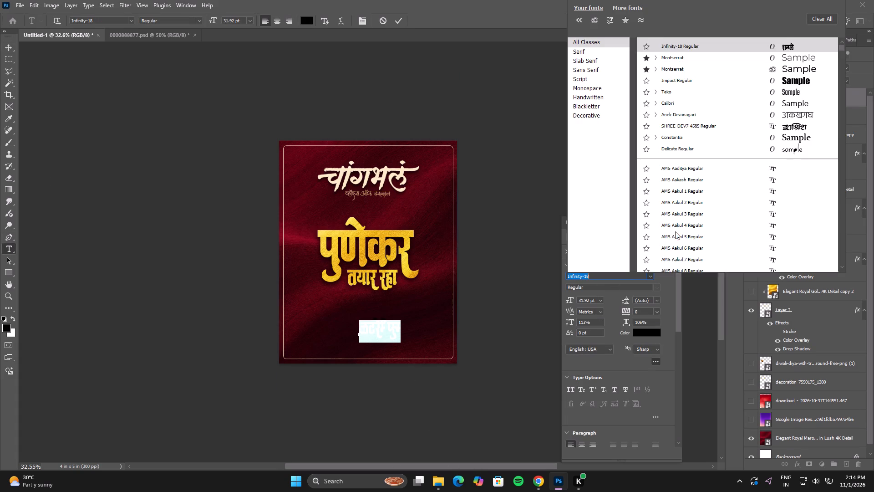
pyautogui.scroll(4, 748, 128)
pyautogui.scroll(-1, 765, 203)
pyautogui.scroll(2, 798, 154)
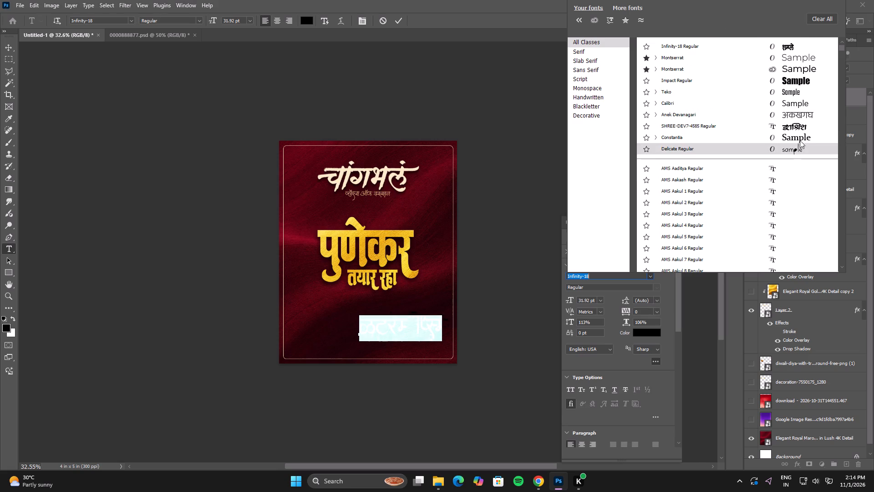
pyautogui.scroll(3, 801, 113)
pyautogui.scroll(-4, 781, 190)
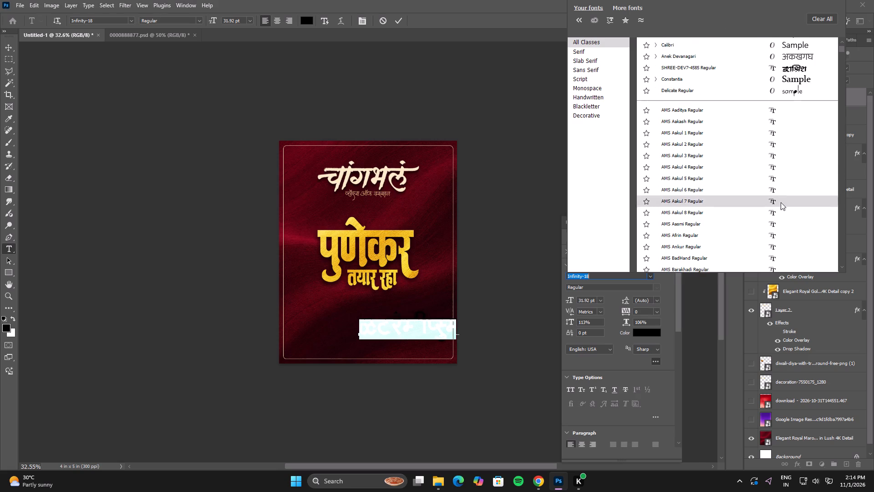
pyautogui.scroll(-20, 781, 202)
pyautogui.scroll(-16, 780, 202)
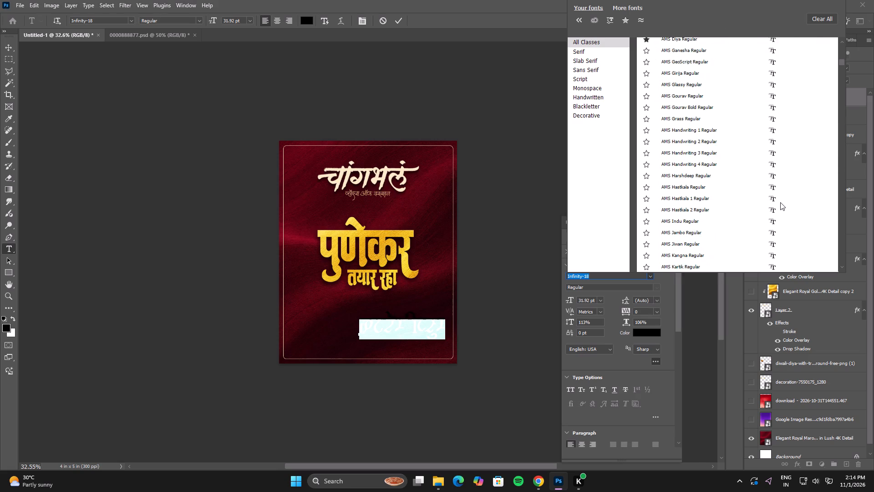
pyautogui.scroll(-18, 780, 202)
pyautogui.moveTo(843, 67); pyautogui.dragTo(842, 82)
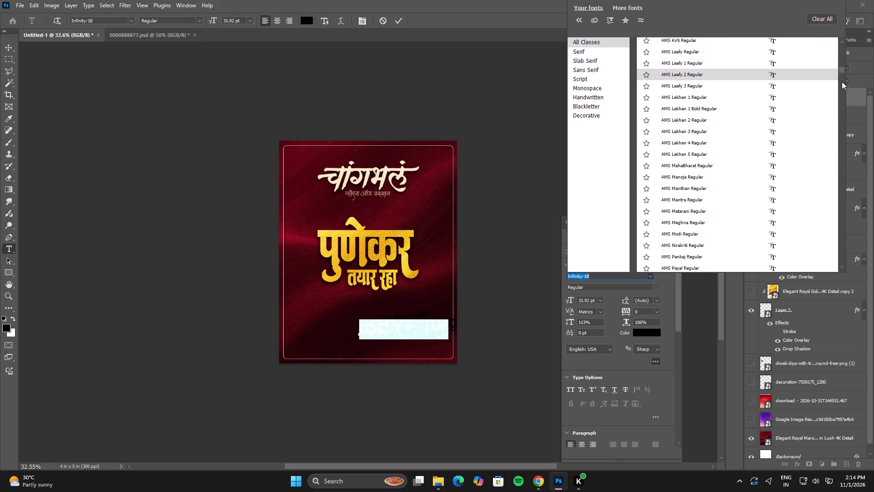
pyautogui.moveTo(842, 82); pyautogui.dragTo(842, 83)
pyautogui.moveTo(842, 72); pyautogui.dragTo(842, 93)
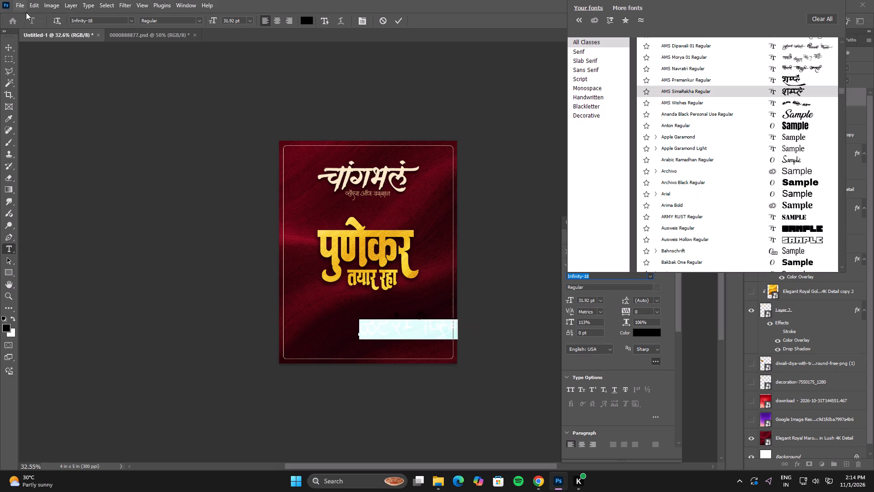
pyautogui.scroll(8, 755, 215)
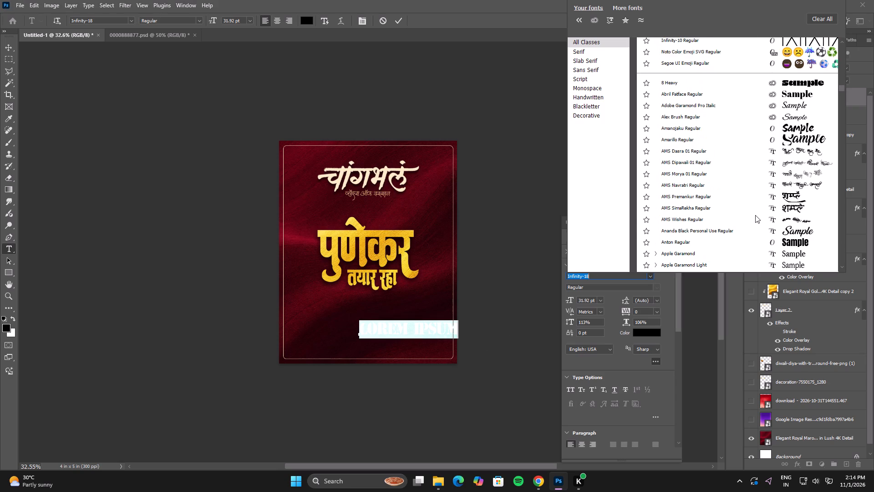
pyautogui.scroll(-20, 755, 215)
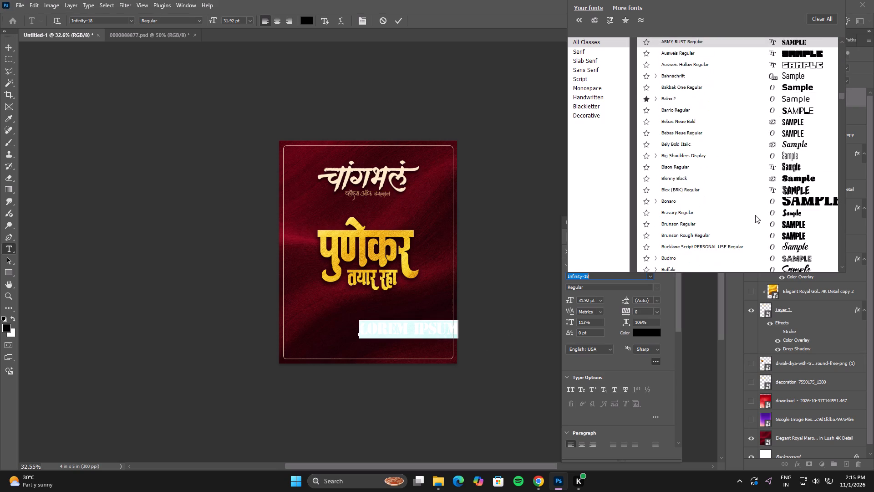
pyautogui.scroll(-15, 755, 215)
pyautogui.scroll(-6, 755, 215)
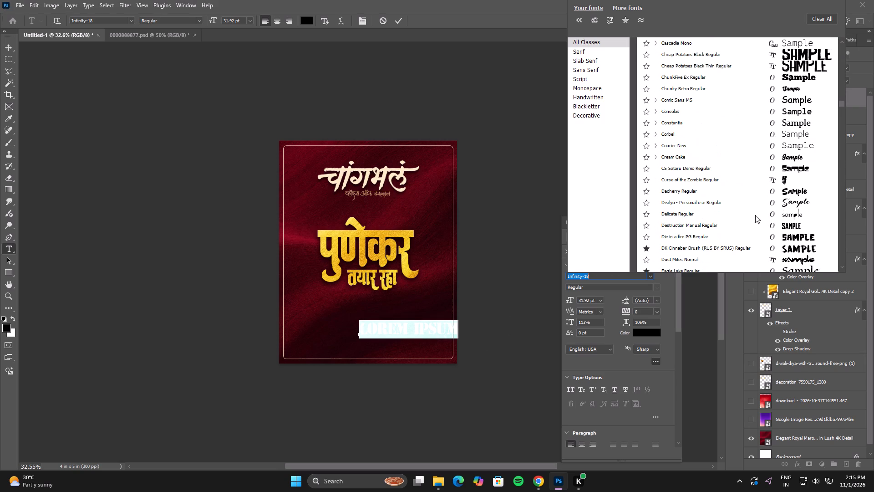
pyautogui.scroll(-11, 755, 215)
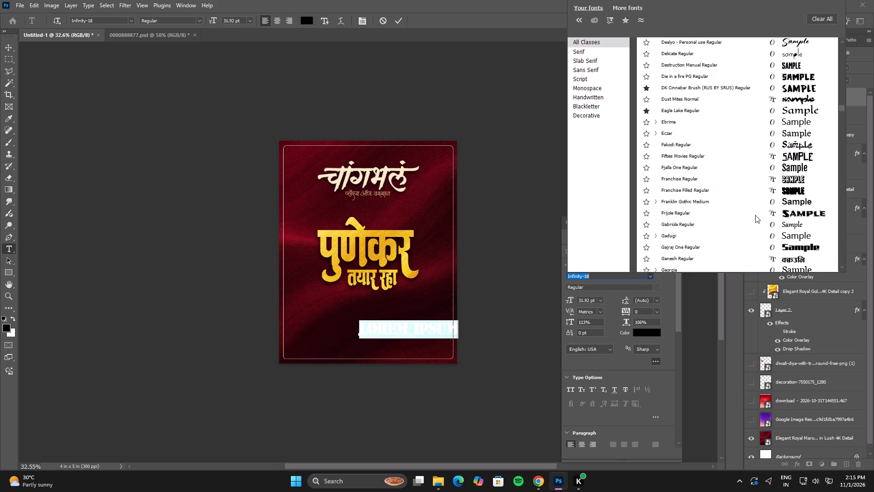
pyautogui.scroll(-16, 755, 215)
pyautogui.scroll(-6, 755, 215)
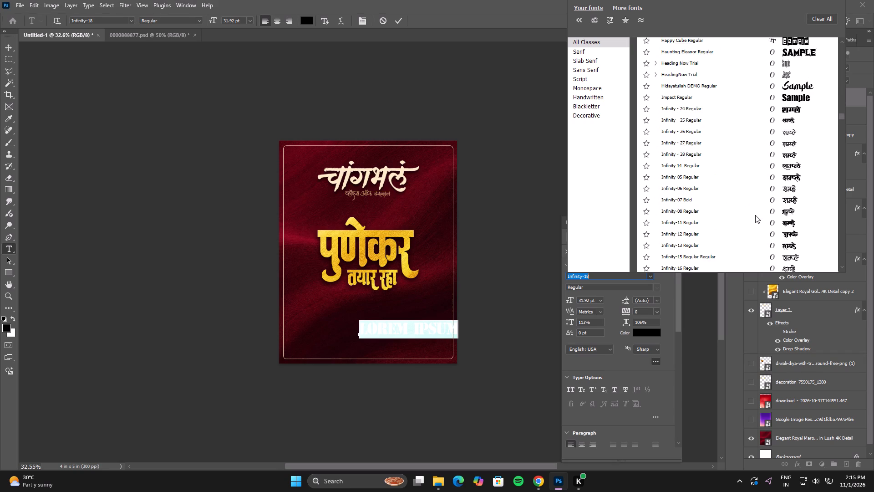
pyautogui.scroll(-6, 755, 215)
pyautogui.scroll(-12, 729, 180)
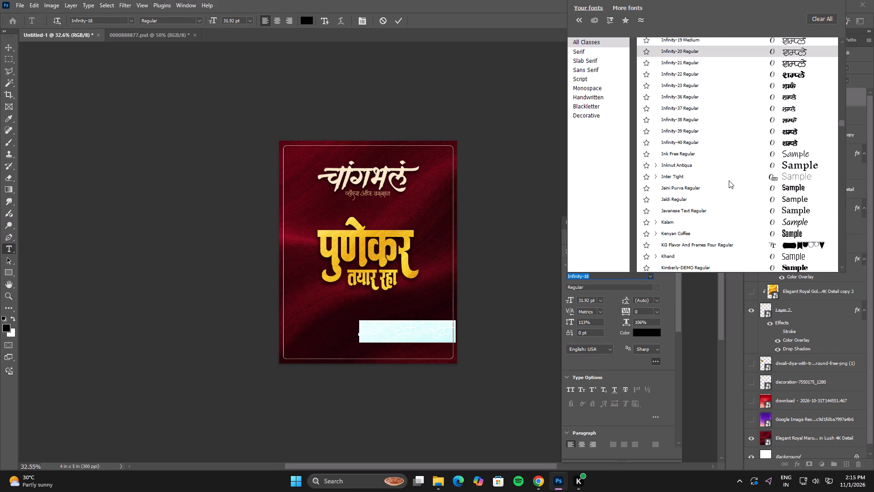
pyautogui.click(791, 247)
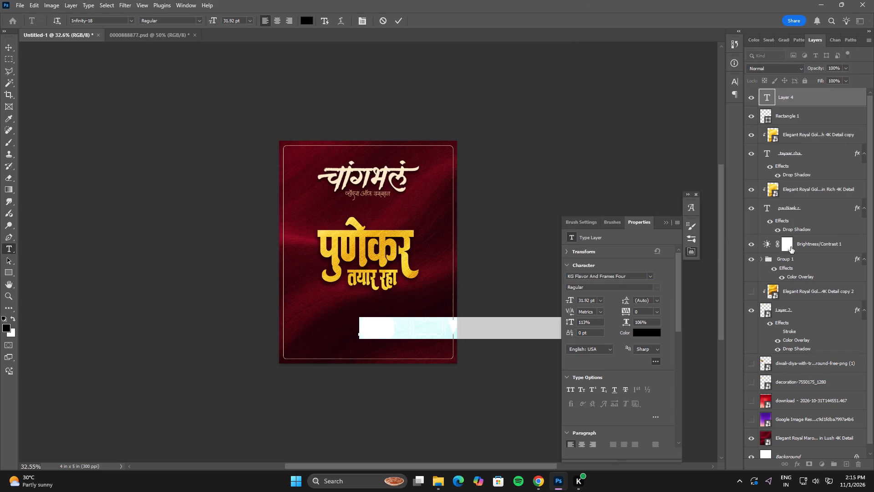
# Insert the solid ornate plaque glyph for Latin capital letter F from KG Flavor And Frames Four into the lower-centre text layer.
pyautogui.press('BackSpace')
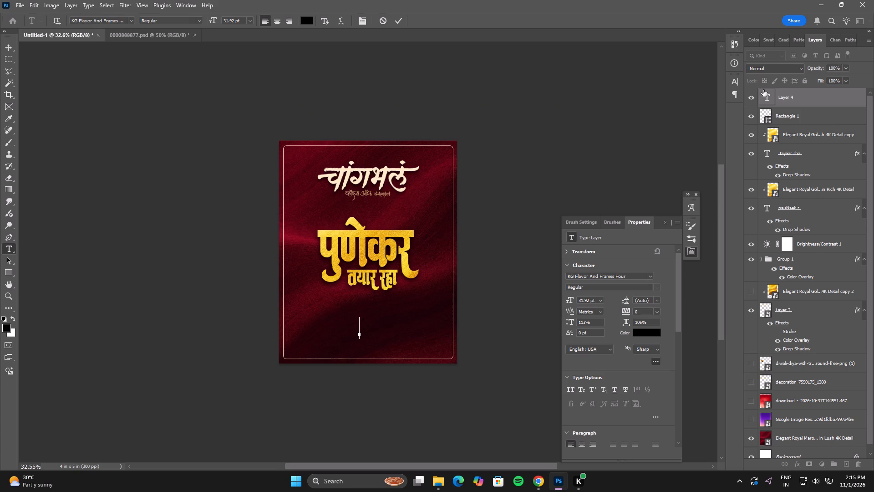
pyautogui.click(687, 211)
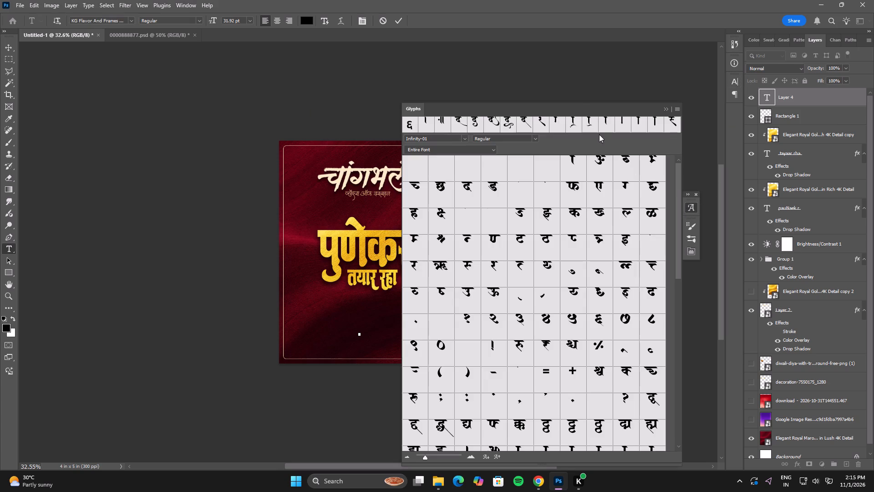
pyautogui.moveTo(579, 105); pyautogui.dragTo(661, 92)
pyautogui.click(359, 331)
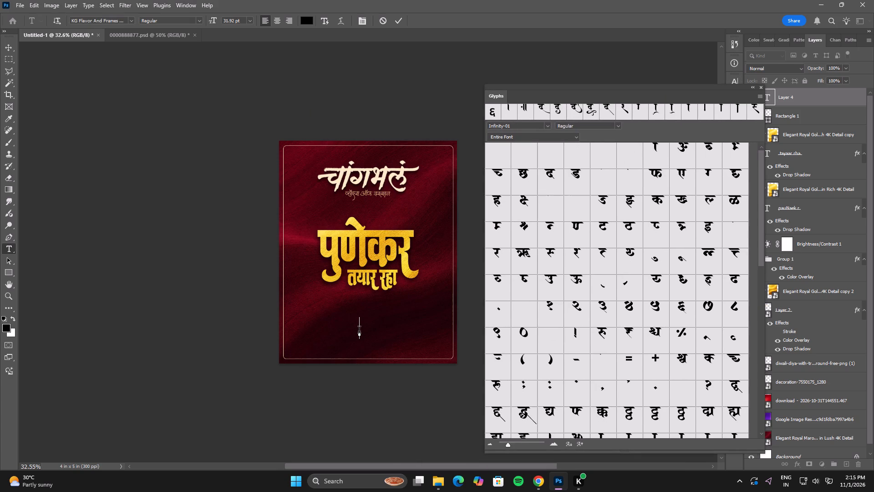
pyautogui.tripleClick(360, 331)
pyautogui.click(360, 331)
pyautogui.press('BackSpace')
pyautogui.press('BackSpace')
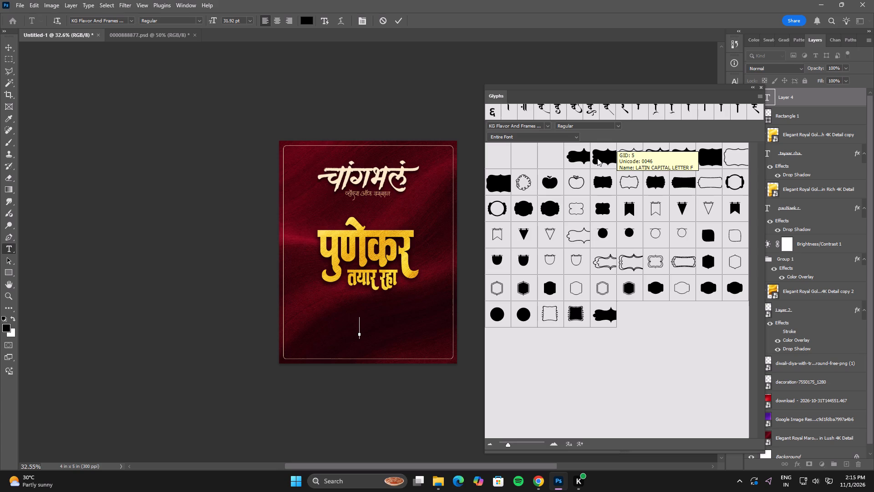
pyautogui.doubleClick(587, 158)
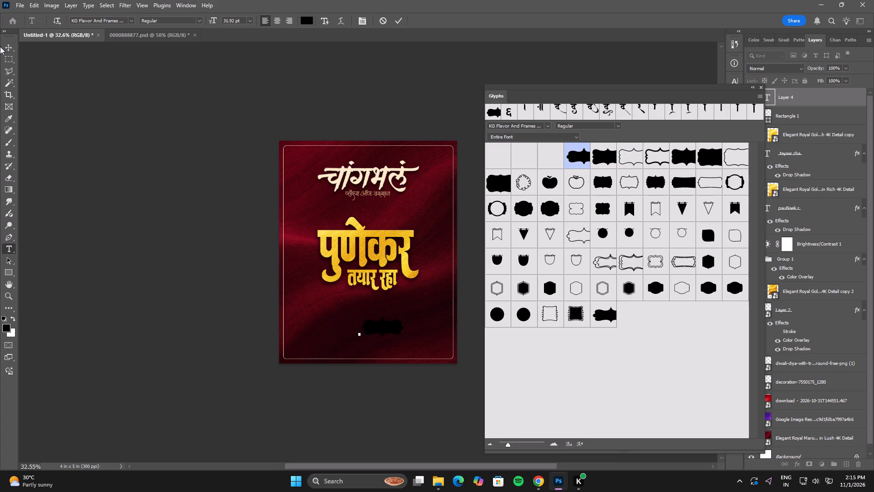
pyautogui.press('BackSpace')
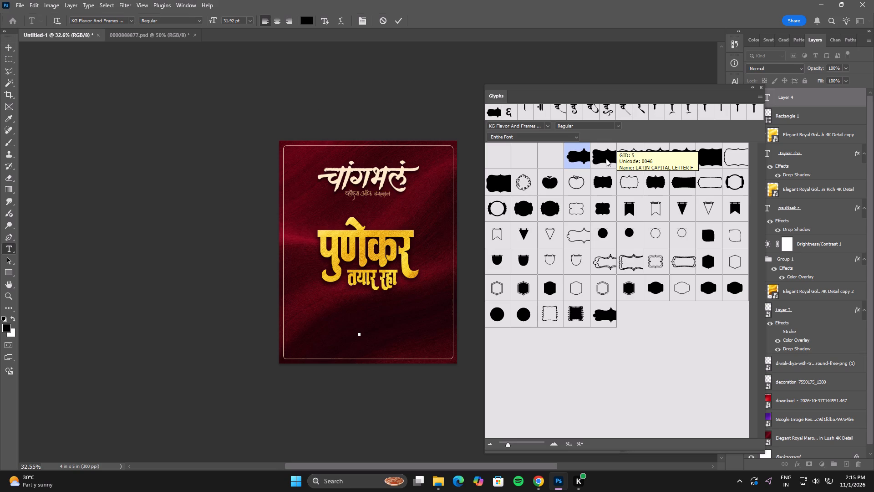
pyautogui.doubleClick(606, 159)
pyautogui.click(5, 45)
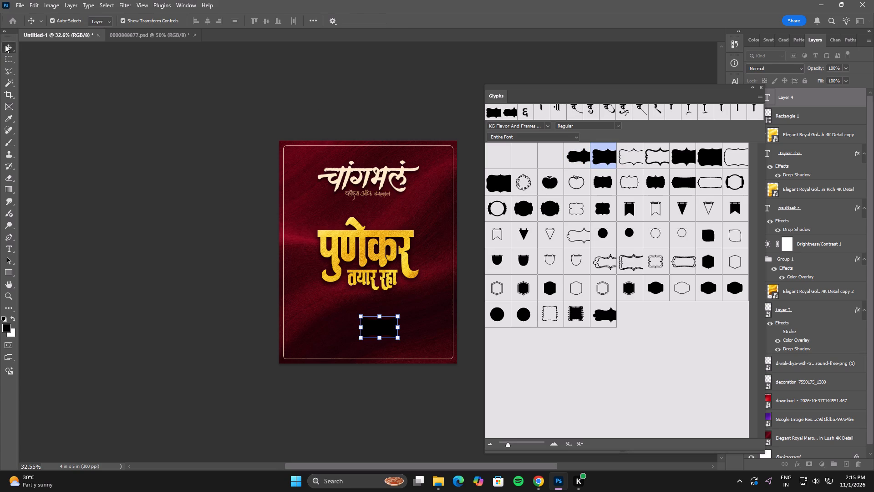
pyautogui.click(754, 89)
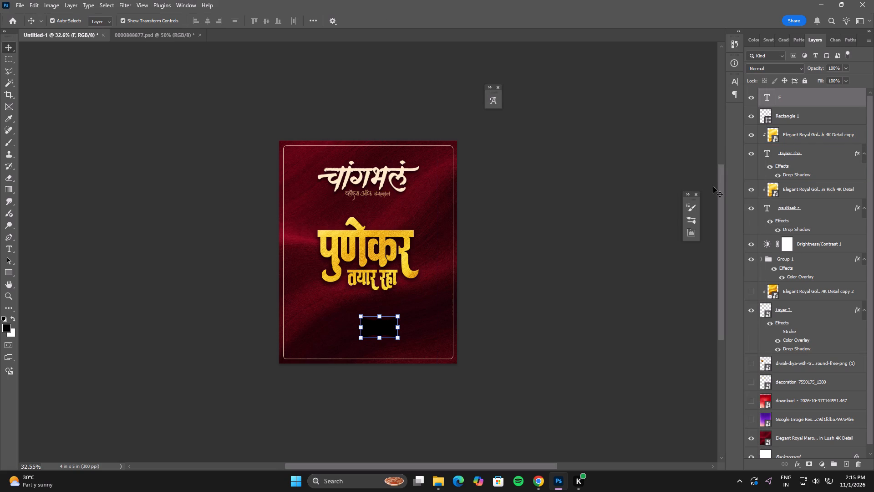
# Recolour the plaque glyph golden yellow #eabc21, sampled from the पुणेकर headline.
pyautogui.doubleClick(385, 326)
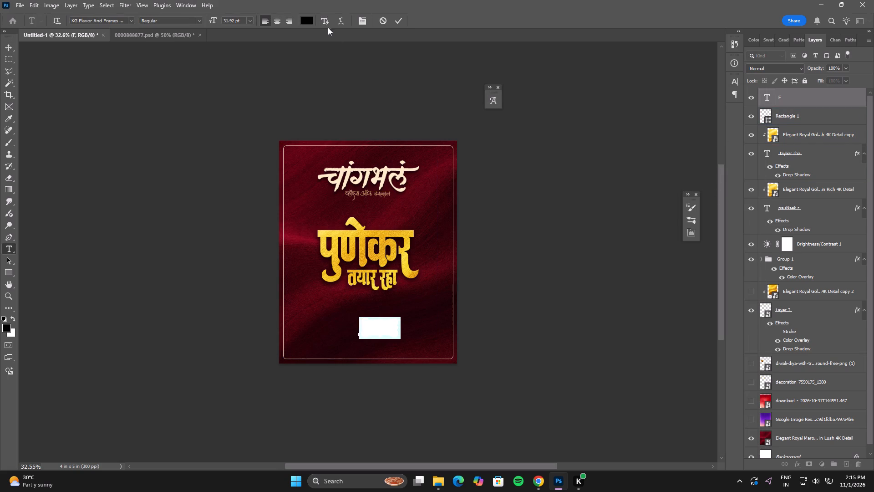
pyautogui.click(309, 20)
pyautogui.click(405, 234)
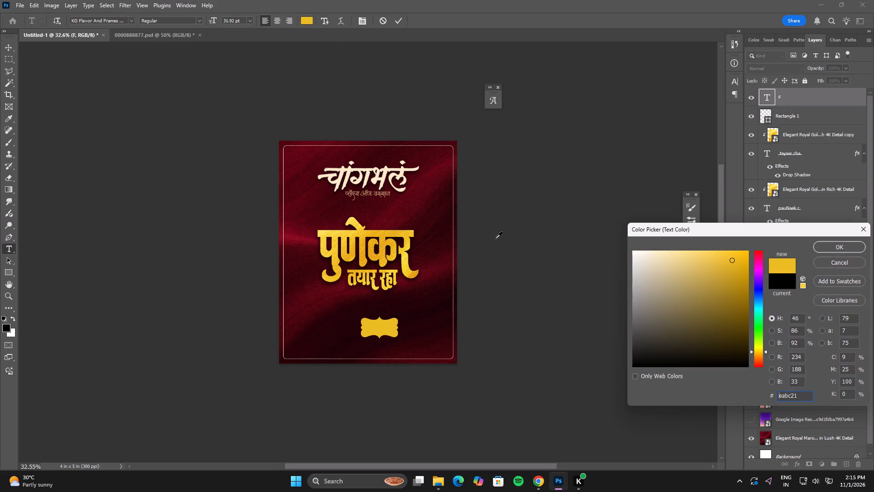
pyautogui.click(847, 249)
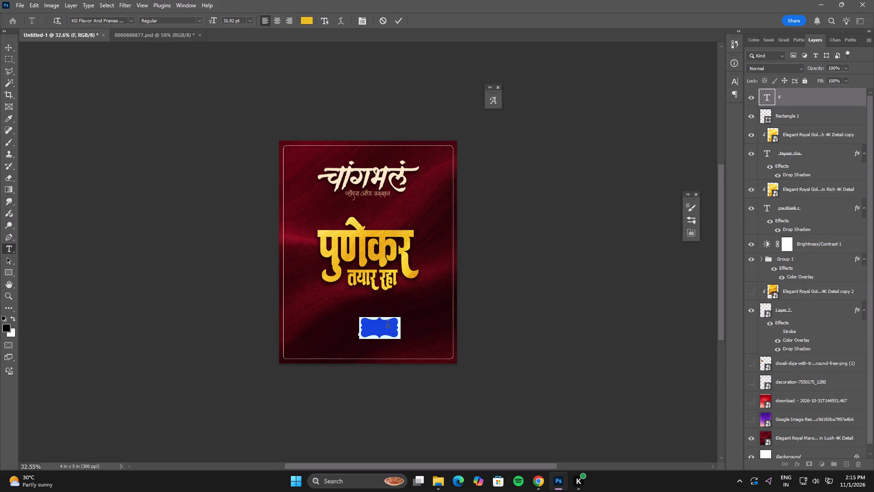
pyautogui.click(584, 295)
# Flatten and stretch the golden plaque into a wide banner, about 213% by 103%, and centre it near the poster's bottom edge.
pyautogui.keyDown('alt'); pyautogui.scroll(6, 380, 322); pyautogui.keyUp('alt')
pyautogui.keyDown('alt'); pyautogui.keyDown('shift'); pyautogui.moveTo(378, 311); pyautogui.dragTo(378, 317); pyautogui.keyUp('shift'); pyautogui.keyUp('alt')
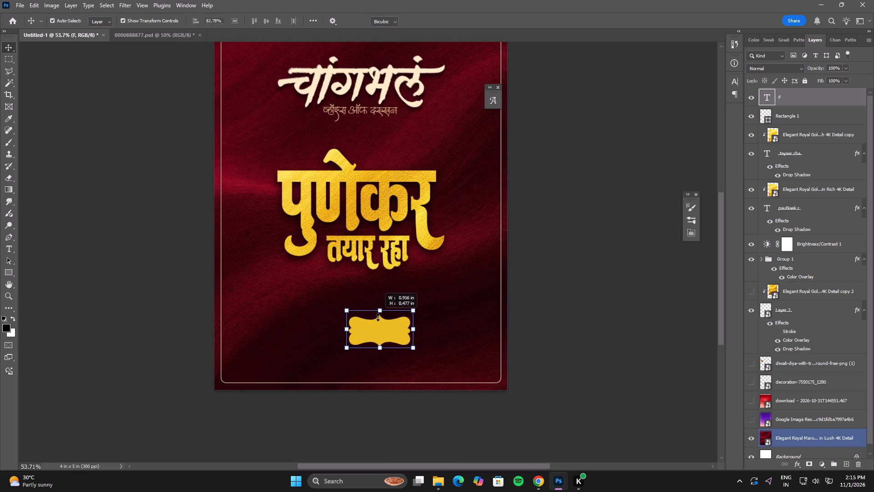
pyautogui.keyDown('alt'); pyautogui.keyDown('shift'); pyautogui.moveTo(378, 317); pyautogui.dragTo(379, 322); pyautogui.keyUp('shift'); pyautogui.keyUp('alt')
pyautogui.keyDown('alt'); pyautogui.moveTo(413, 317); pyautogui.dragTo(442, 317); pyautogui.keyUp('alt')
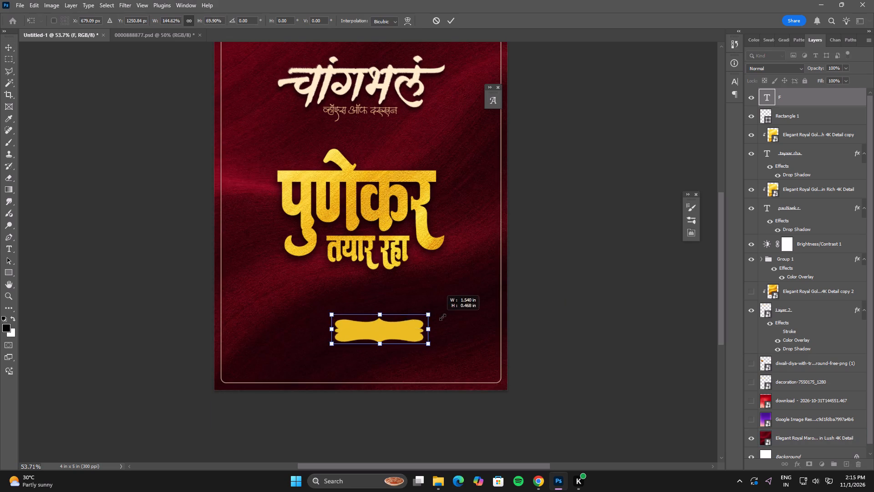
pyautogui.keyDown('alt'); pyautogui.moveTo(442, 317); pyautogui.dragTo(454, 316); pyautogui.keyUp('alt')
pyautogui.moveTo(410, 330); pyautogui.dragTo(388, 353)
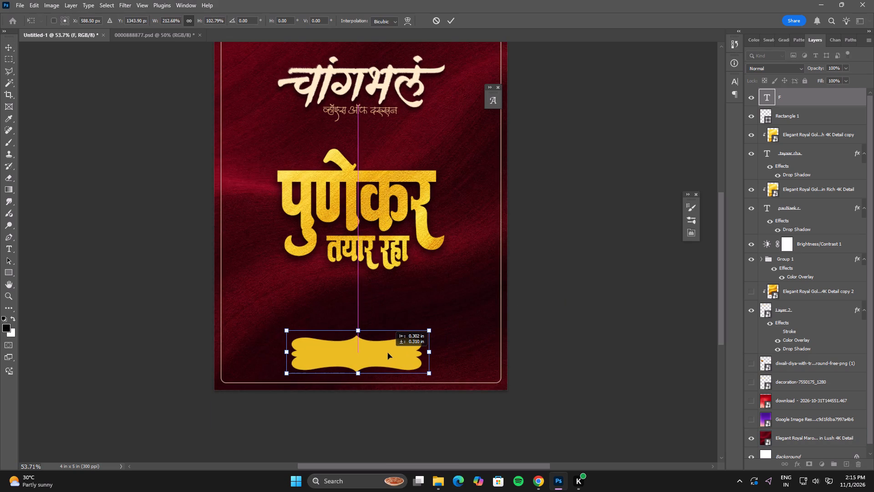
pyautogui.moveTo(388, 353); pyautogui.dragTo(399, 349)
pyautogui.doubleClick(399, 349)
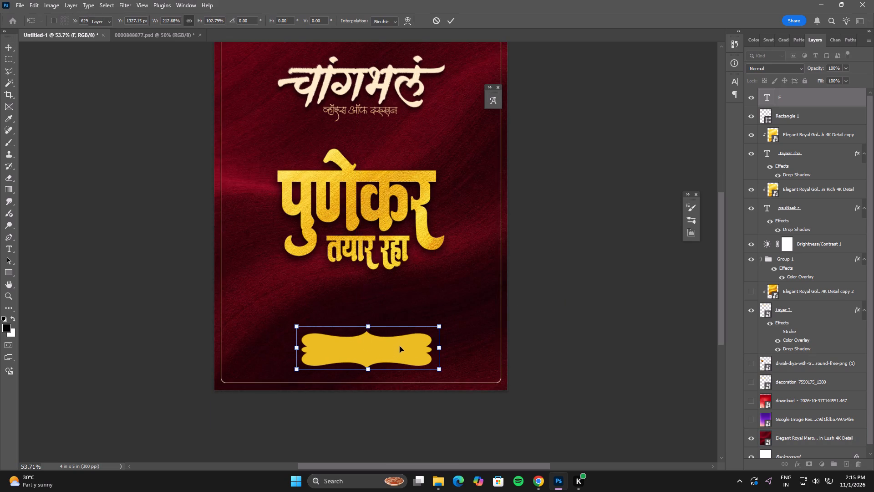
# Hide the golden plaque glyph layer and deselect it.
pyautogui.click(749, 96)
pyautogui.click(520, 263)
# Nudge the पुणेकर headline six steps right and one step up, and deselect it.
pyautogui.keyDown('alt'); pyautogui.scroll(-4, 530, 321); pyautogui.keyUp('alt')
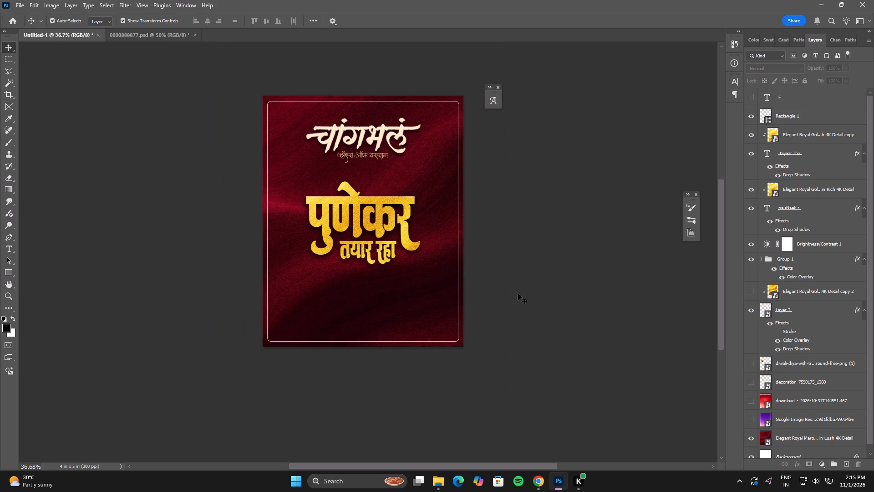
pyautogui.click(409, 212)
pyautogui.click(811, 212)
pyautogui.press('Right')
pyautogui.press('Right')
pyautogui.press('Right')
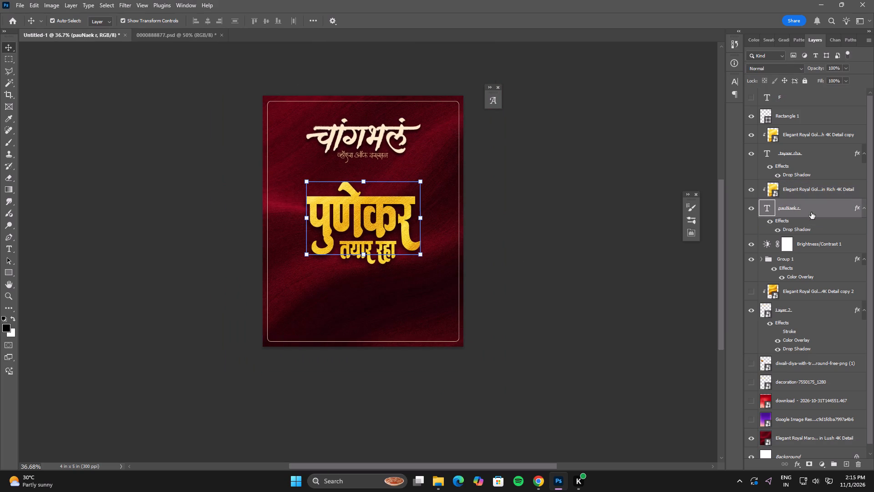
pyautogui.press('Right')
pyautogui.press('Right')
pyautogui.press('Right')
pyautogui.press('Up')
pyautogui.click(576, 251)
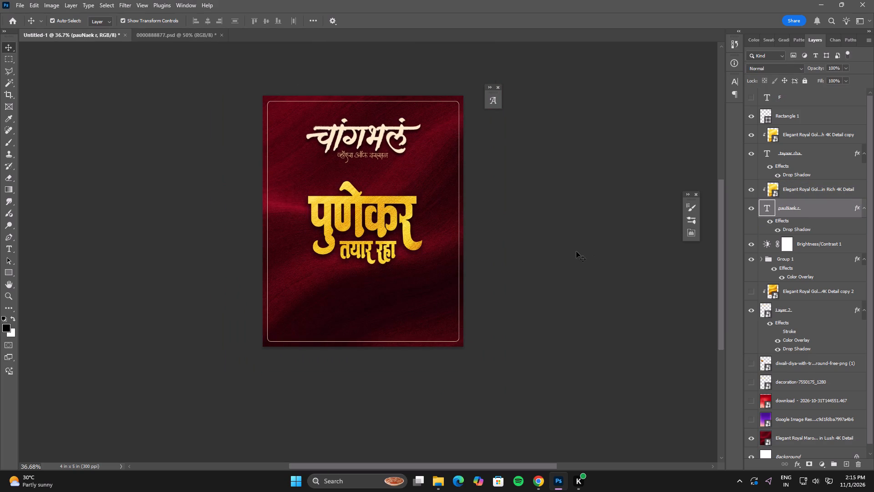
# Check the subtitle beneath चांगभलं and preview the whole poster composition in the different screen modes.
pyautogui.click(366, 157)
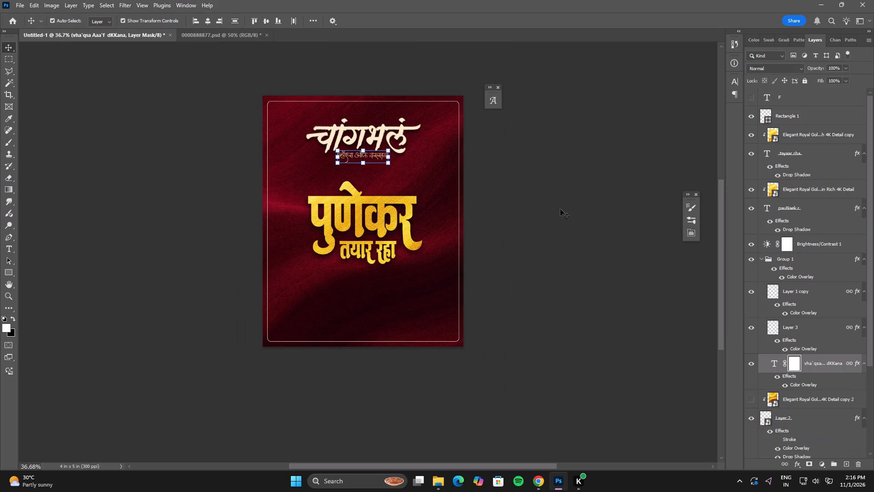
pyautogui.click(581, 210)
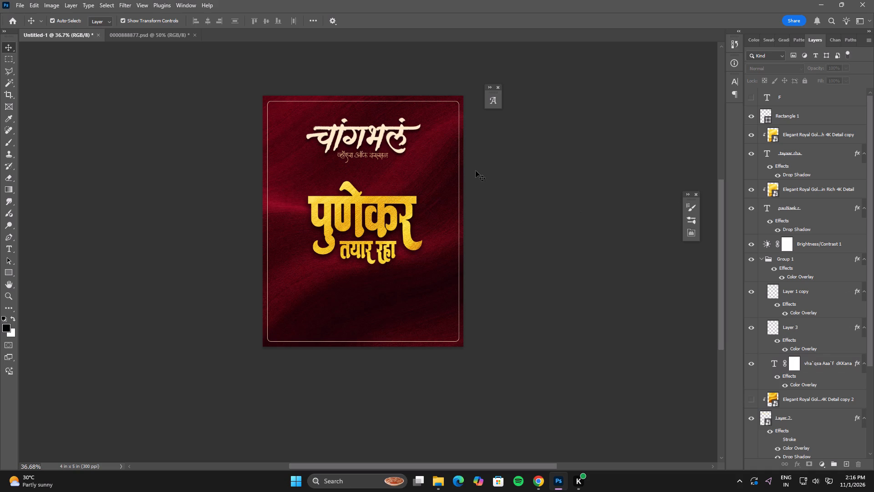
pyautogui.write('ff')
pyautogui.click(670, 180)
pyautogui.press('f')
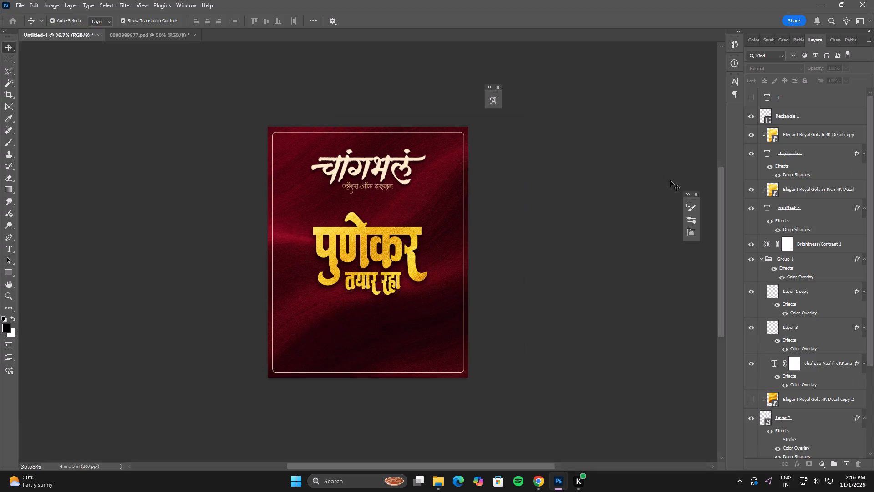
pyautogui.press('f')
pyautogui.press('f')
pyautogui.press('f')
# Place the ornate arch image "download - 2026-11-01T141005.076" from Downloads directly above the maroon velvet background layer.
pyautogui.click(436, 210)
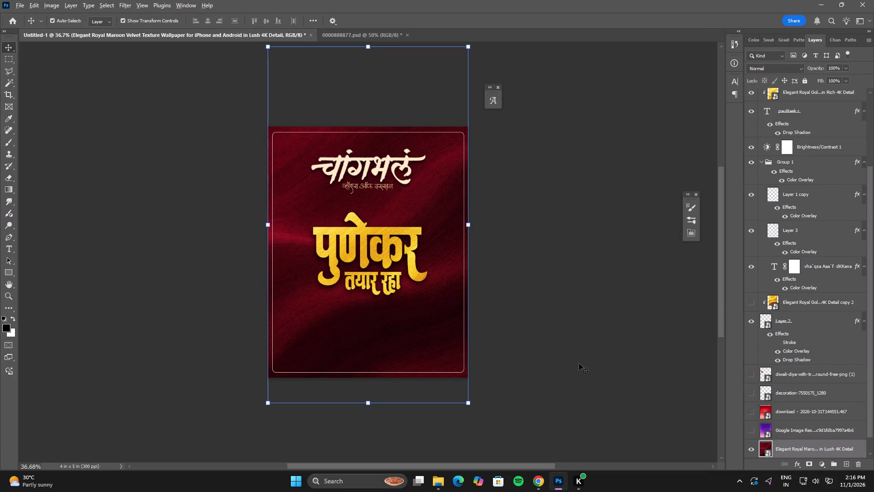
pyautogui.hotkey('alt', 'Tab')
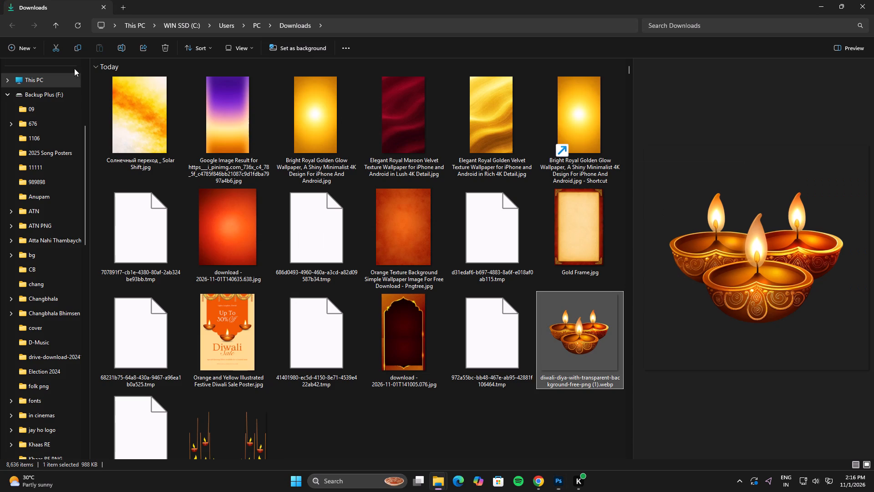
pyautogui.click(77, 26)
pyautogui.scroll(3, 307, 230)
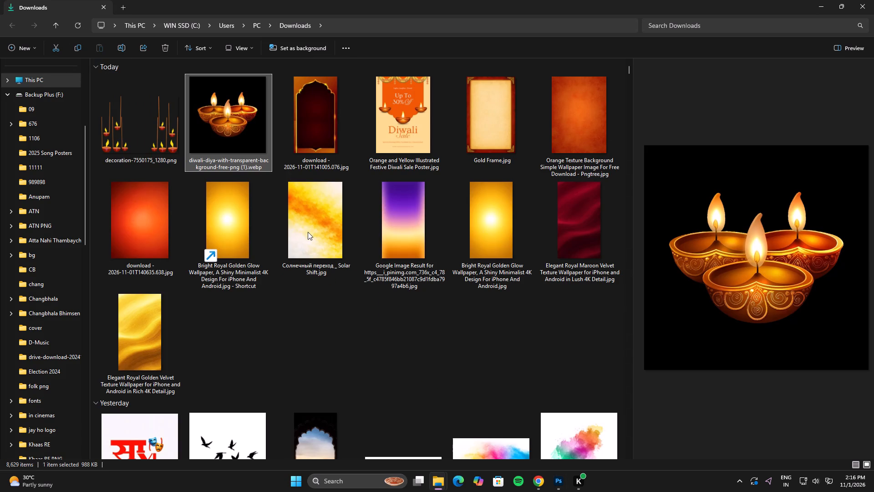
pyautogui.click(311, 139)
pyautogui.moveTo(320, 106); pyautogui.dragTo(372, 326)
pyautogui.hotkey('alt', 'Tab')
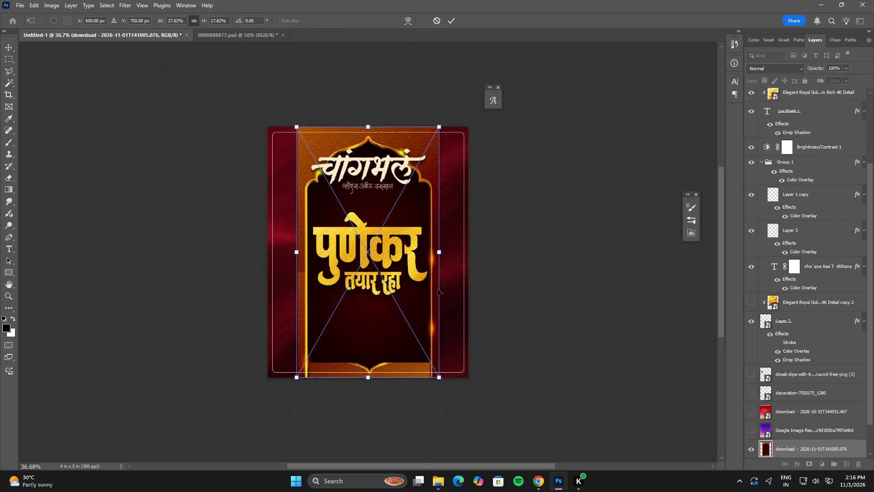
# Scale the arch image up proportionally beyond the poster's side edges, shift it upward, and apply the placement.
pyautogui.keyDown('alt'); pyautogui.moveTo(439, 253); pyautogui.dragTo(488, 248); pyautogui.keyUp('alt')
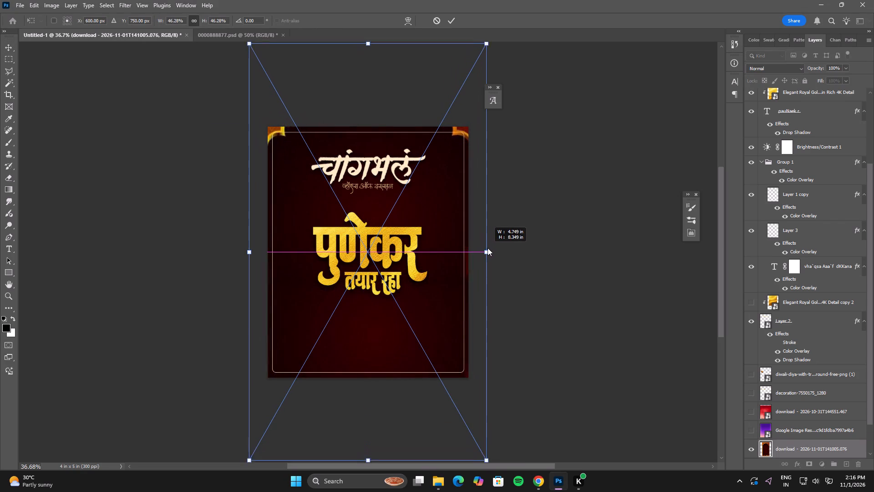
pyautogui.keyDown('alt'); pyautogui.moveTo(488, 248); pyautogui.dragTo(491, 246); pyautogui.keyUp('alt')
pyautogui.keyDown('alt'); pyautogui.moveTo(495, 255); pyautogui.dragTo(512, 256); pyautogui.keyUp('alt')
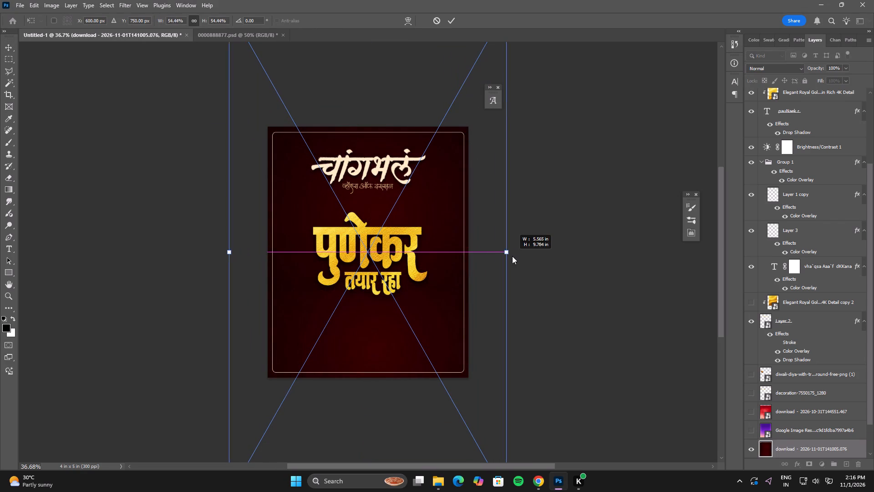
pyautogui.keyDown('alt'); pyautogui.moveTo(512, 256); pyautogui.dragTo(465, 258); pyautogui.keyUp('alt')
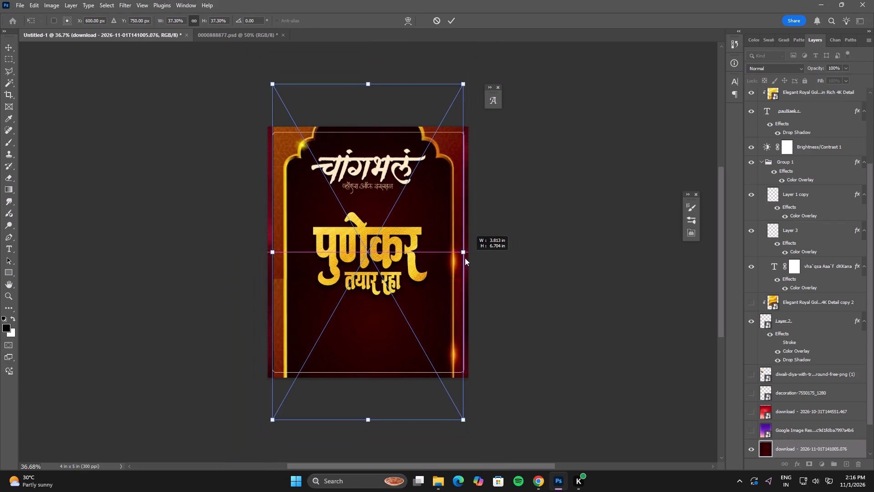
pyautogui.keyDown('alt'); pyautogui.moveTo(465, 258); pyautogui.dragTo(474, 260); pyautogui.keyUp('alt')
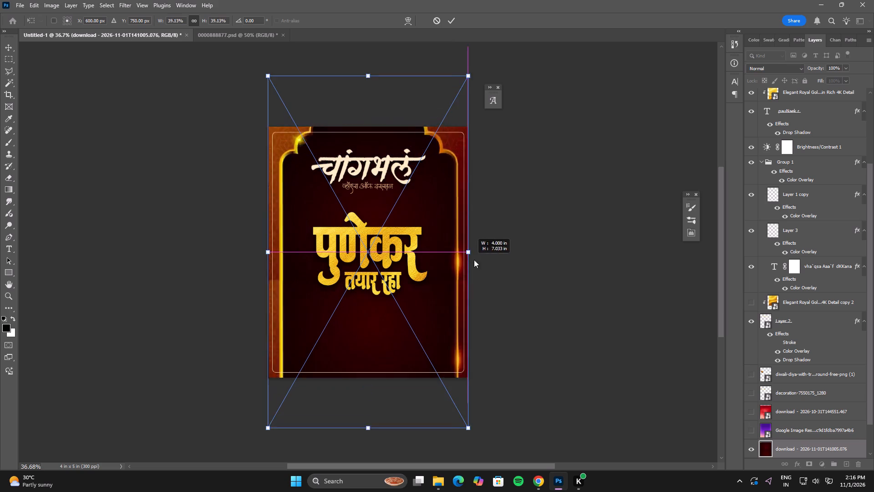
pyautogui.keyDown('alt'); pyautogui.moveTo(474, 260); pyautogui.dragTo(481, 256); pyautogui.keyUp('alt')
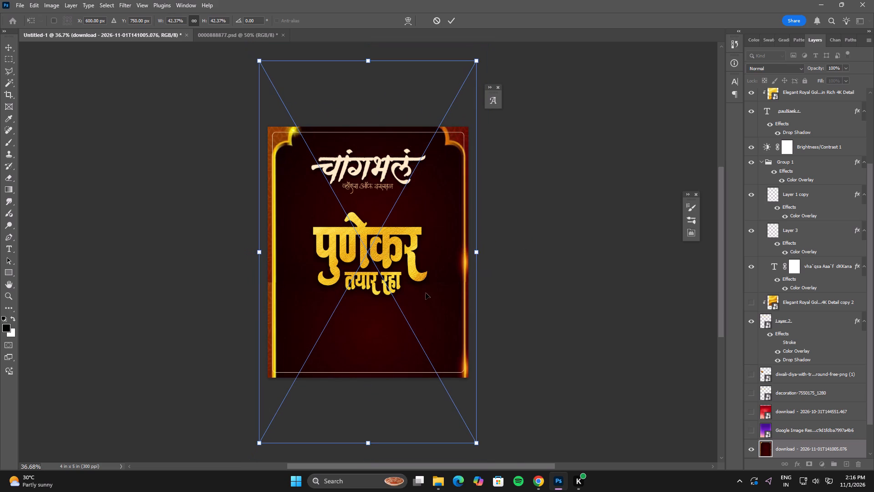
pyautogui.keyDown('shift'); pyautogui.moveTo(426, 294); pyautogui.dragTo(421, 267); pyautogui.keyUp('shift')
pyautogui.keyDown('alt'); pyautogui.moveTo(476, 224); pyautogui.dragTo(495, 227); pyautogui.keyUp('alt')
pyautogui.doubleClick(449, 238)
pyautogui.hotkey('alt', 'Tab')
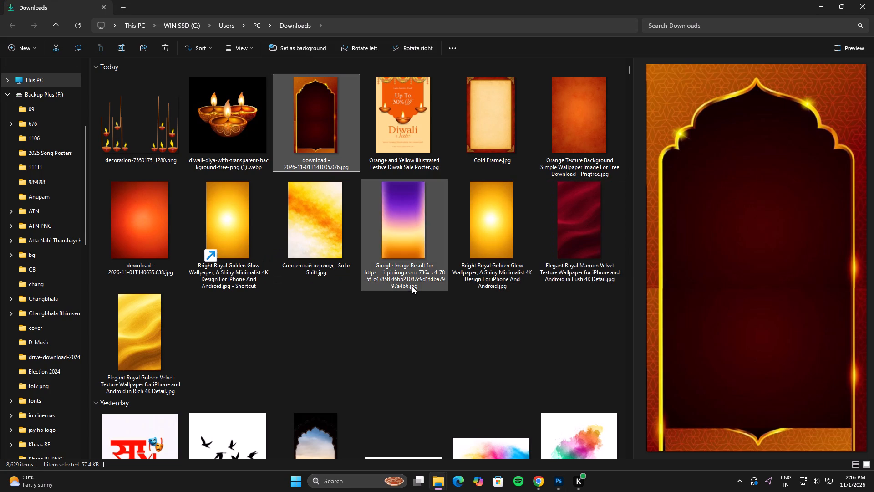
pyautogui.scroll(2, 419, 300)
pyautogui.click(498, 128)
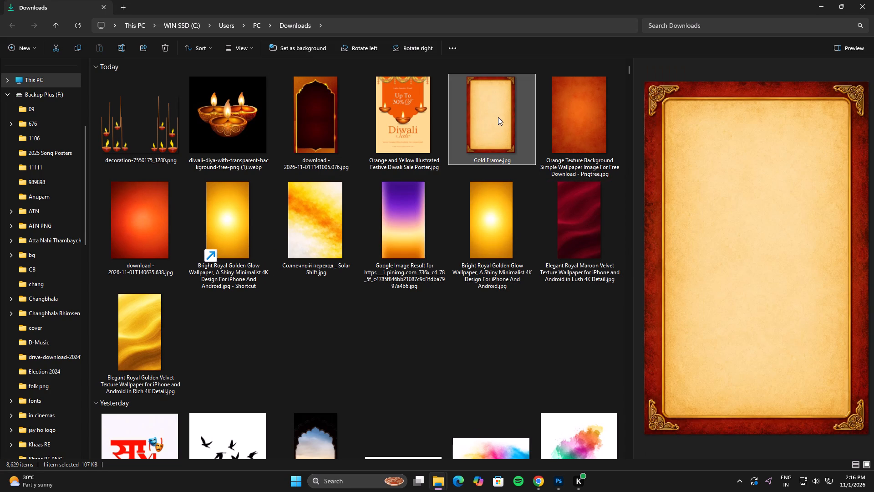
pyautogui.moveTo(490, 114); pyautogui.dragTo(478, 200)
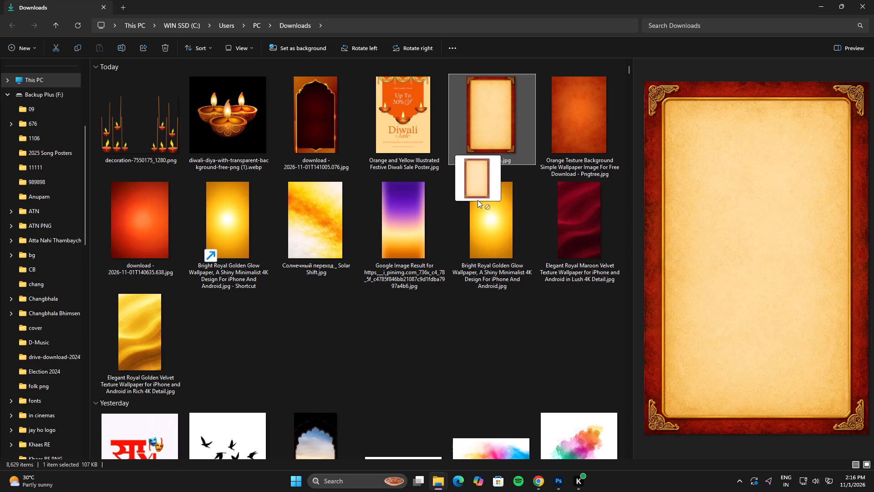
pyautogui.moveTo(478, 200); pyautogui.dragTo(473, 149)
# Place the Orange Texture Background image from Downloads above the arch image, scale it to the poster's full width, and preview the composition.
pyautogui.click(562, 119)
pyautogui.moveTo(579, 99); pyautogui.dragTo(378, 353)
pyautogui.hotkey('alt', 'Tab')
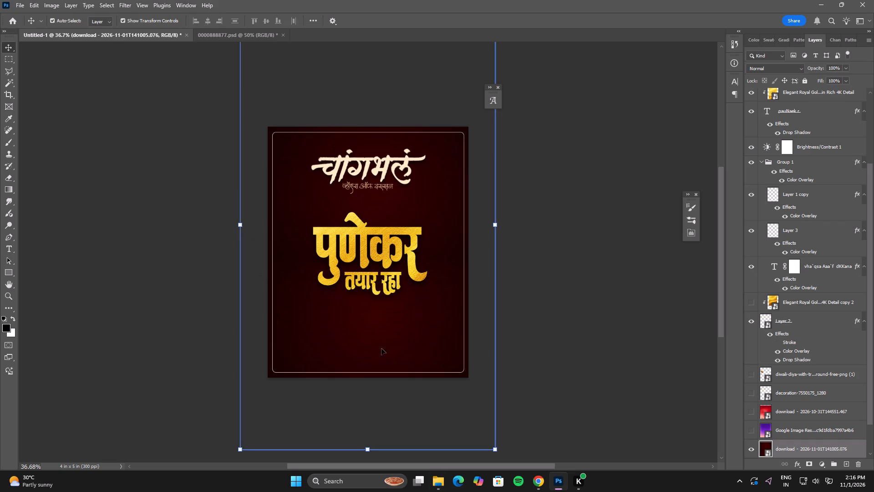
pyautogui.keyDown('alt'); pyautogui.moveTo(458, 253); pyautogui.dragTo(467, 255); pyautogui.keyUp('alt')
pyautogui.doubleClick(454, 246)
pyautogui.click(560, 236)
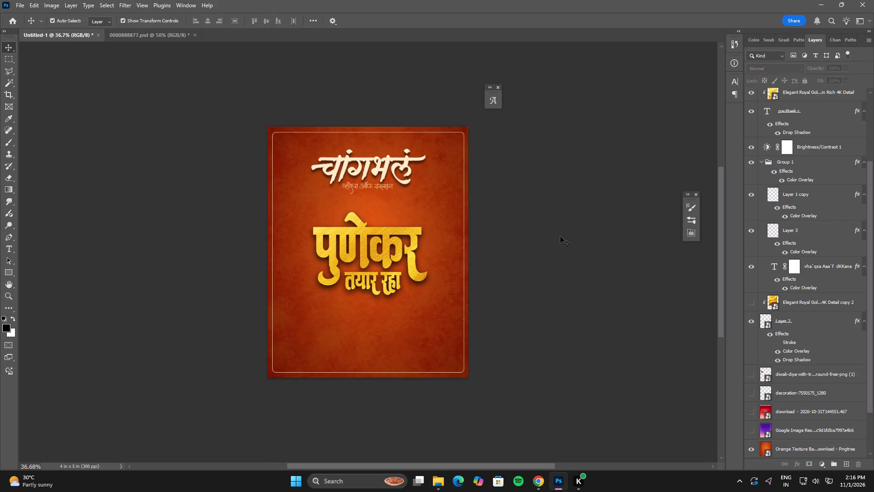
pyautogui.write('ff')
pyautogui.click(643, 219)
pyautogui.press('f')
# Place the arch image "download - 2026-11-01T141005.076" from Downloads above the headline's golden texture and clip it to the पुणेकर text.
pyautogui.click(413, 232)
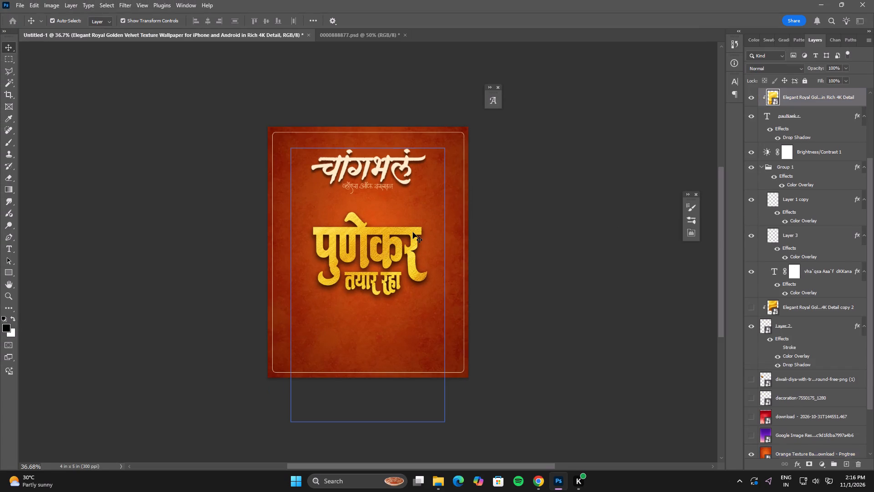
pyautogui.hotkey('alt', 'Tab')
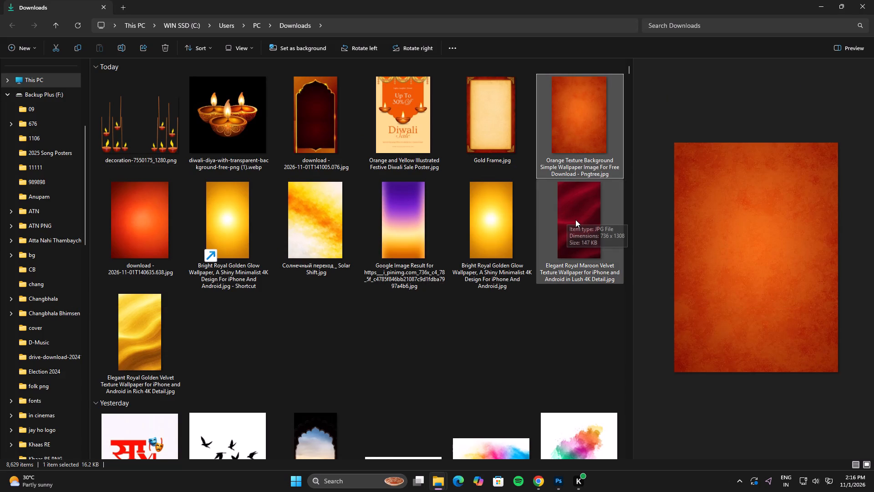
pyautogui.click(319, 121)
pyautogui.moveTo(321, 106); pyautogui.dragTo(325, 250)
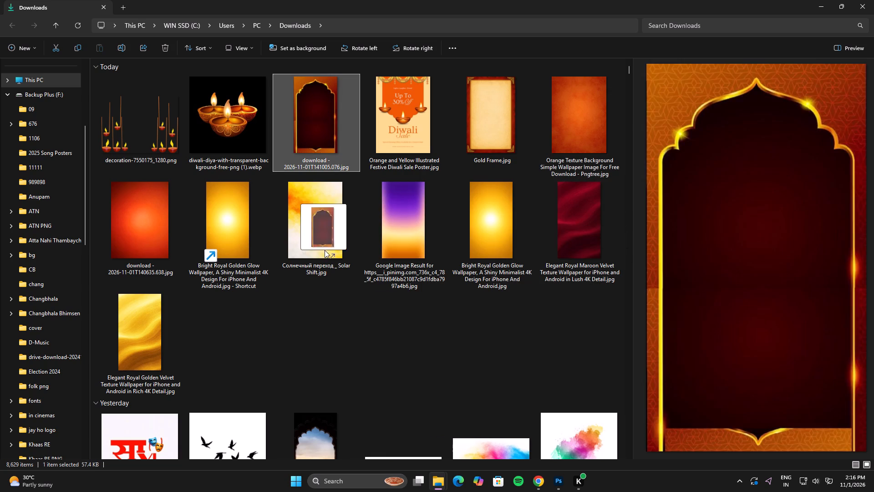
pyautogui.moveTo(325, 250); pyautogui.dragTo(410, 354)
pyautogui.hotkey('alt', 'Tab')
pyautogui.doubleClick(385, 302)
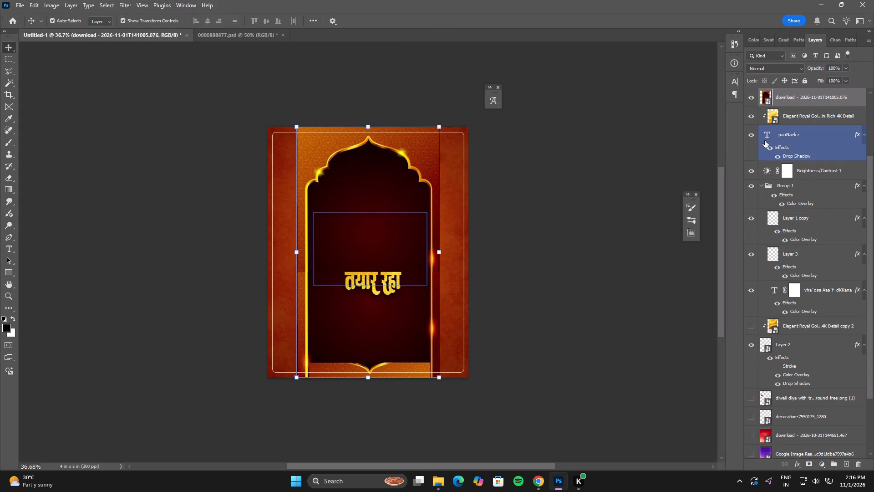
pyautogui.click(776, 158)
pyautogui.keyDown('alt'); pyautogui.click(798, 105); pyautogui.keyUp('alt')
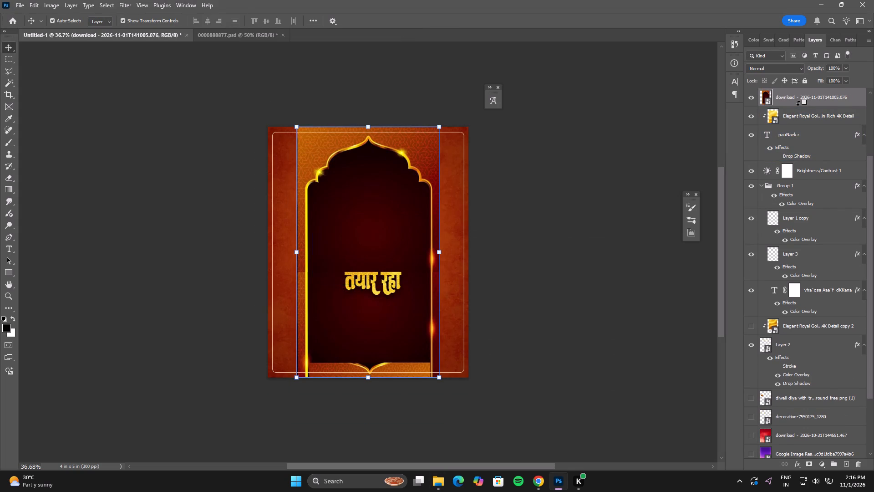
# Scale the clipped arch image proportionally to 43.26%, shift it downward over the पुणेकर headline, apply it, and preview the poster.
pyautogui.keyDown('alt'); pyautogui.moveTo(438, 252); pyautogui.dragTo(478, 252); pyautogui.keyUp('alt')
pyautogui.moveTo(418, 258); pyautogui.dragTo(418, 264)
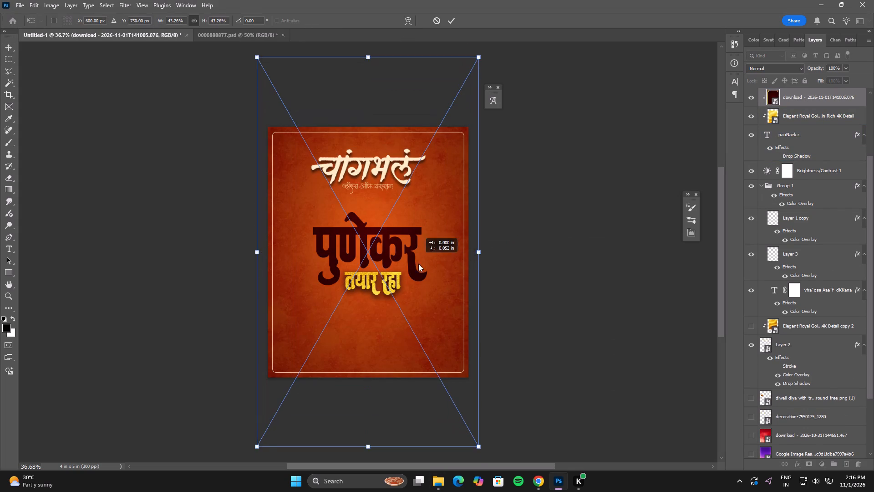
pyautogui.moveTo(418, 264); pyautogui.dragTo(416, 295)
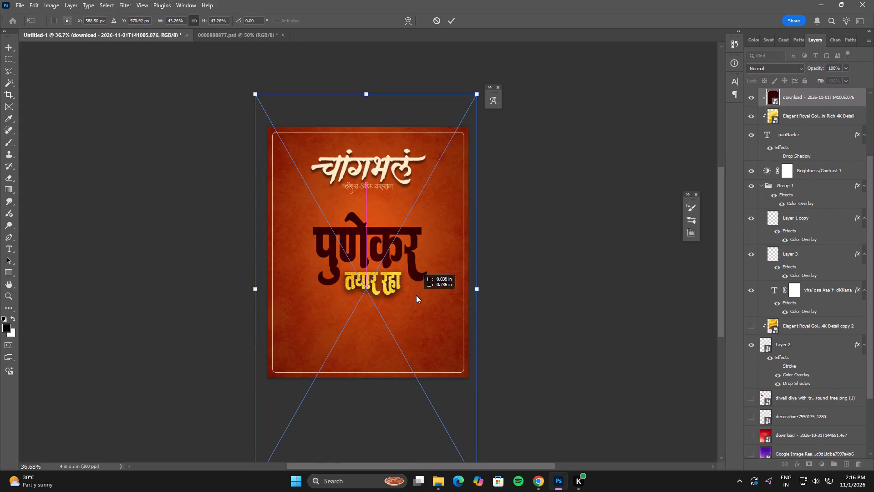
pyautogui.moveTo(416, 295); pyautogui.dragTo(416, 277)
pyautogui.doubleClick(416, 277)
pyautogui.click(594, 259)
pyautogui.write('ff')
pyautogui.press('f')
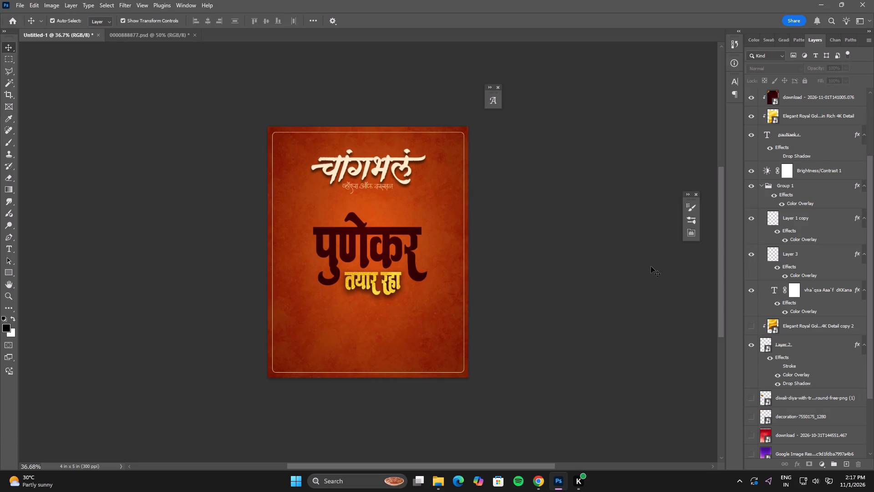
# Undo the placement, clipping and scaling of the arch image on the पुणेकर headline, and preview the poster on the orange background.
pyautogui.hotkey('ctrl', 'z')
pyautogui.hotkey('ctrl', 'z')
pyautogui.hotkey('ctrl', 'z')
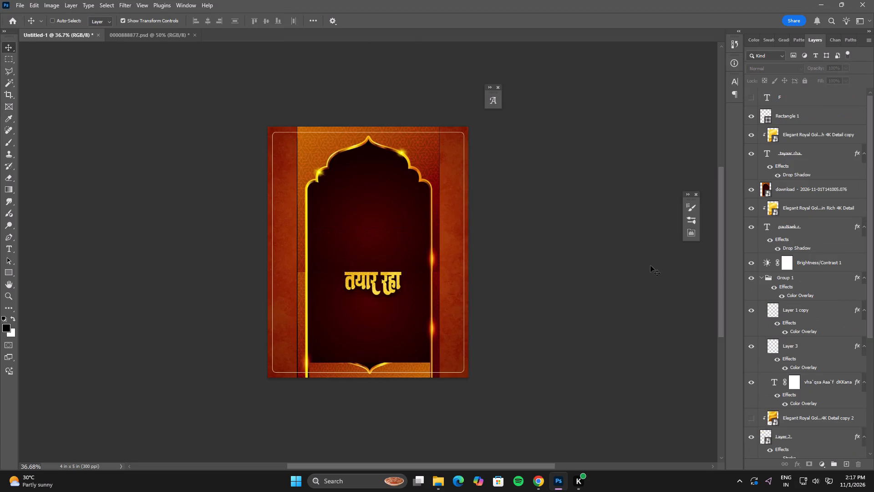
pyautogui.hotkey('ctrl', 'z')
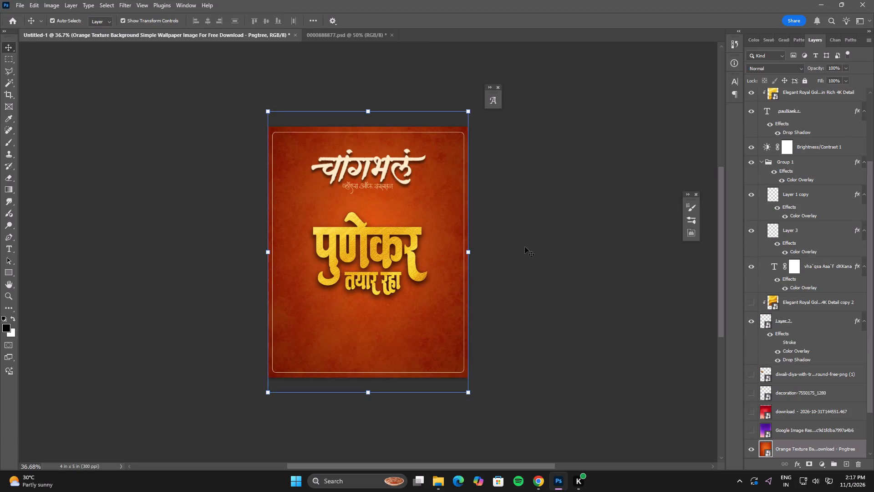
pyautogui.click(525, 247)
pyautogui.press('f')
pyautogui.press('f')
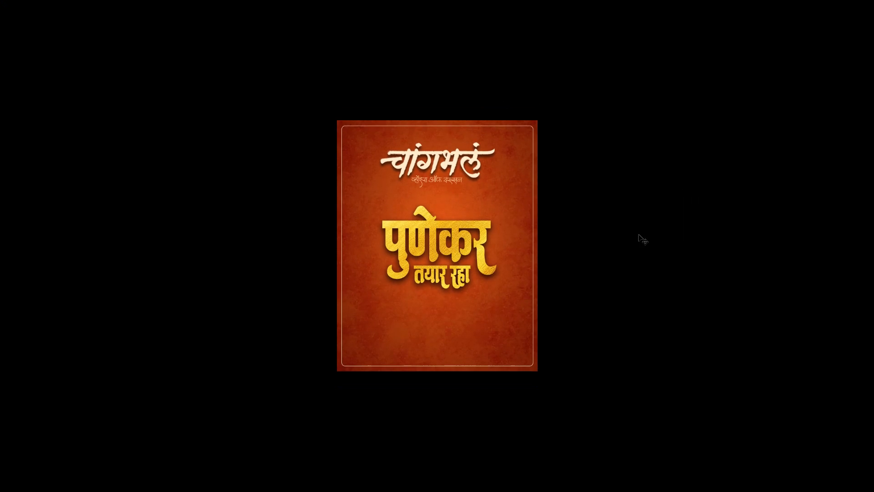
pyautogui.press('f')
# Squash the orange texture background vertically about its centre to the poster's height, at 71.43%, apply it, and preview the poster.
pyautogui.click(453, 222)
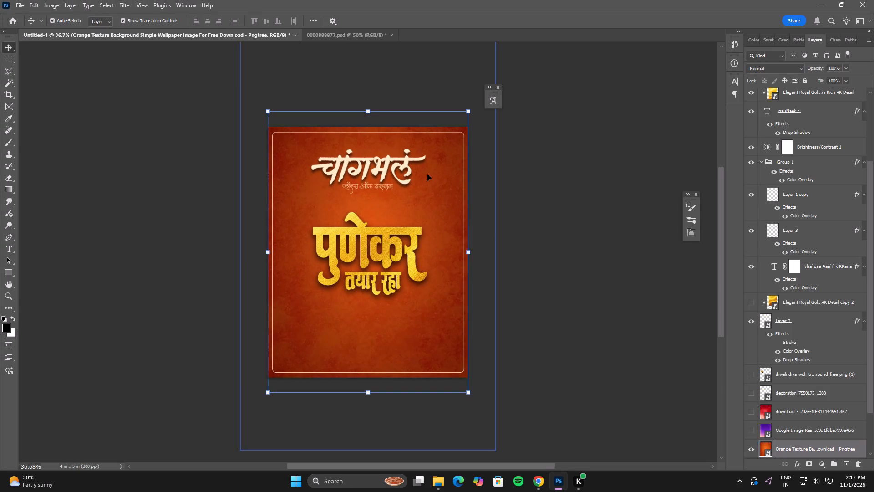
pyautogui.keyDown('alt'); pyautogui.keyDown('shift'); pyautogui.moveTo(368, 111); pyautogui.dragTo(368, 125); pyautogui.keyUp('shift'); pyautogui.keyUp('alt')
pyautogui.doubleClick(367, 191)
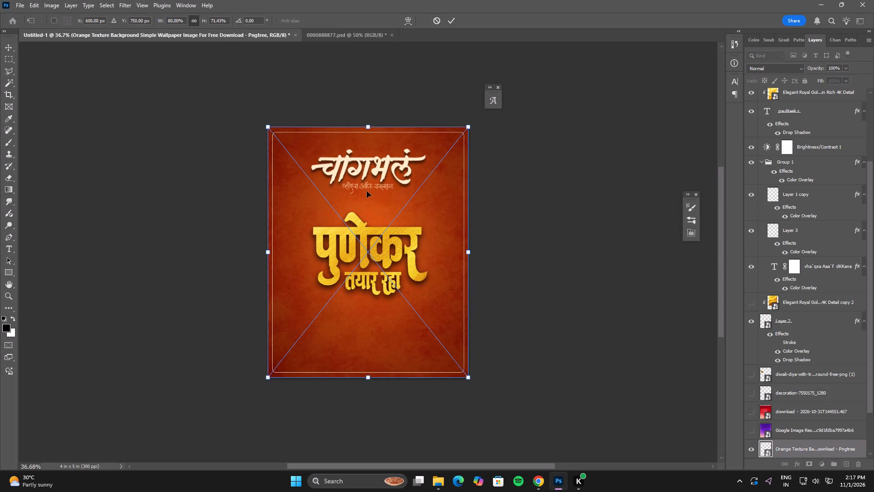
pyautogui.click(604, 227)
pyautogui.write('ff')
pyautogui.press('f')
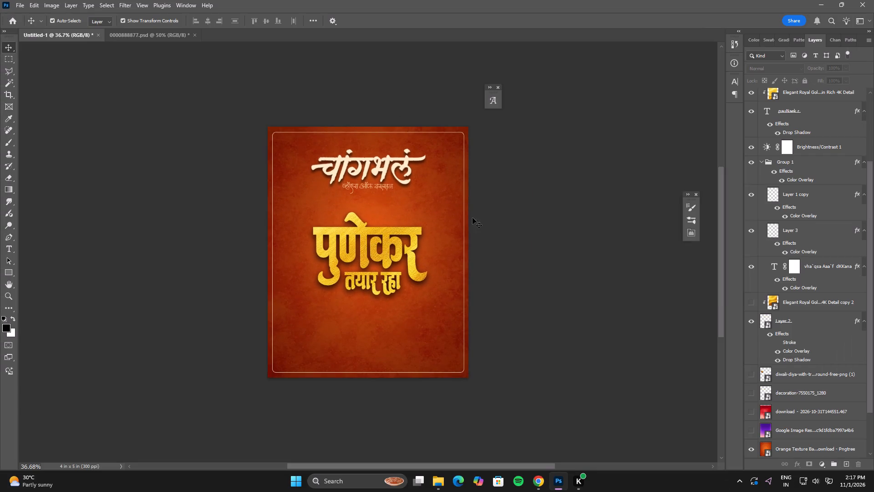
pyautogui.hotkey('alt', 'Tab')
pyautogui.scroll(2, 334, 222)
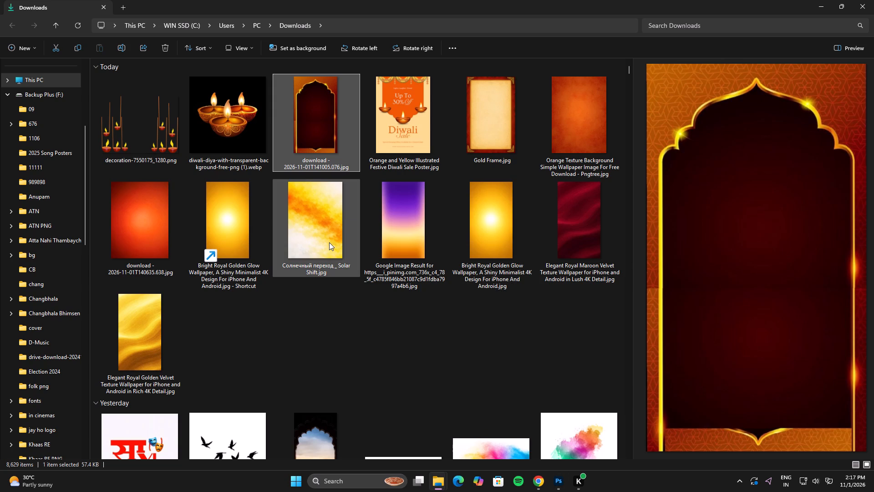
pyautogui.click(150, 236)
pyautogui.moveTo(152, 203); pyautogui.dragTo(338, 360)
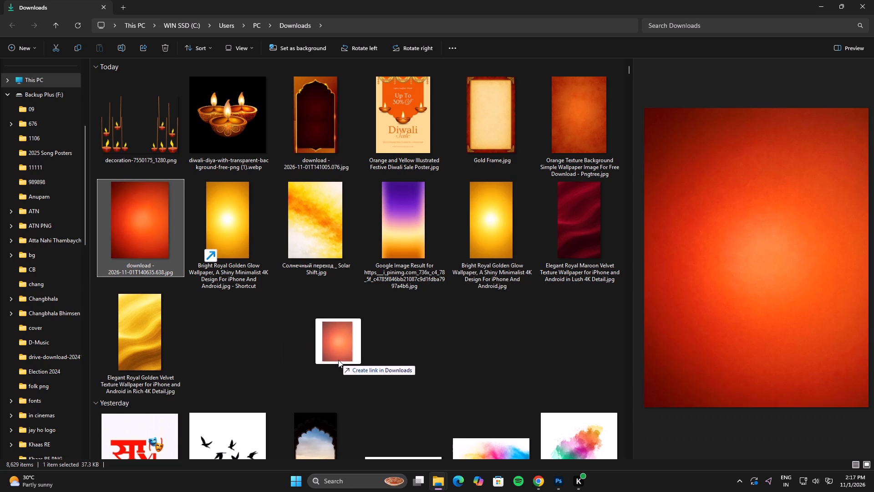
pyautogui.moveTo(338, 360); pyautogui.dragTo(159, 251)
# Switch to Chrome and browse the related Pinterest pins for a decorative frame or festive background suited to the poster.
pyautogui.hotkey('alt', 'Tab')
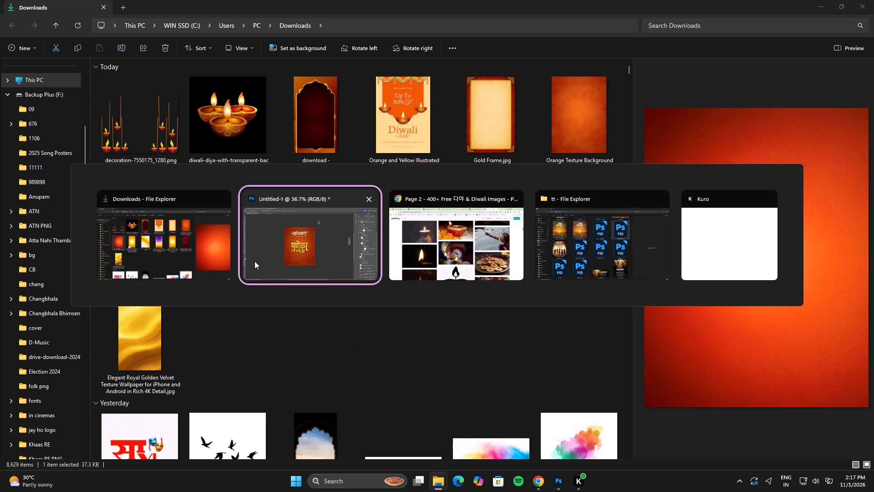
pyautogui.hotkey('alt', 'Tab')
pyautogui.scroll(3, 431, 106)
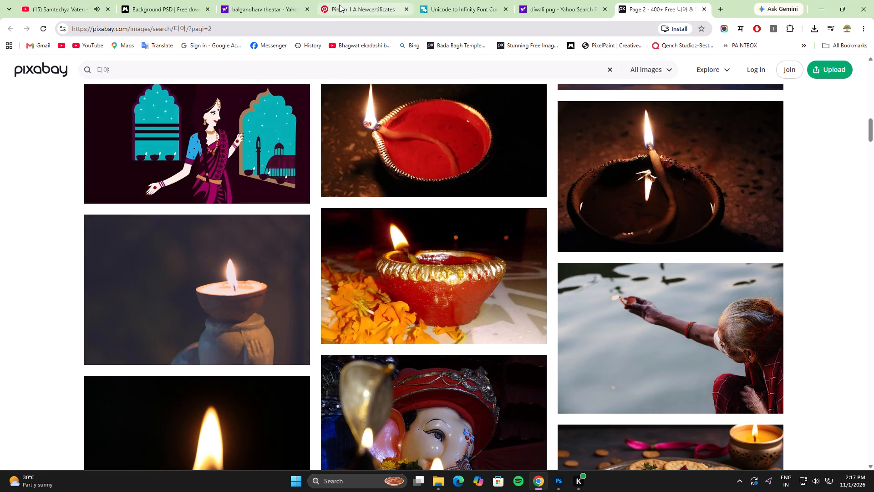
pyautogui.click(339, 4)
pyautogui.scroll(2, 273, 339)
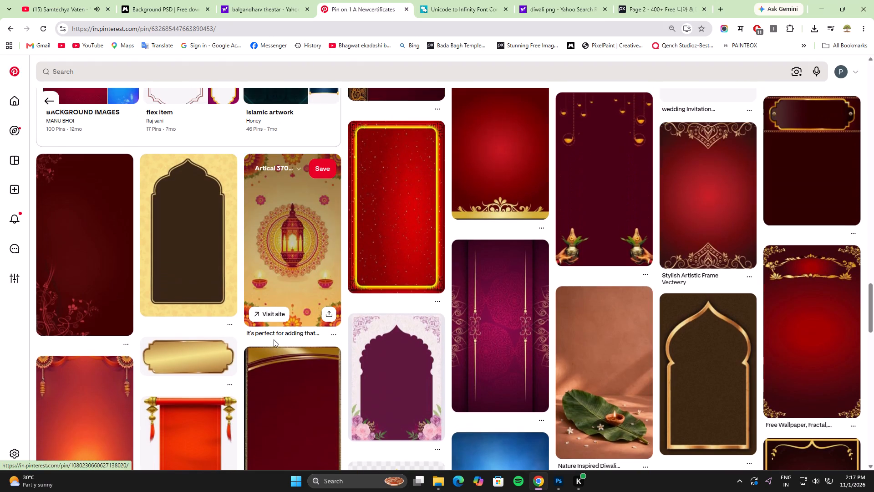
pyautogui.scroll(-10, 274, 339)
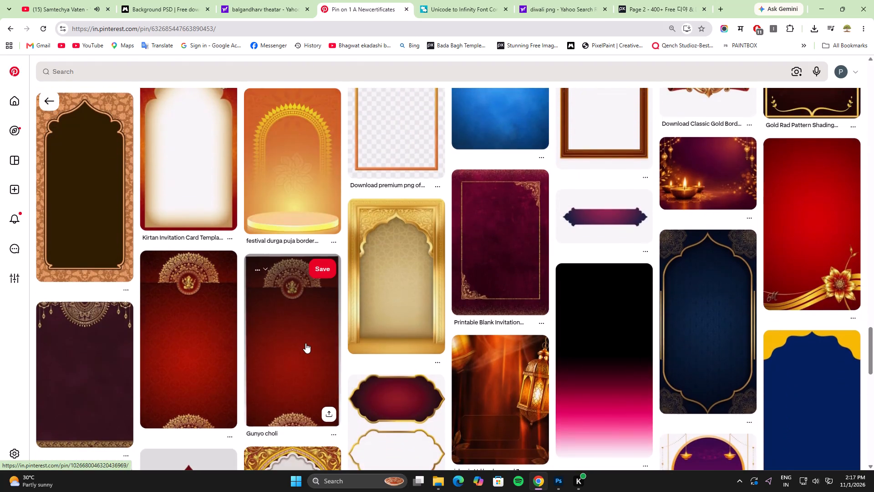
pyautogui.scroll(-3, 306, 343)
pyautogui.scroll(-9, 539, 379)
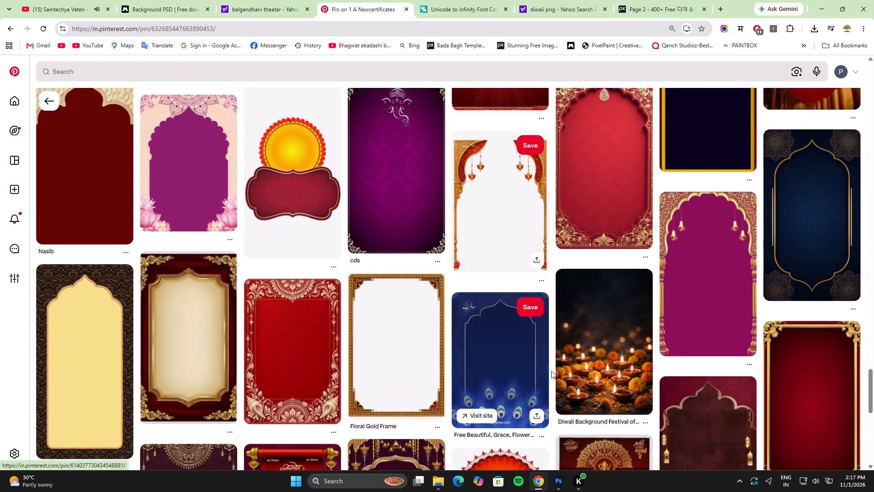
pyautogui.scroll(-16, 553, 374)
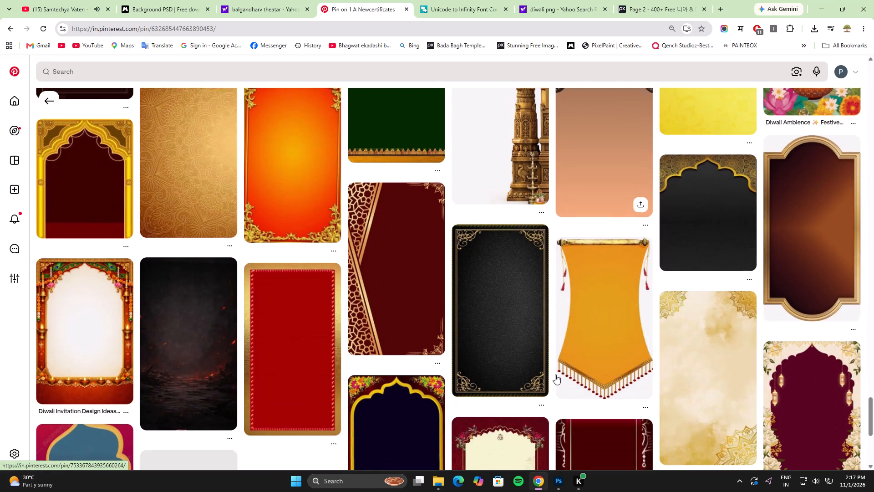
pyautogui.scroll(-6, 555, 374)
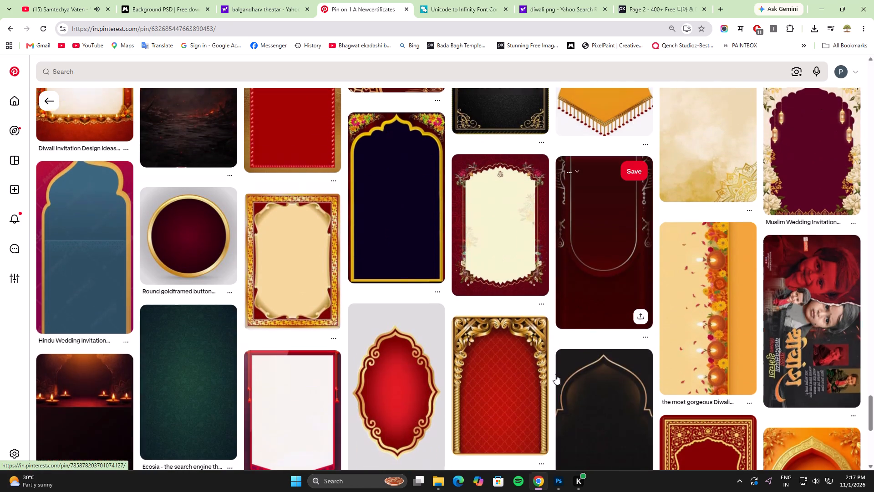
pyautogui.scroll(-4, 555, 377)
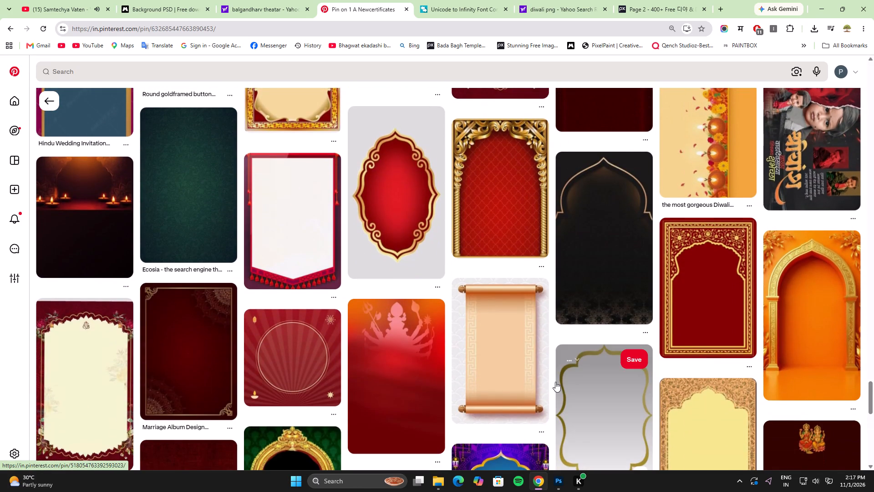
# Find the long red banner with gold edging among the pins related to the red oval frame and save its JPEG to Downloads.
pyautogui.click(410, 214)
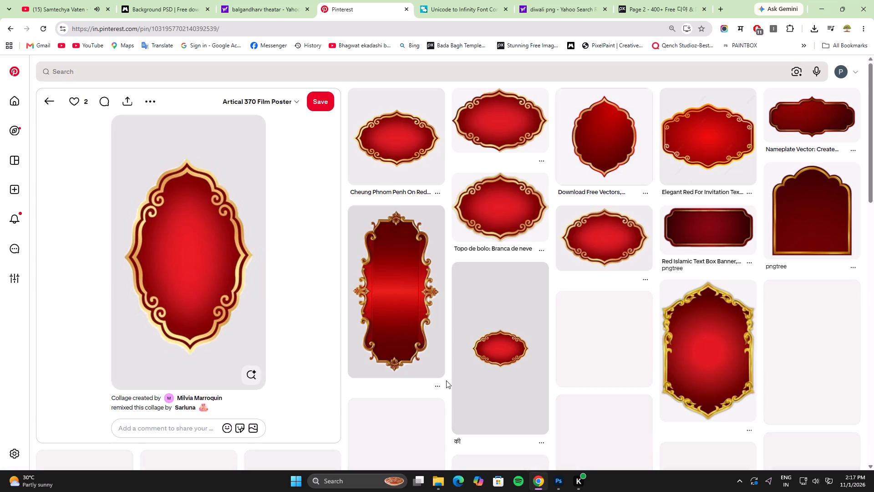
pyautogui.scroll(-6, 446, 380)
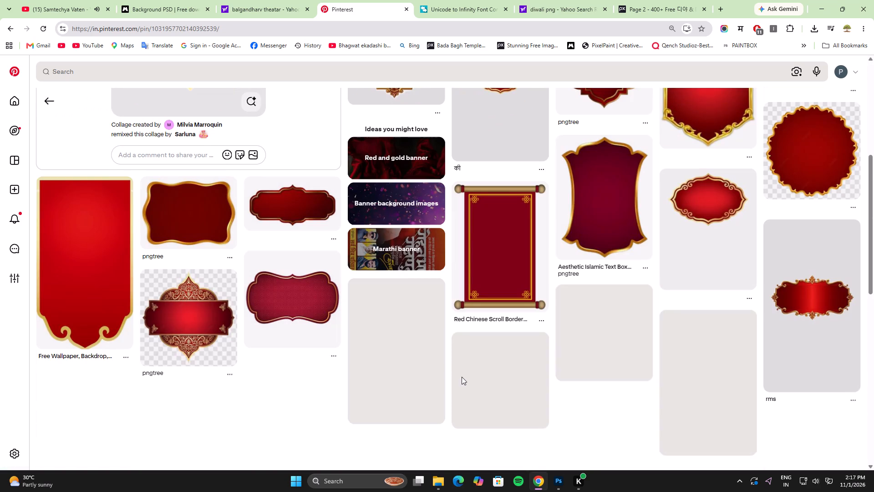
pyautogui.scroll(-4, 462, 377)
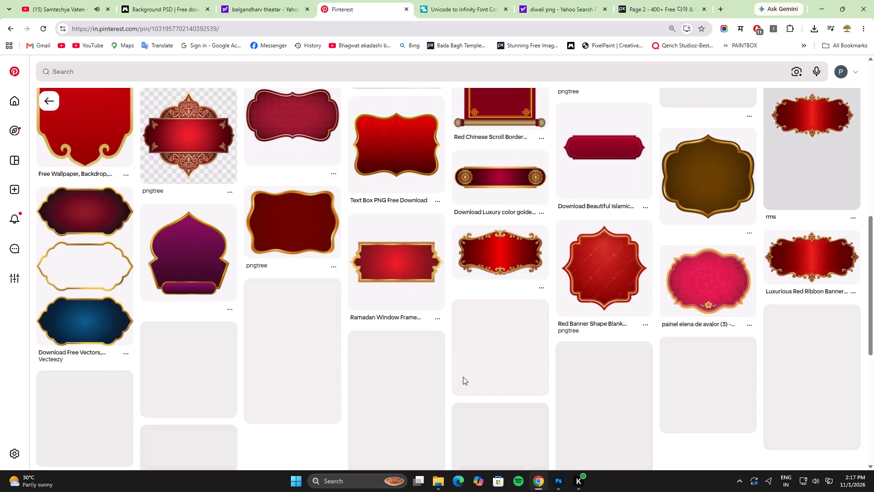
pyautogui.scroll(-5, 463, 377)
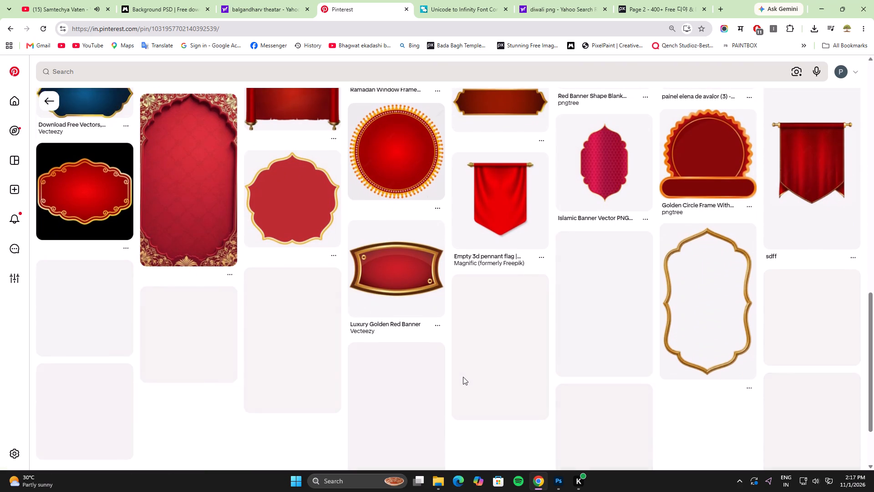
pyautogui.scroll(-6, 463, 377)
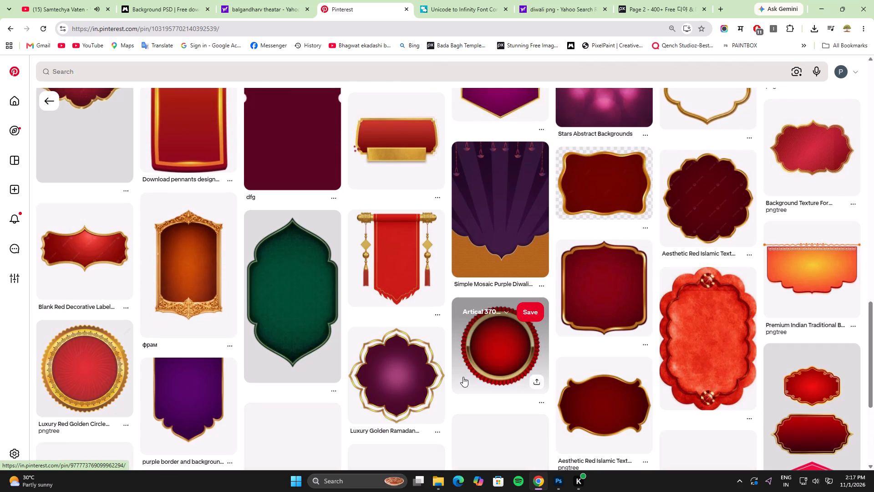
pyautogui.scroll(-3, 463, 377)
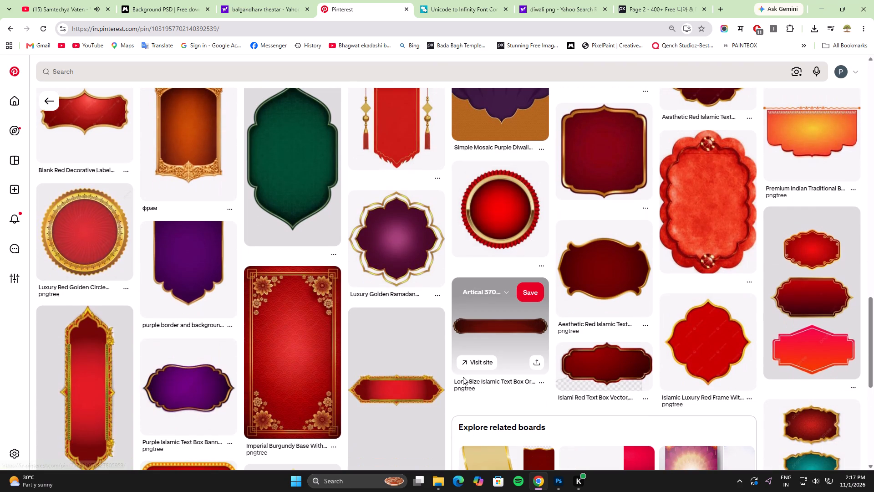
pyautogui.click(513, 327)
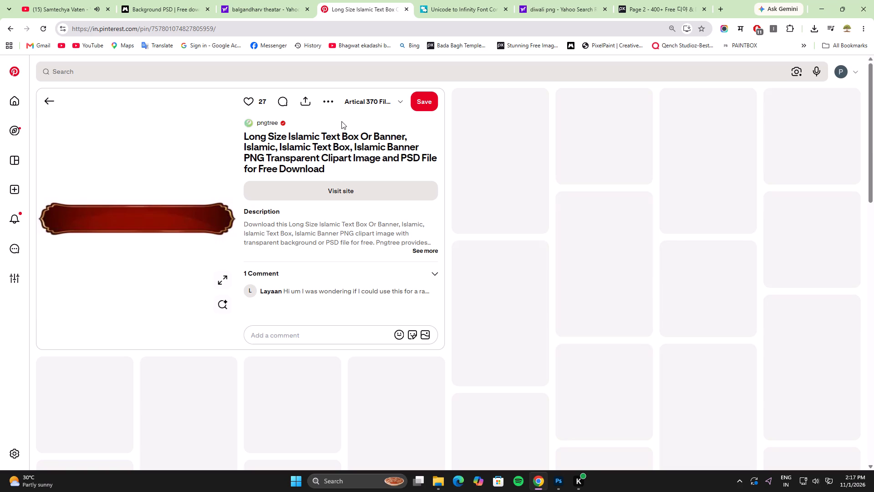
pyautogui.click(330, 102)
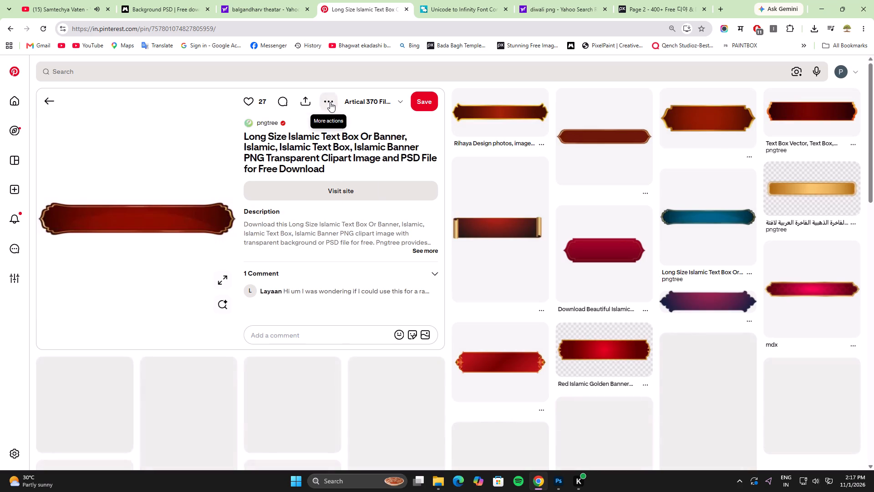
pyautogui.click(326, 129)
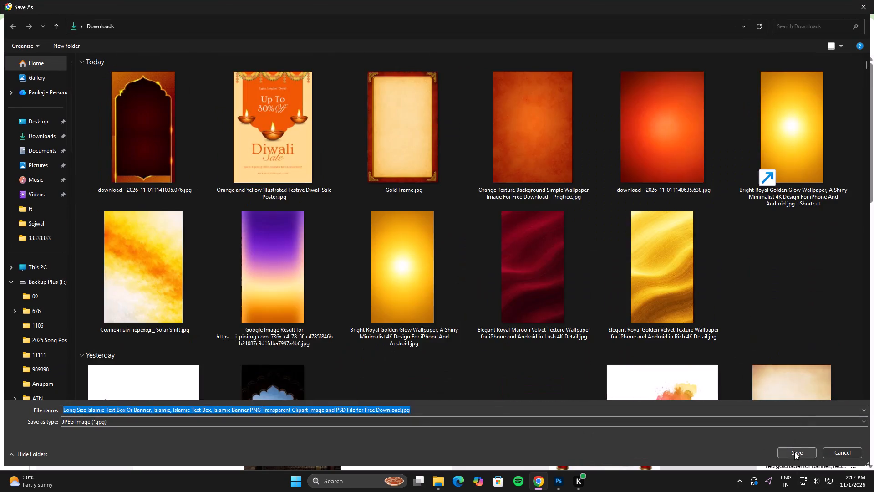
pyautogui.click(794, 452)
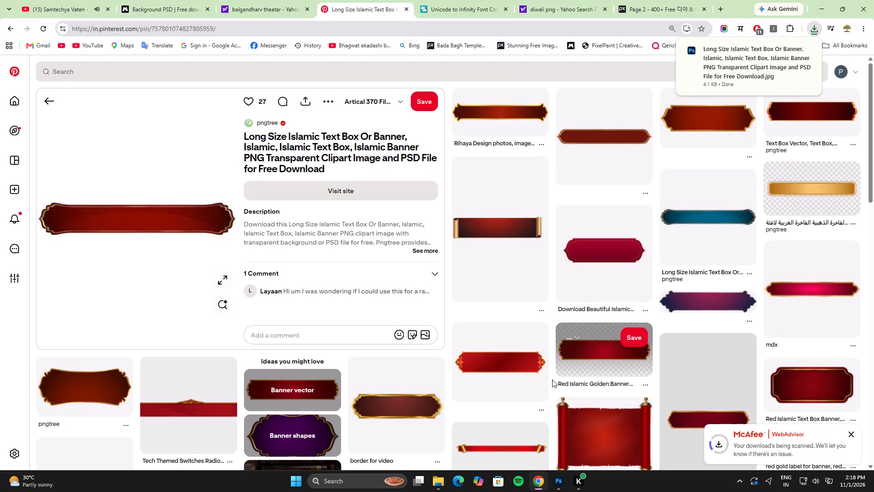
# Save the related "border for video" maroon banner with the thick gold border as a JPEG in Downloads.
pyautogui.click(411, 412)
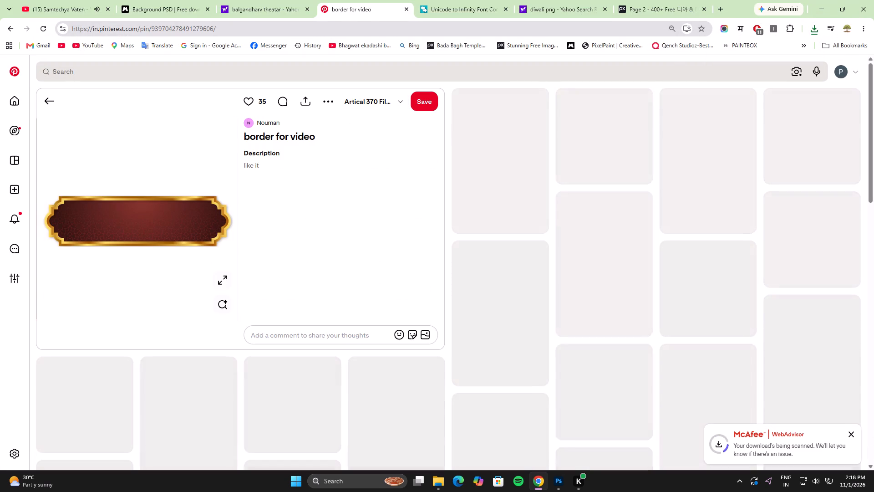
pyautogui.click(331, 99)
pyautogui.click(329, 124)
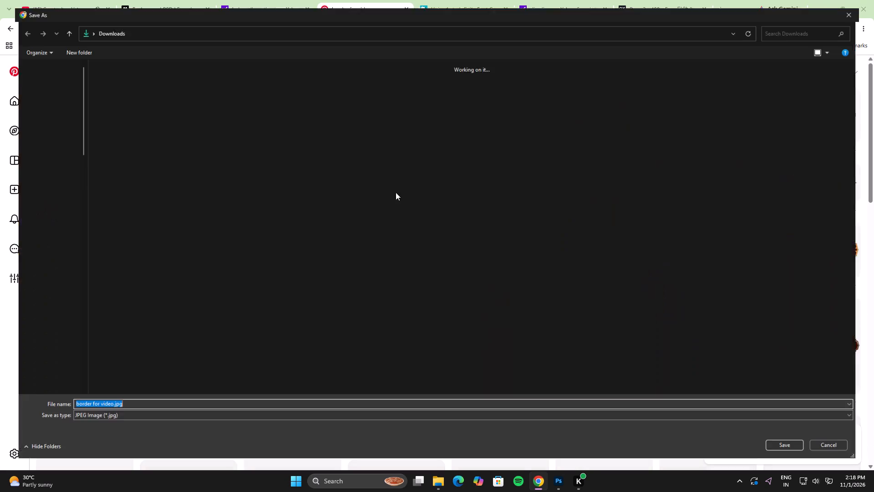
pyautogui.click(801, 449)
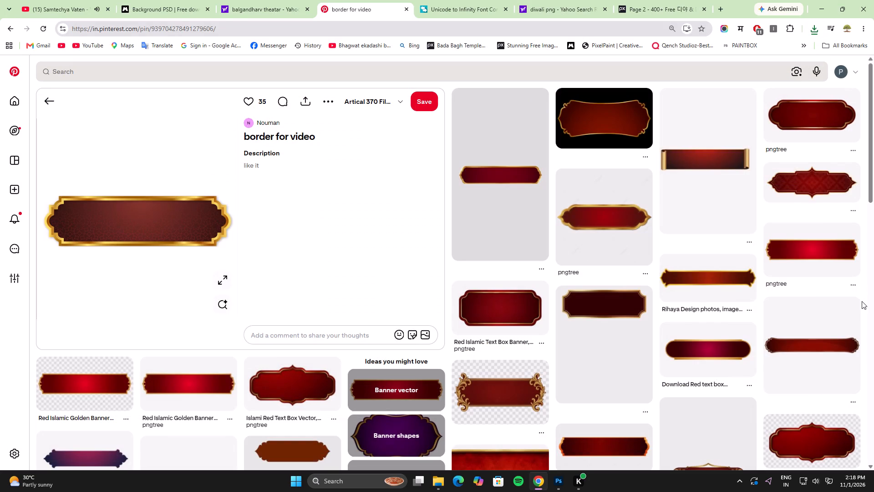
# Browse via the golden background for YouTube shorts pin to the red gradient mandala background and save its JPEG to Downloads.
pyautogui.scroll(-3, 862, 302)
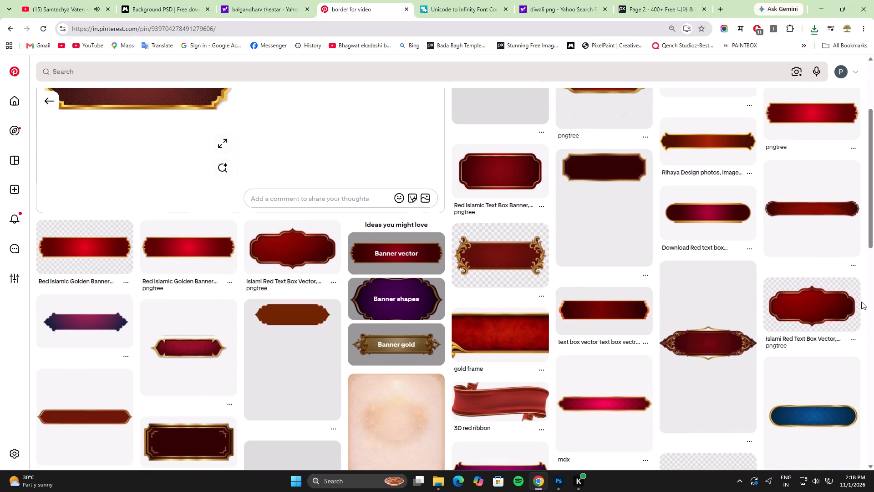
pyautogui.scroll(-1, 861, 302)
pyautogui.scroll(-3, 799, 401)
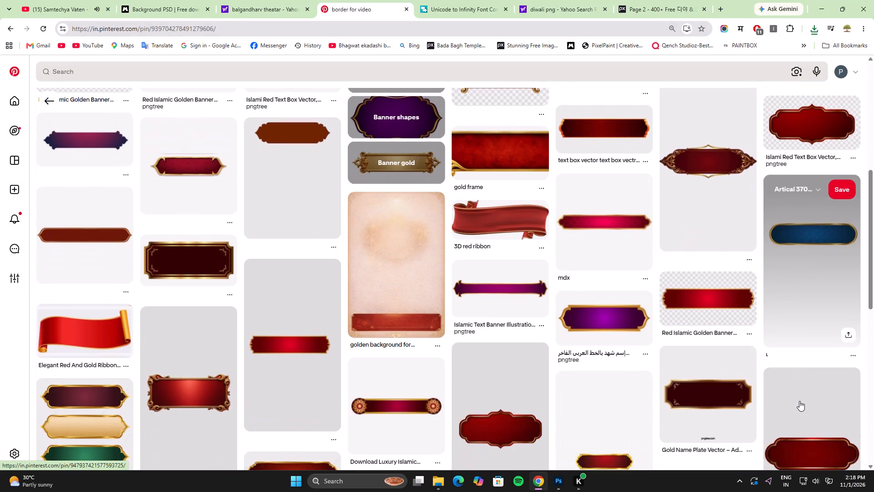
pyautogui.click(424, 270)
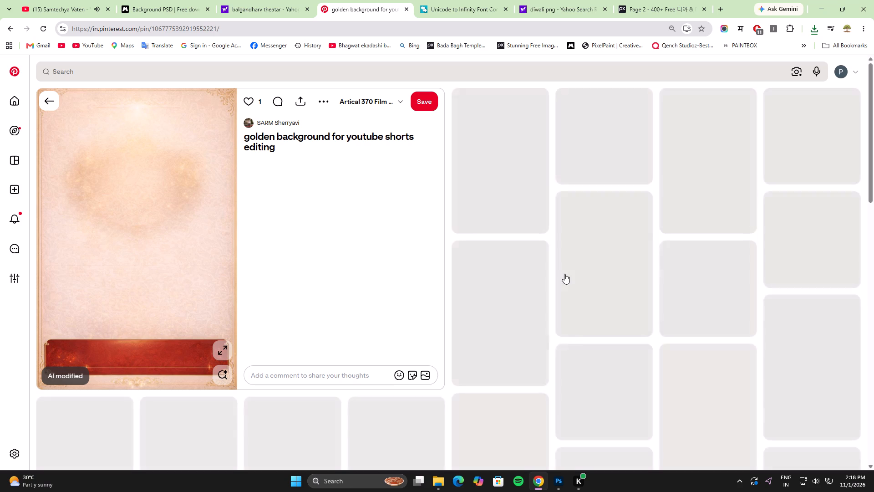
pyautogui.scroll(-1, 873, 323)
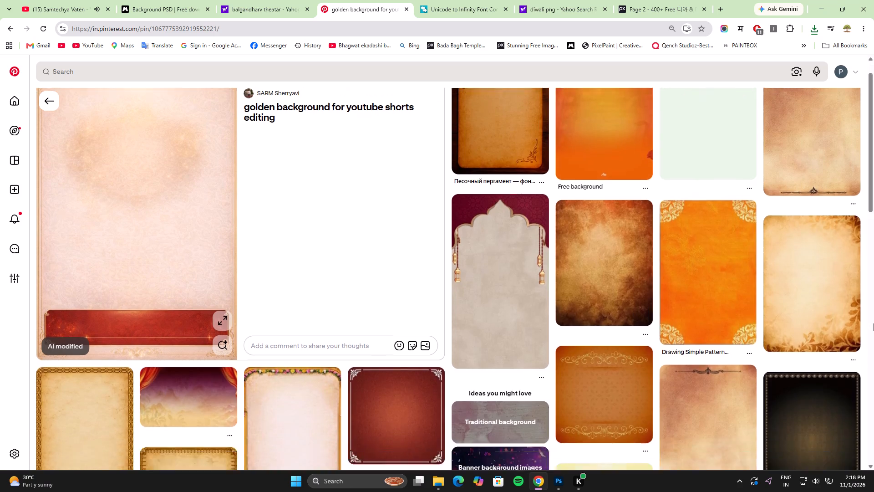
pyautogui.scroll(-3, 873, 323)
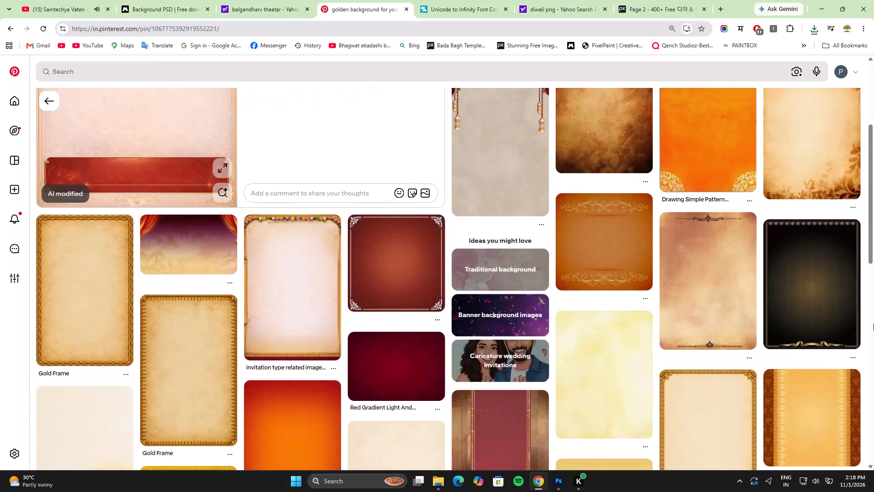
pyautogui.scroll(-1, 873, 323)
pyautogui.click(391, 321)
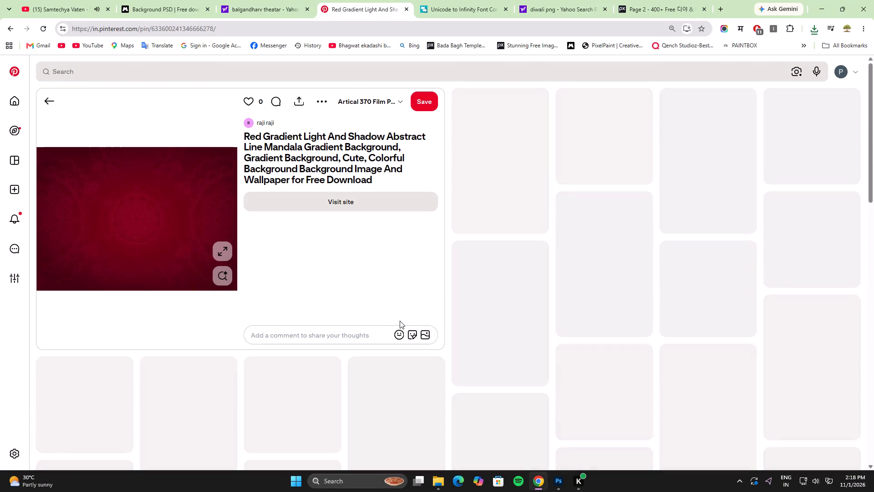
pyautogui.click(324, 101)
pyautogui.click(309, 128)
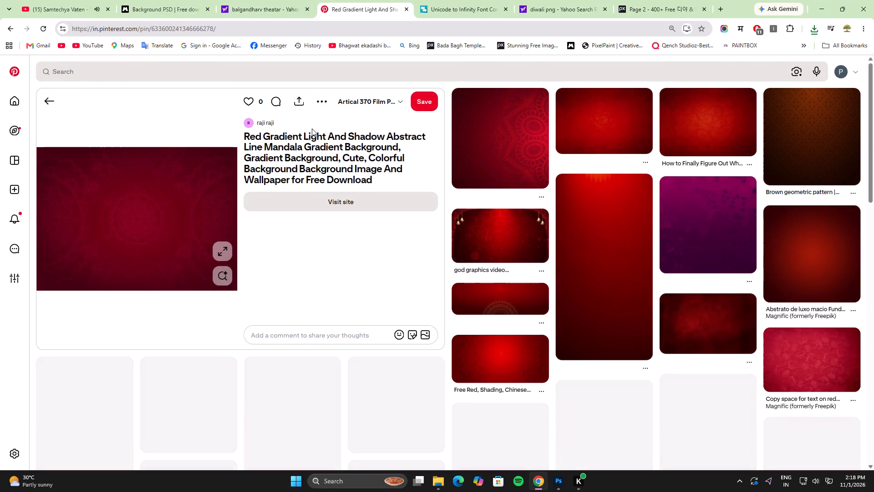
pyautogui.click(793, 455)
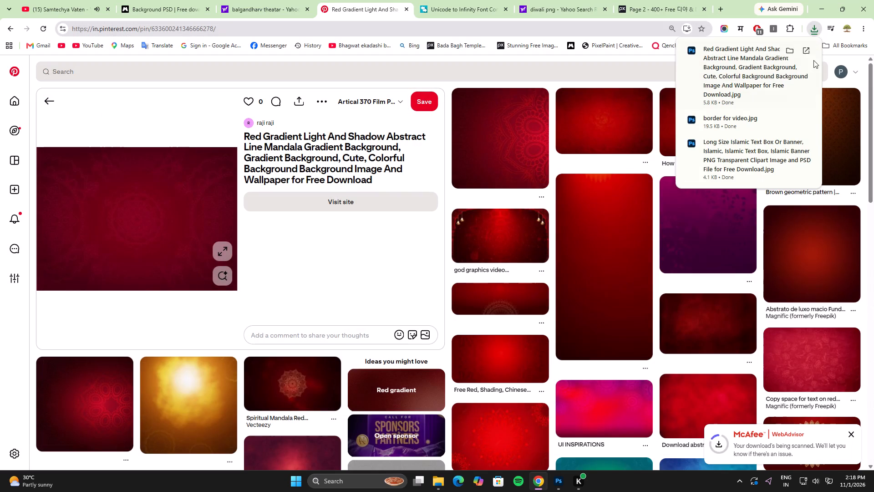
pyautogui.click(814, 25)
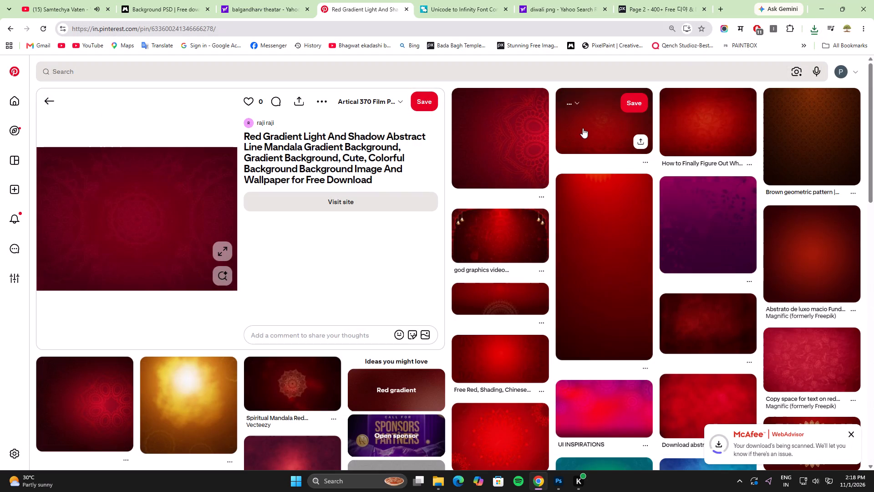
# Save the related bright red textured background as Fondo granate.jpg in Downloads.
pyautogui.click(584, 128)
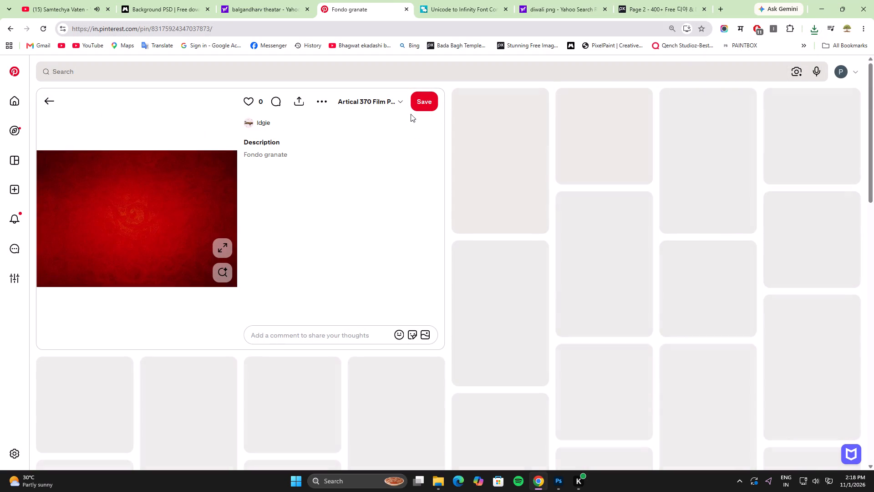
pyautogui.click(318, 99)
pyautogui.click(312, 130)
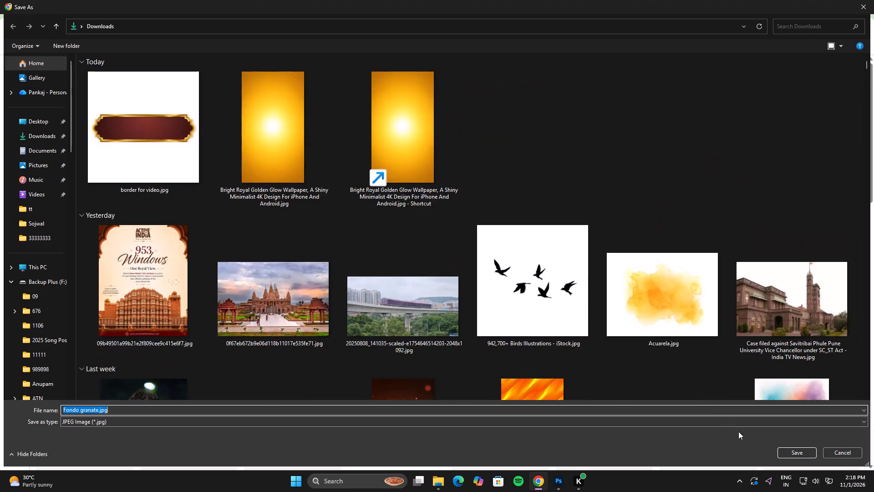
pyautogui.click(796, 457)
# Browse the pins related to Fondo granate for alternative red textured backgrounds, opening the dark red texture and the crimson patterned background.
pyautogui.scroll(-4, 702, 317)
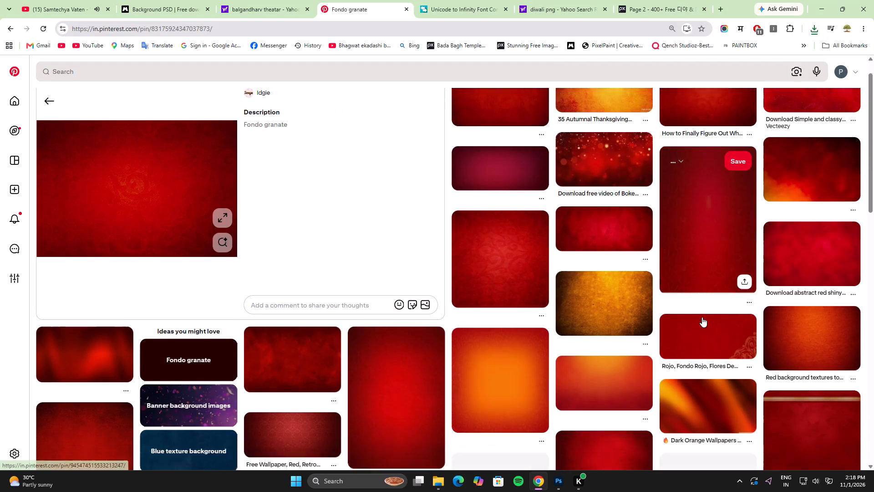
pyautogui.scroll(-1, 702, 317)
pyautogui.scroll(-1, 403, 357)
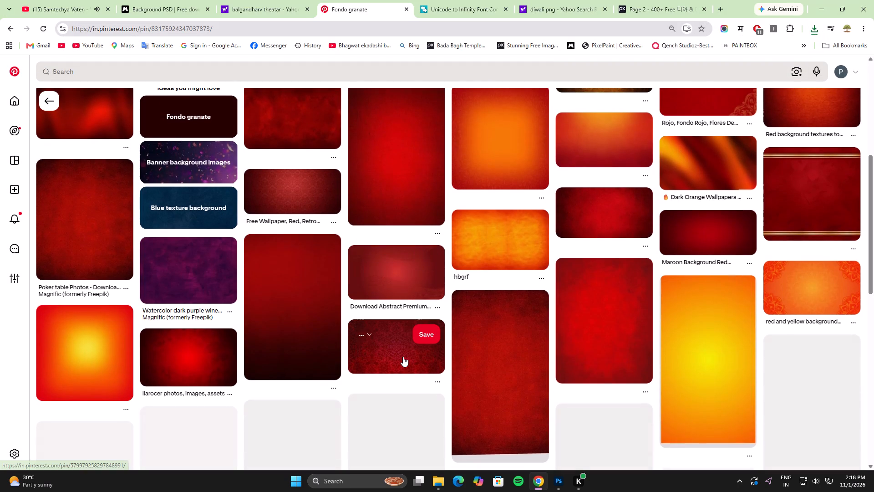
pyautogui.scroll(3, 873, 367)
pyautogui.scroll(-3, 873, 367)
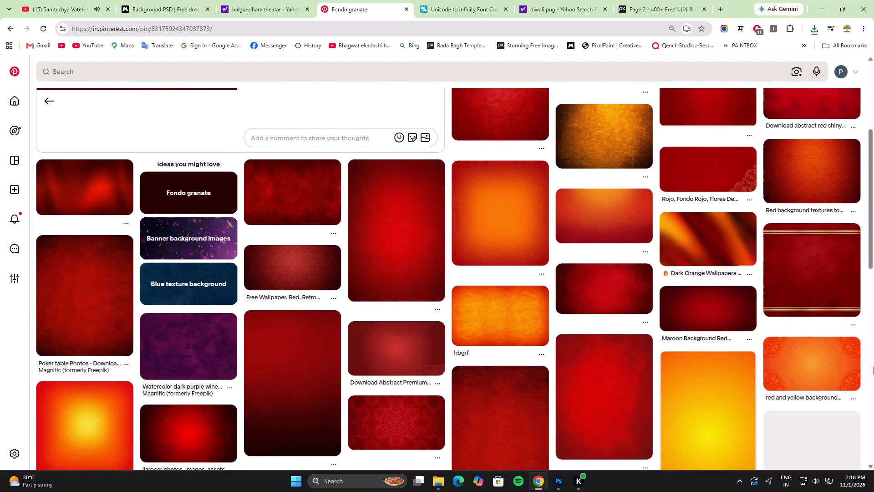
pyautogui.scroll(-6, 873, 367)
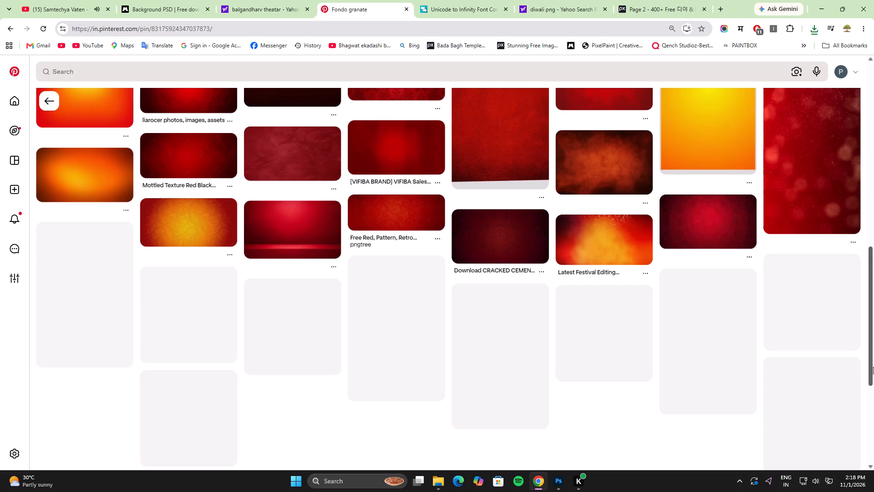
pyautogui.scroll(-1, 873, 367)
pyautogui.scroll(3, 873, 367)
pyautogui.scroll(-1, 873, 367)
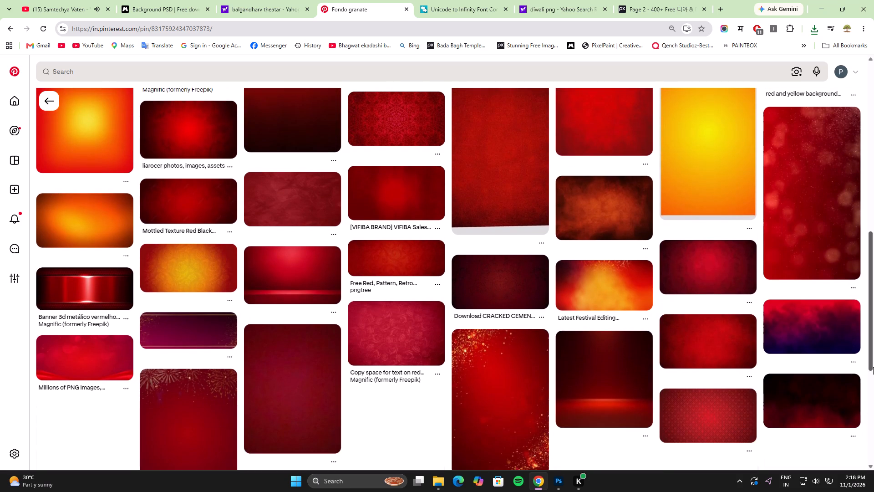
pyautogui.scroll(-4, 873, 367)
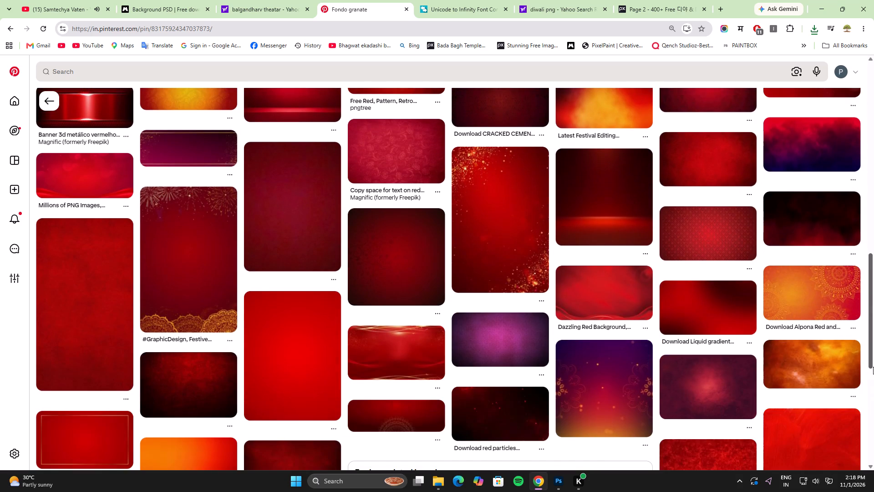
pyautogui.scroll(-3, 873, 367)
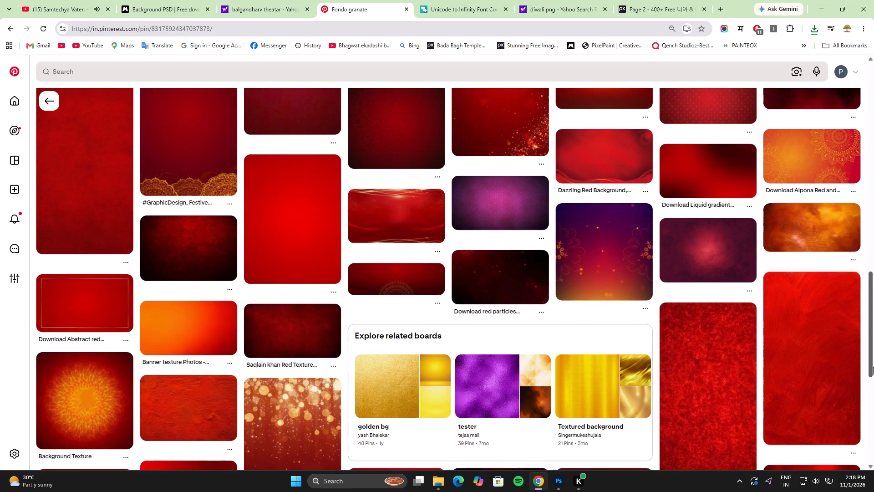
pyautogui.scroll(-3, 872, 367)
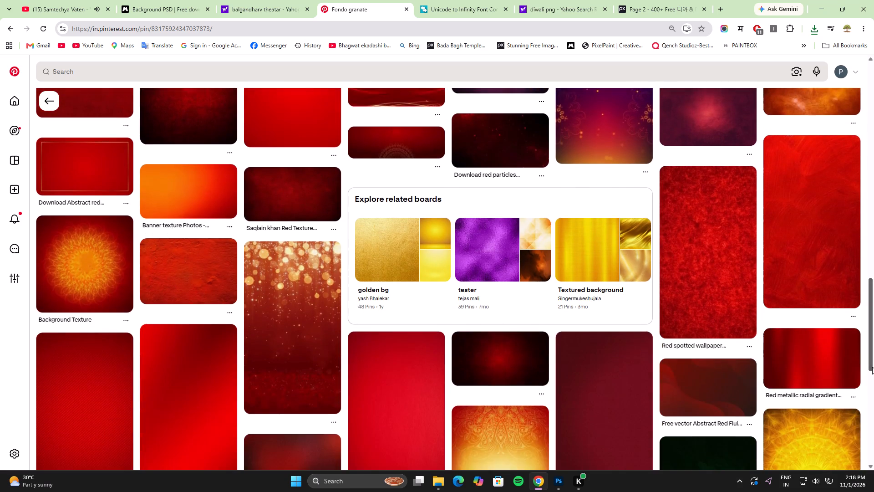
pyautogui.scroll(-8, 872, 367)
pyautogui.scroll(2, 823, 374)
pyautogui.scroll(3, 508, 268)
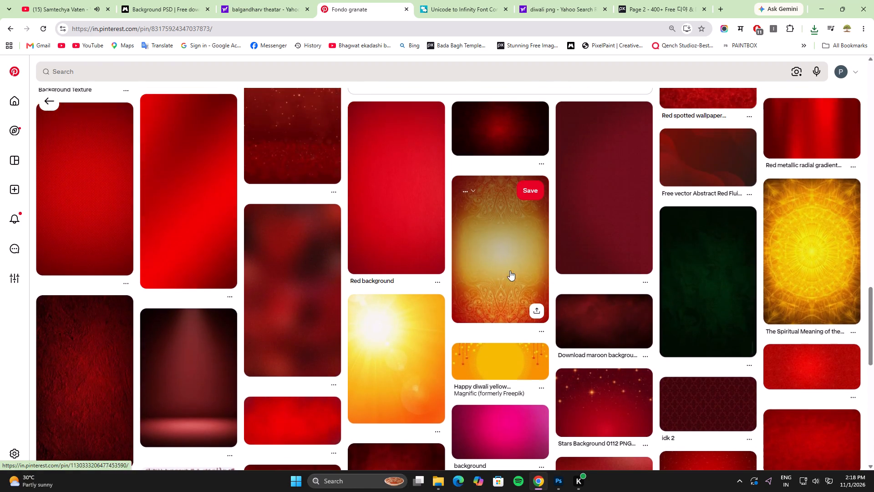
pyautogui.click(498, 230)
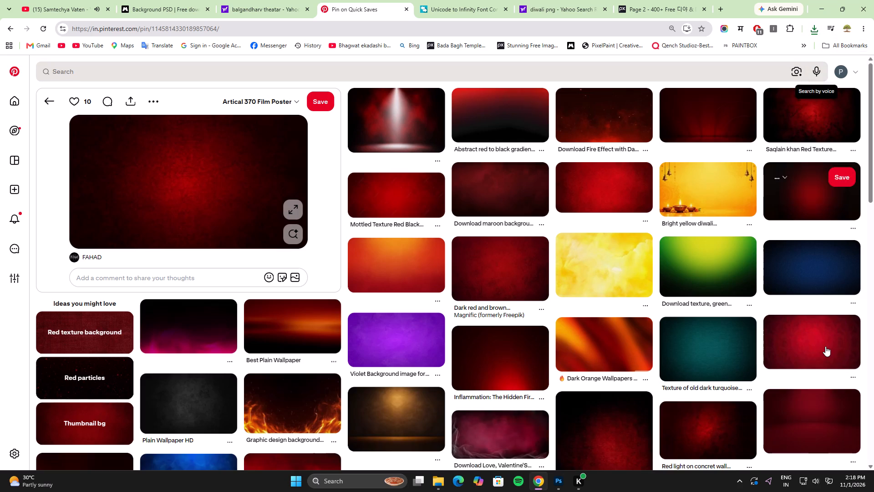
pyautogui.click(825, 346)
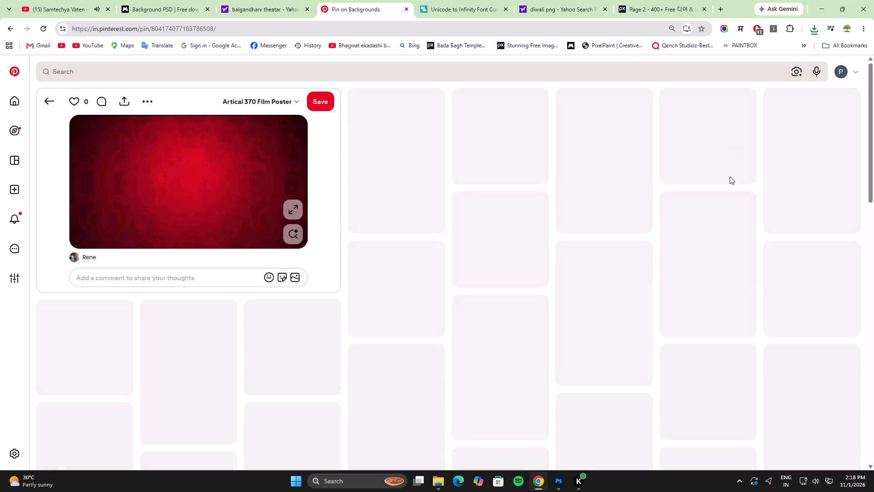
# Place Fondo granate.jpg from the Downloads folder into the Untitled-1 poster in Photoshop.
pyautogui.click(813, 27)
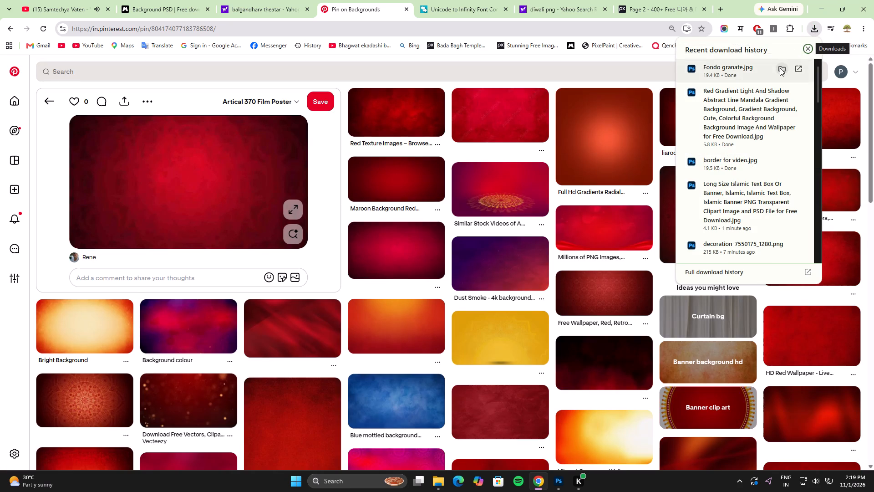
pyautogui.click(780, 69)
pyautogui.moveTo(329, 396); pyautogui.dragTo(377, 440)
pyautogui.hotkey('alt', 'Tab')
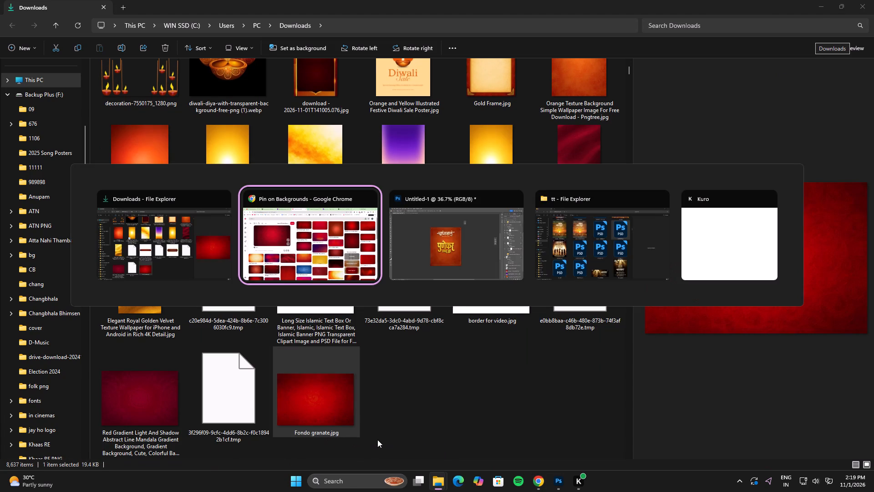
pyautogui.moveTo(377, 440); pyautogui.dragTo(370, 322)
pyautogui.hotkey('alt', 'Tab')
pyautogui.doubleClick(387, 270)
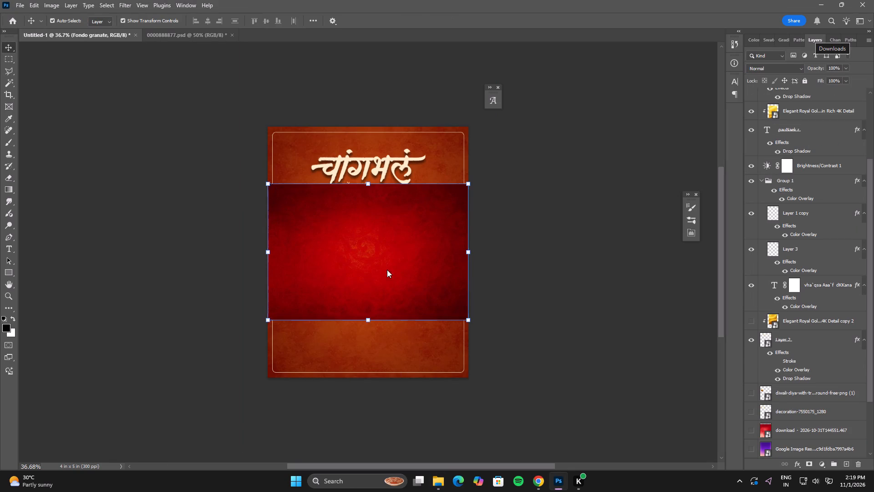
# Move the Fondo granate layer beneath the artwork and text, directly below the decoration-7550175_1280 layer.
pyautogui.moveTo(873, 189); pyautogui.dragTo(873, 97)
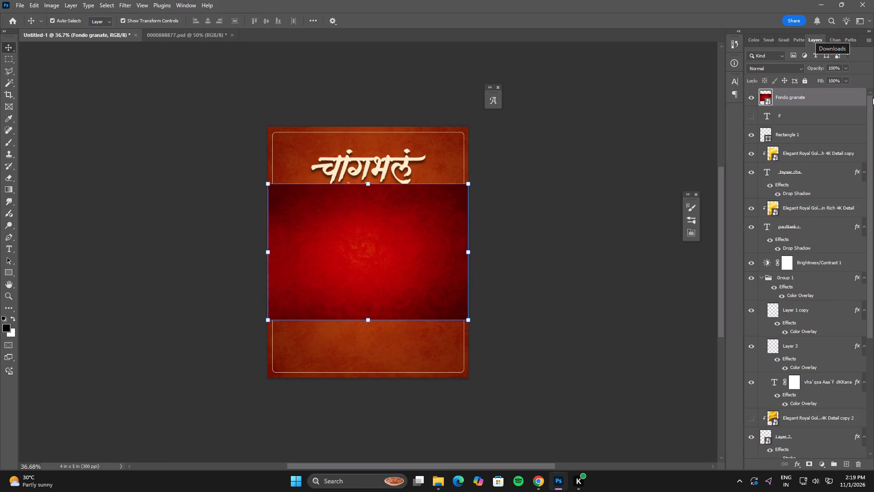
pyautogui.moveTo(873, 97); pyautogui.dragTo(873, 96)
pyautogui.moveTo(846, 98); pyautogui.dragTo(817, 449)
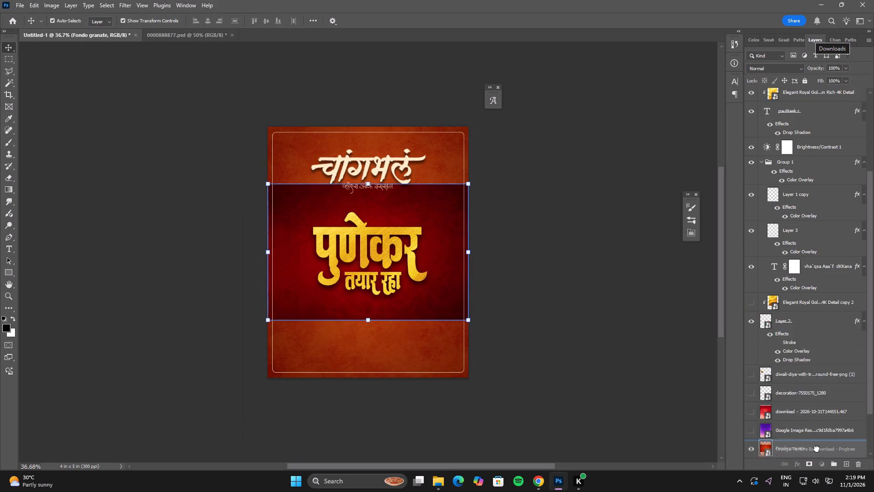
pyautogui.moveTo(817, 449); pyautogui.dragTo(811, 369)
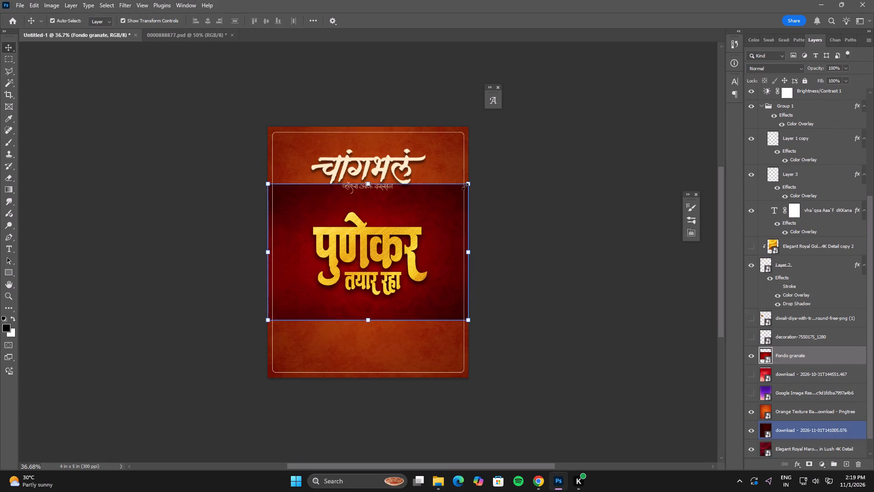
# Rotate the red background 90° clockwise, scale it to the canvas width, and fit its height to cover the poster.
pyautogui.click(467, 184)
pyautogui.rightClick(382, 217)
pyautogui.click(427, 297)
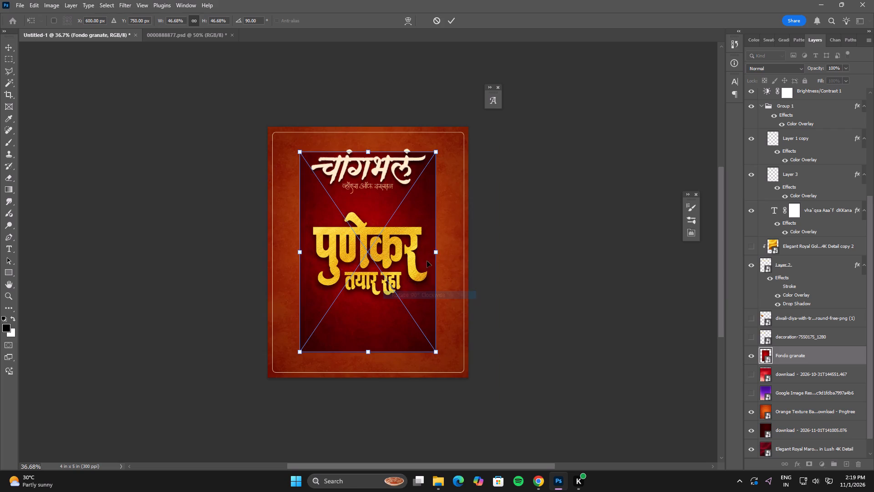
pyautogui.keyDown('alt'); pyautogui.moveTo(437, 252); pyautogui.dragTo(467, 251); pyautogui.keyUp('alt')
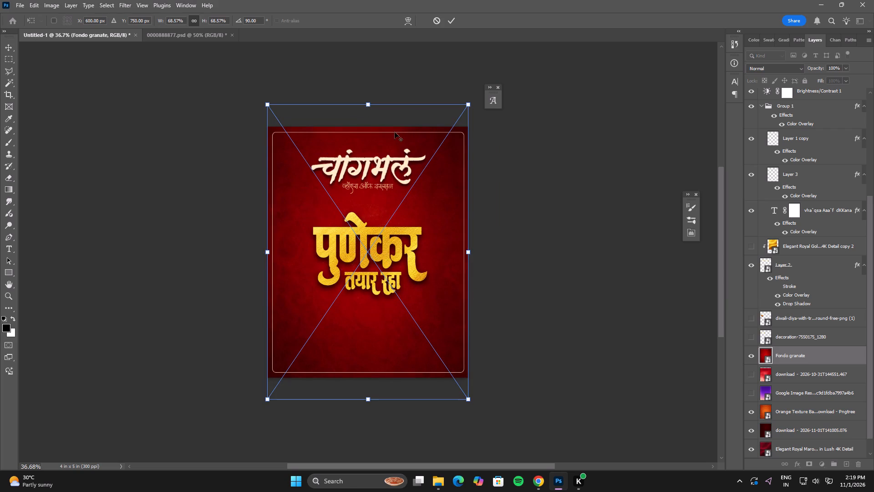
pyautogui.keyDown('alt'); pyautogui.keyDown('shift'); pyautogui.moveTo(368, 108); pyautogui.dragTo(371, 130); pyautogui.keyUp('shift'); pyautogui.keyUp('alt')
pyautogui.doubleClick(376, 184)
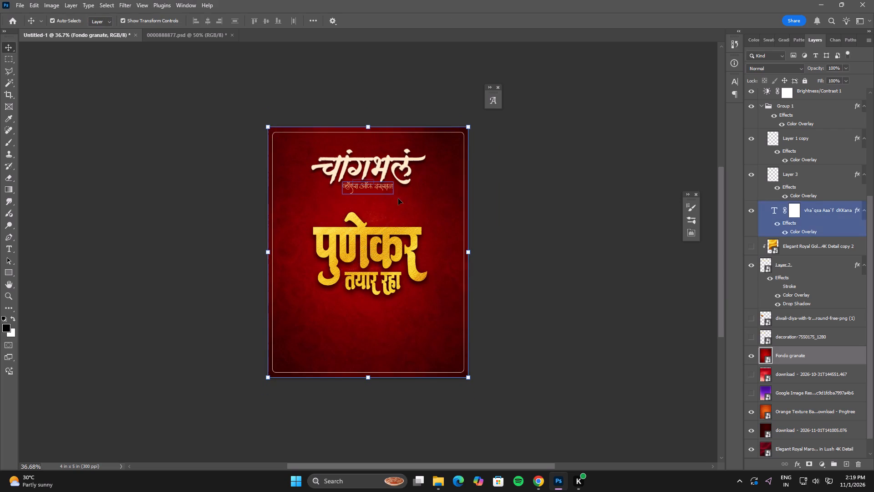
# Review the poster with its new red background in full-screen view.
pyautogui.click(606, 241)
pyautogui.write('ff')
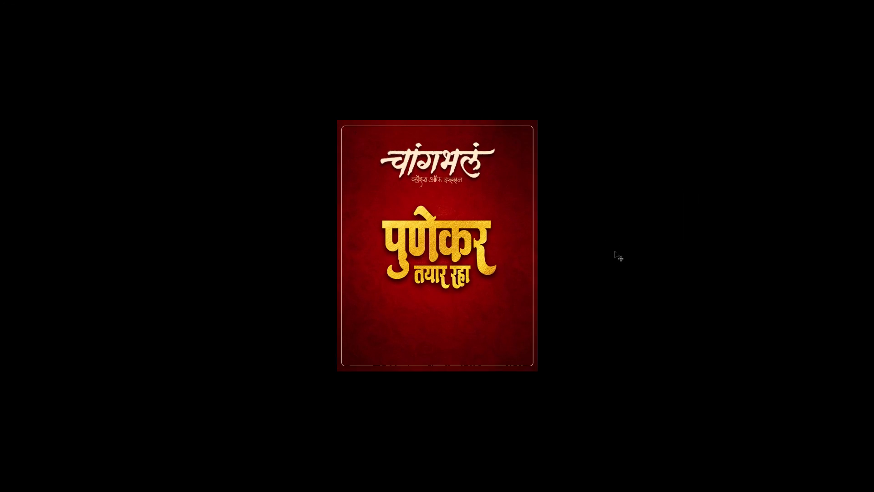
pyautogui.click(615, 251)
pyautogui.write('fff')
pyautogui.press('f')
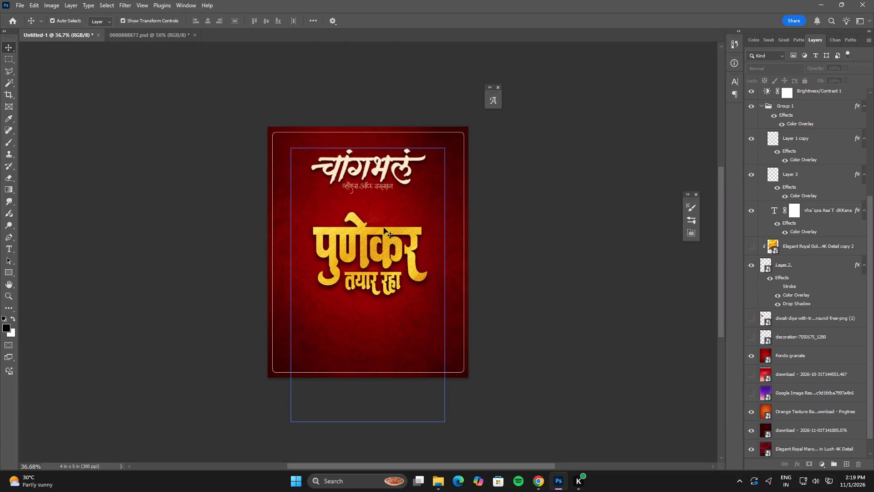
pyautogui.click(387, 232)
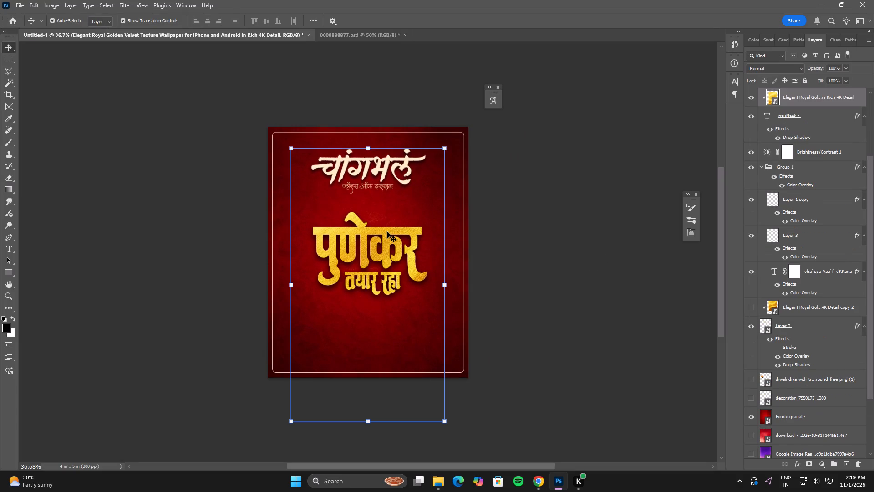
pyautogui.click(552, 196)
pyautogui.write('dff')
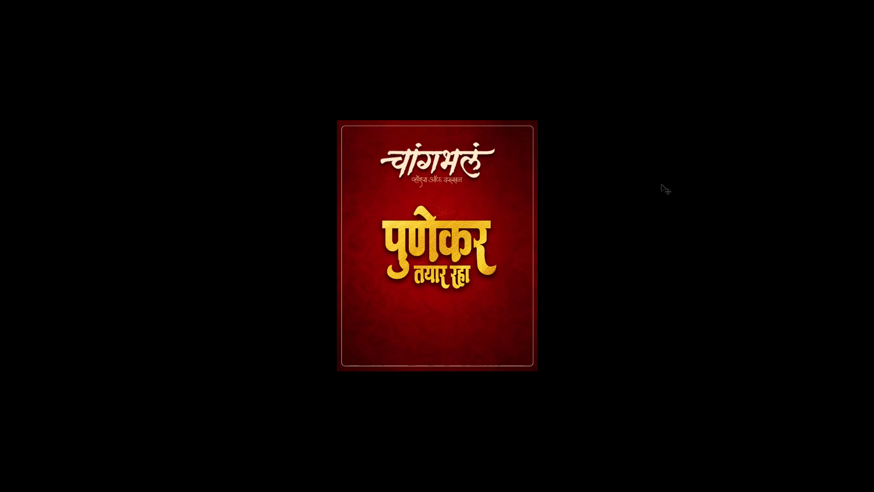
pyautogui.press('f')
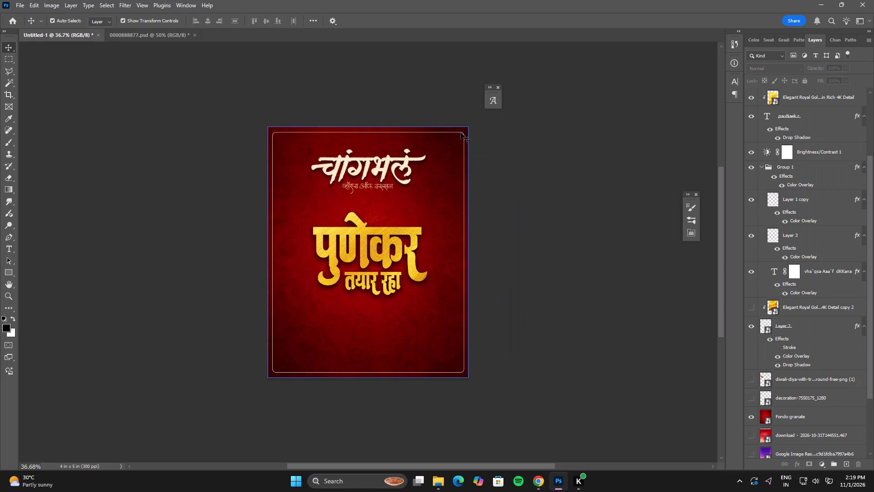
pyautogui.click(460, 133)
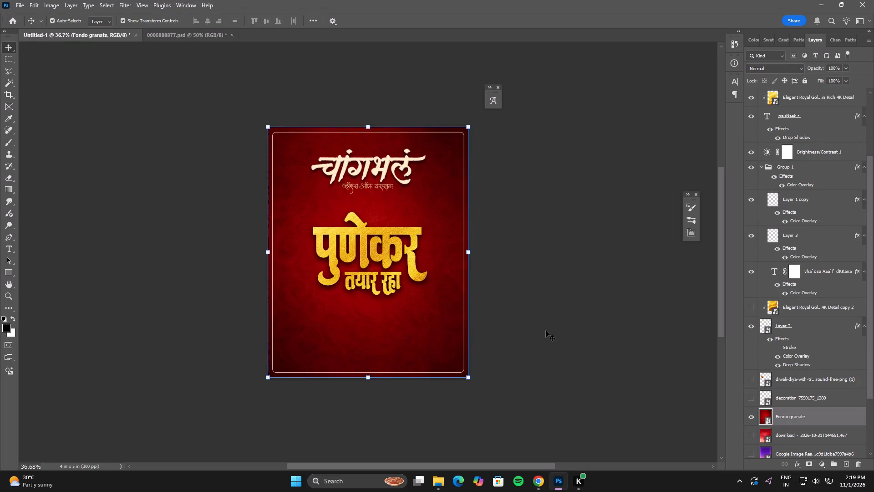
pyautogui.click(546, 331)
pyautogui.write('ff')
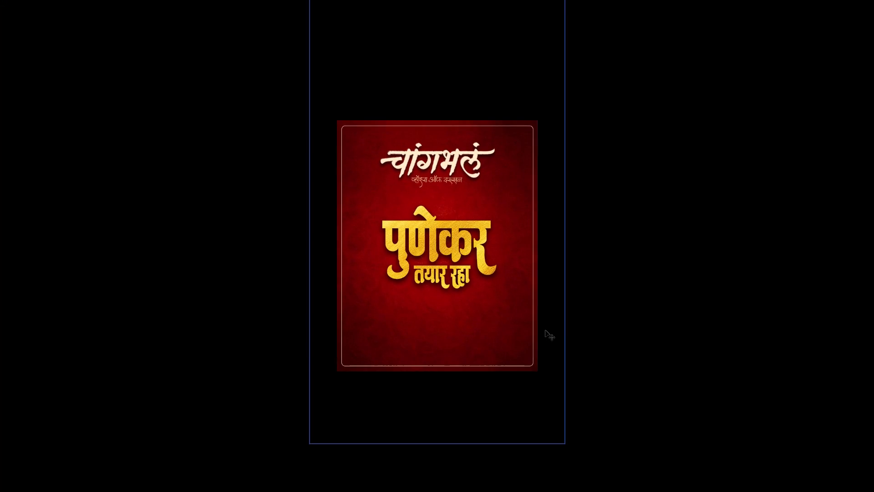
pyautogui.press('f')
# Enlarge the चांगभलं title and its tagline together slightly and move them down about 0.2 in toward the golden headline.
pyautogui.click(387, 187)
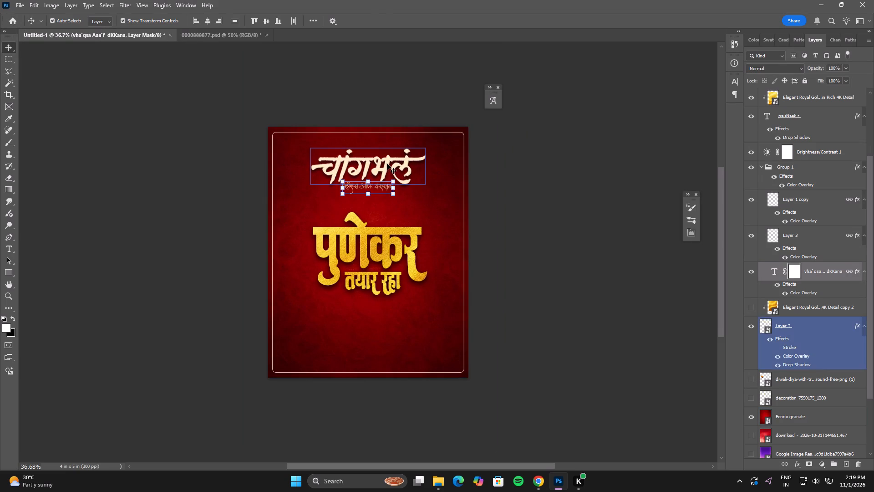
pyautogui.keyDown('shift'); pyautogui.click(387, 164); pyautogui.keyUp('shift')
pyautogui.keyDown('alt'); pyautogui.moveTo(424, 148); pyautogui.dragTo(428, 144); pyautogui.keyUp('alt')
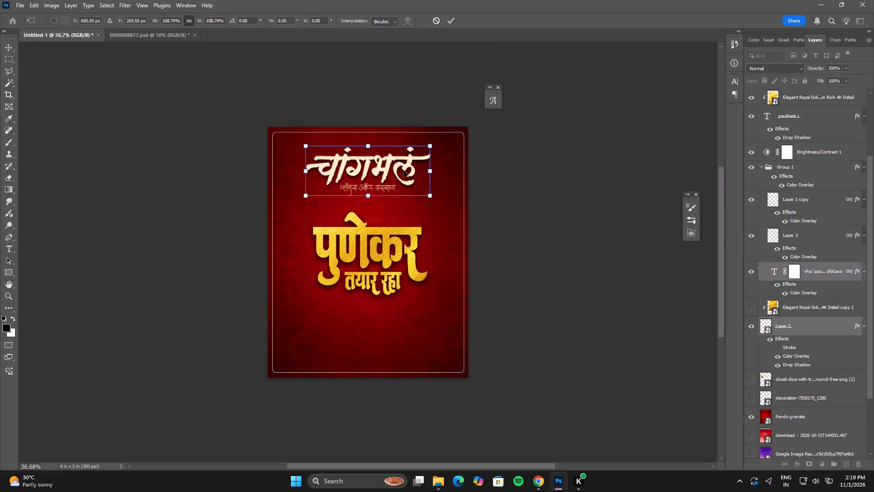
pyautogui.keyDown('shift'); pyautogui.moveTo(404, 171); pyautogui.dragTo(404, 181); pyautogui.keyUp('shift')
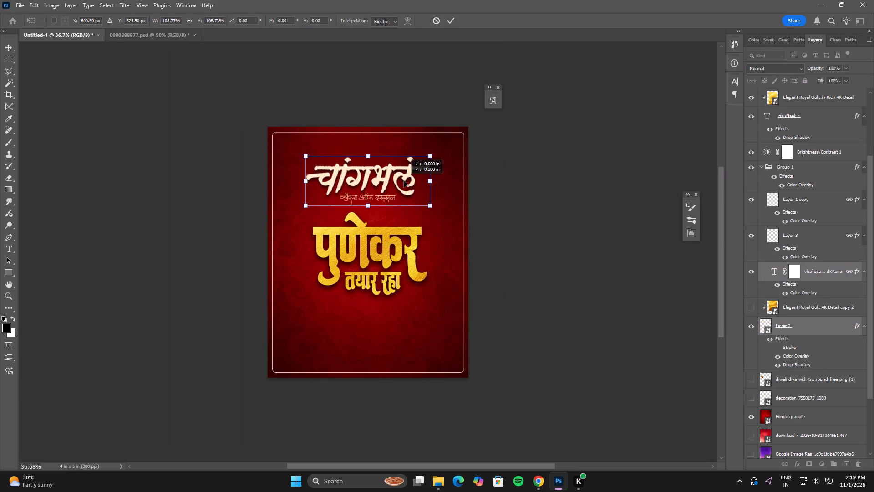
pyautogui.keyDown('shift'); pyautogui.moveTo(404, 181); pyautogui.dragTo(404, 181); pyautogui.keyUp('shift')
pyautogui.doubleClick(404, 180)
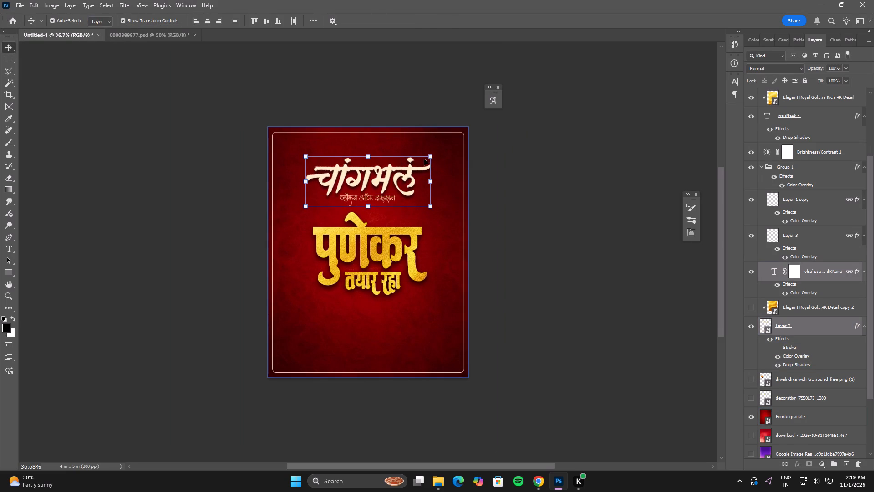
pyautogui.keyDown('alt'); pyautogui.click(431, 157); pyautogui.keyUp('alt')
pyautogui.doubleClick(395, 174)
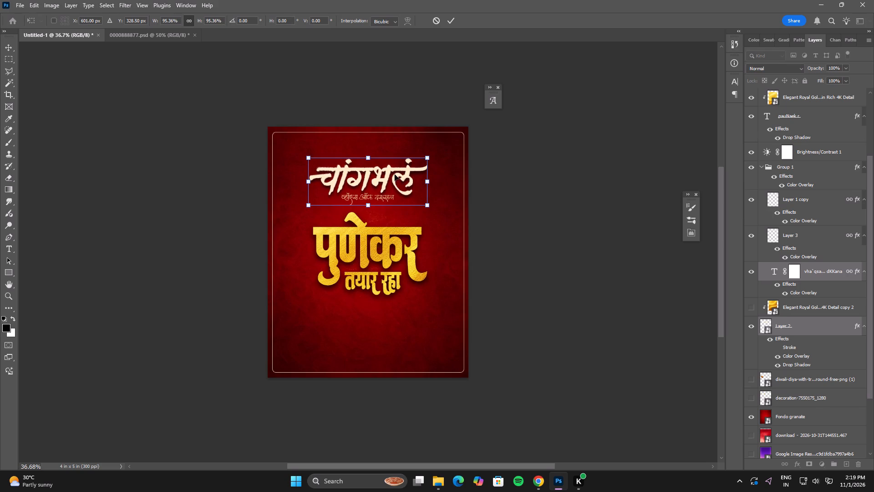
# In the 0000888877.psd poster, nudge the logo in the artwork's upper-left corner slightly down and inward.
pyautogui.click(164, 36)
pyautogui.click(161, 272)
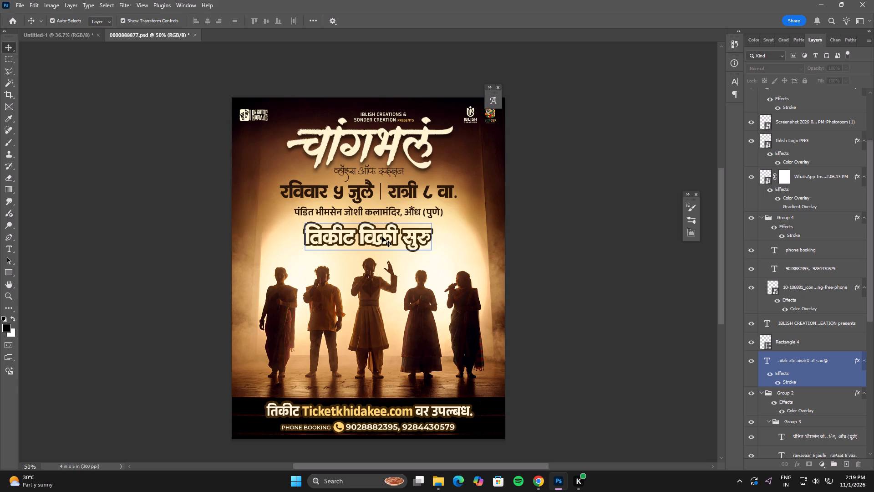
pyautogui.click(588, 236)
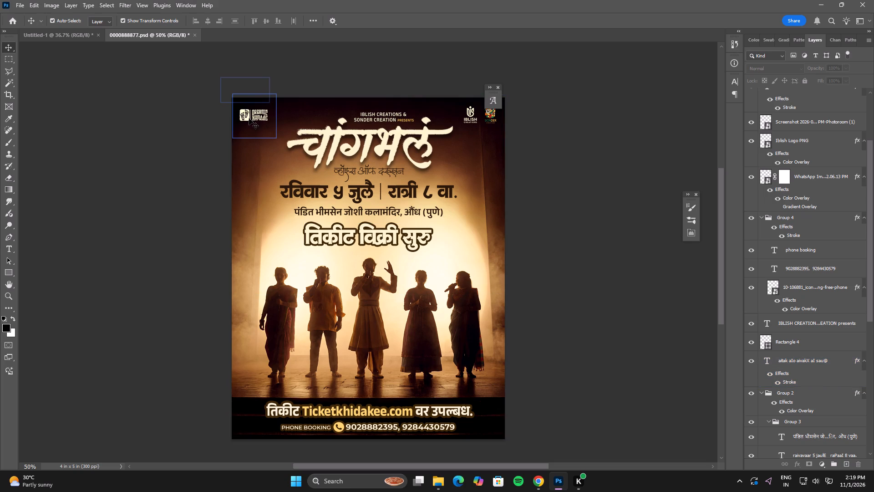
pyautogui.moveTo(249, 118); pyautogui.dragTo(253, 125)
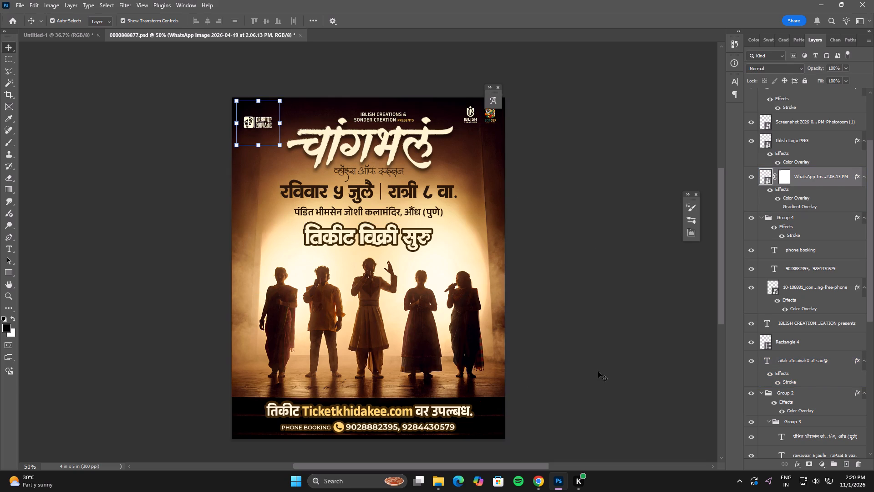
pyautogui.click(598, 371)
# Return to the Untitled-1 poster and review the layout in full-screen view.
pyautogui.click(60, 38)
pyautogui.click(131, 209)
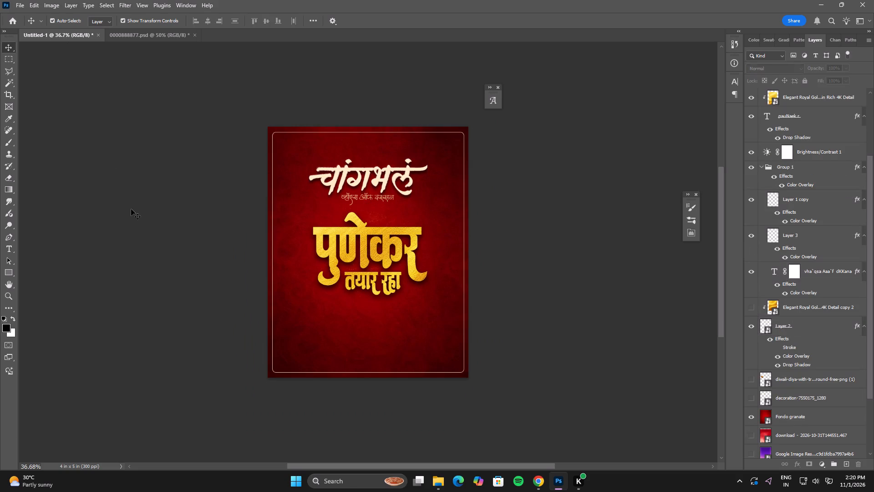
pyautogui.write('ff')
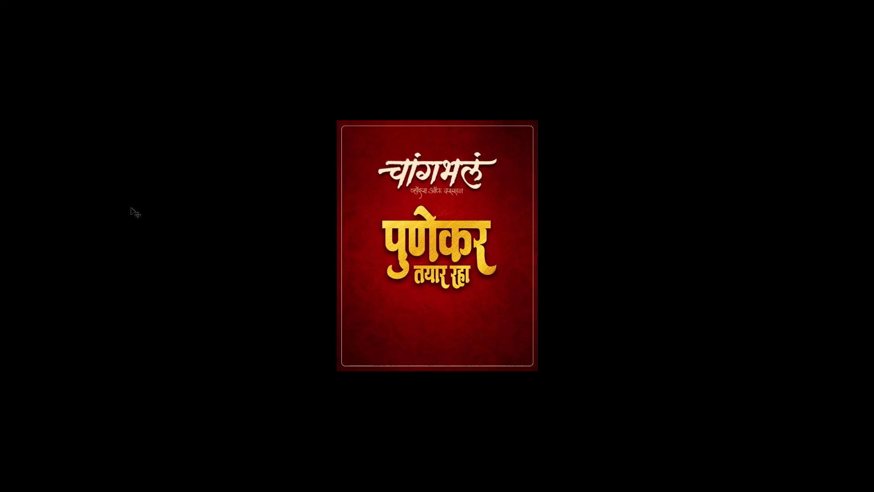
pyautogui.press('f')
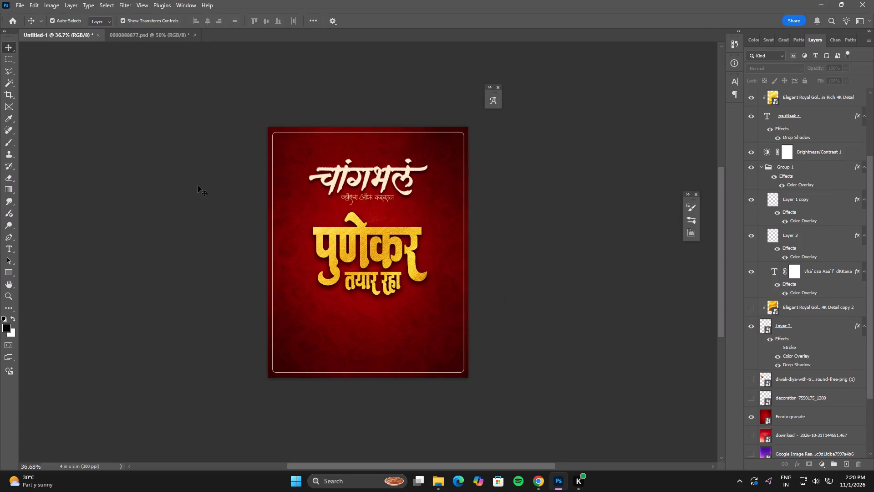
pyautogui.click(550, 219)
pyautogui.click(459, 133)
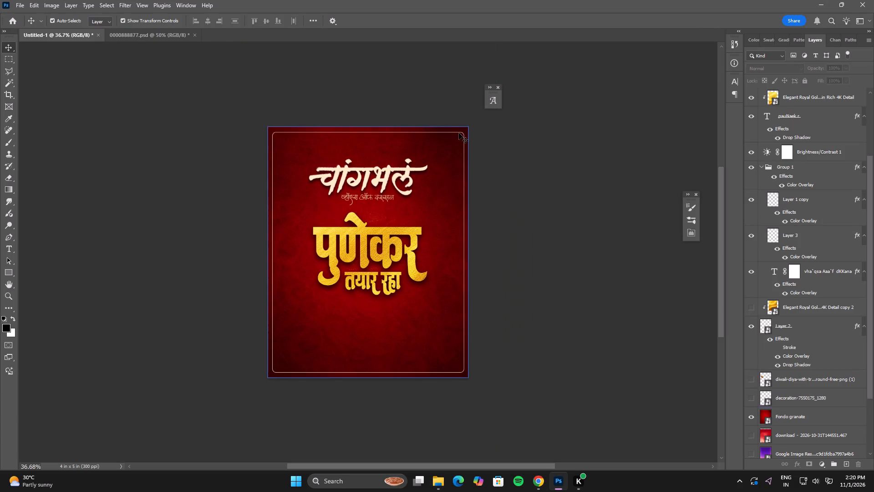
pyautogui.click(456, 133)
# Switch to Chrome and search Yahoo images for 4x5 picture frames.
pyautogui.click(537, 484)
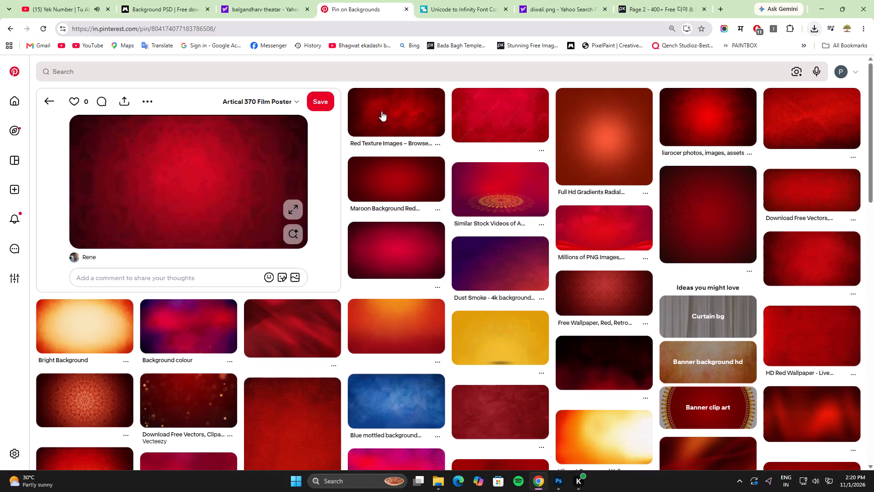
pyautogui.click(454, 0)
pyautogui.click(574, 0)
pyautogui.click(555, 29)
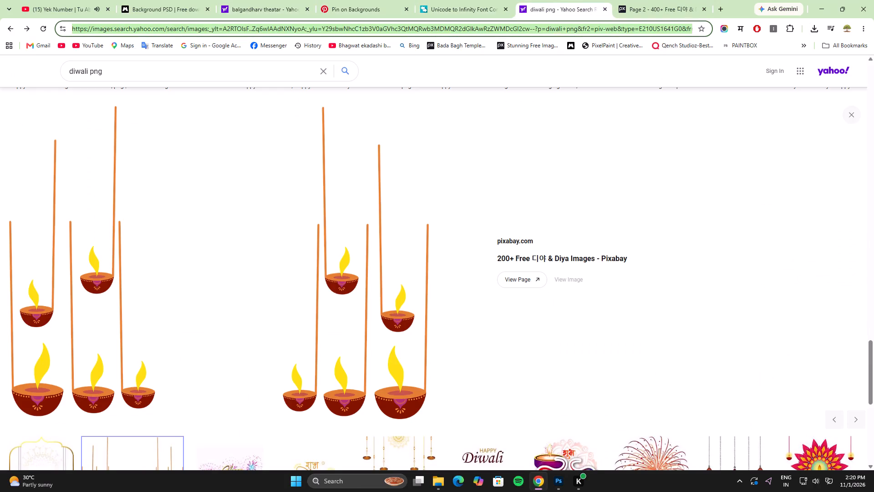
pyautogui.write('4x5')
pyautogui.press('space')
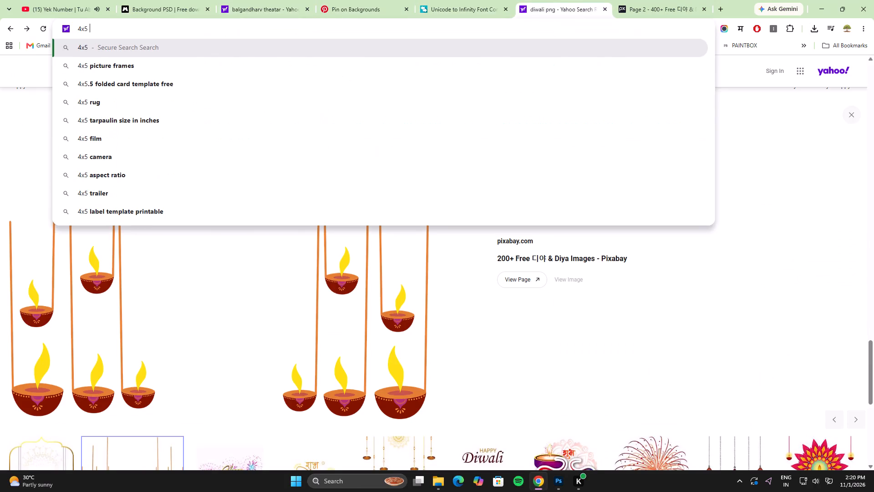
pyautogui.click(166, 62)
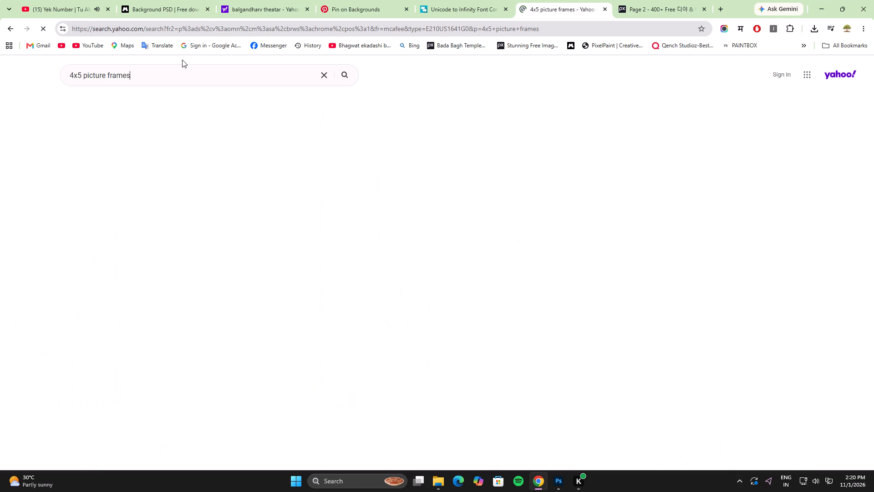
pyautogui.click(169, 102)
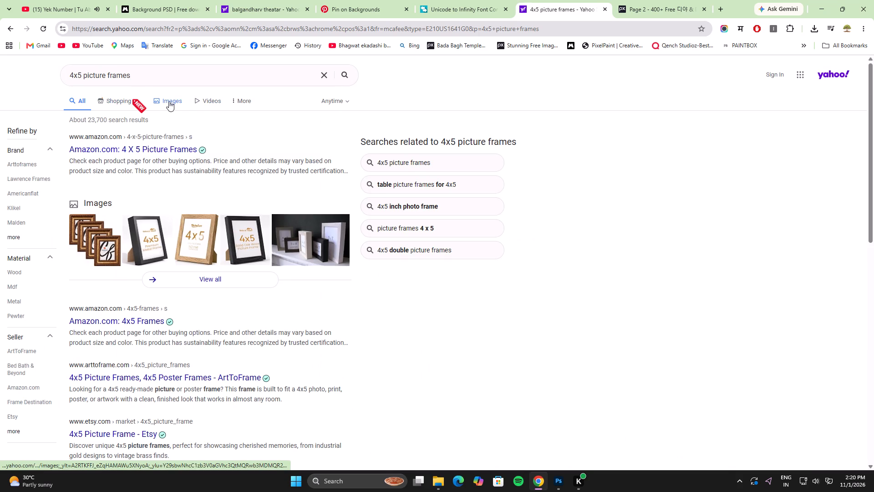
# Change the image search to "4x5 border png".
pyautogui.moveTo(105, 77); pyautogui.dragTo(84, 78)
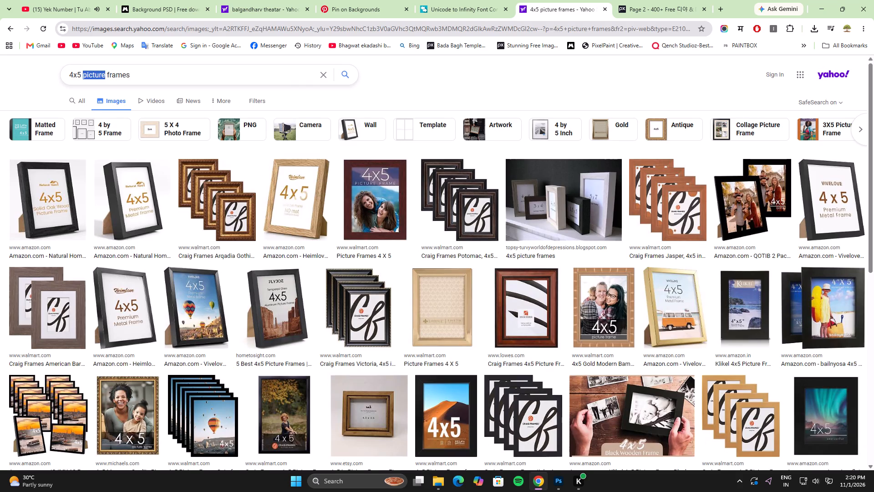
pyautogui.moveTo(84, 78); pyautogui.dragTo(84, 78)
pyautogui.press('BackSpace')
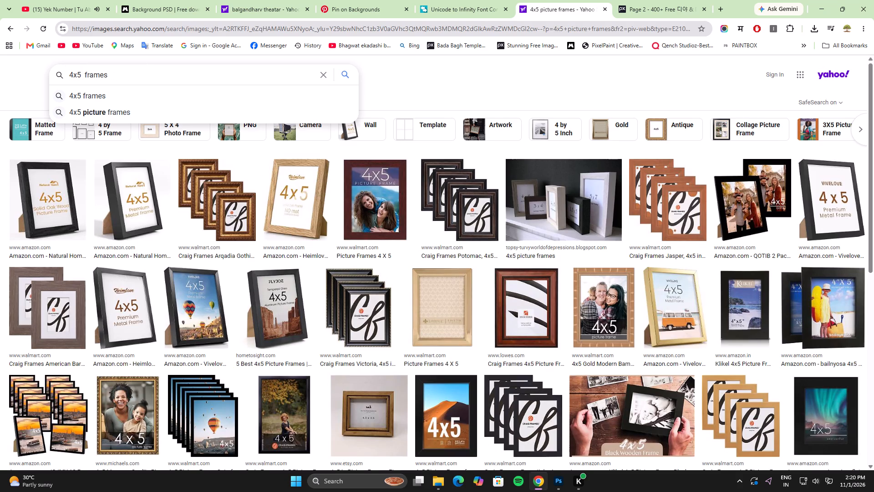
pyautogui.moveTo(110, 74); pyautogui.dragTo(85, 77)
pyautogui.press('BackSpace')
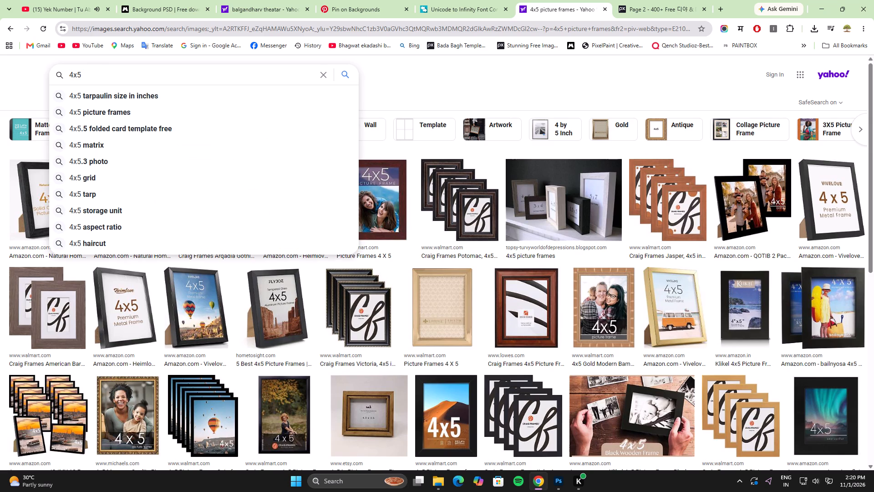
pyautogui.write('border png')
pyautogui.press('Return')
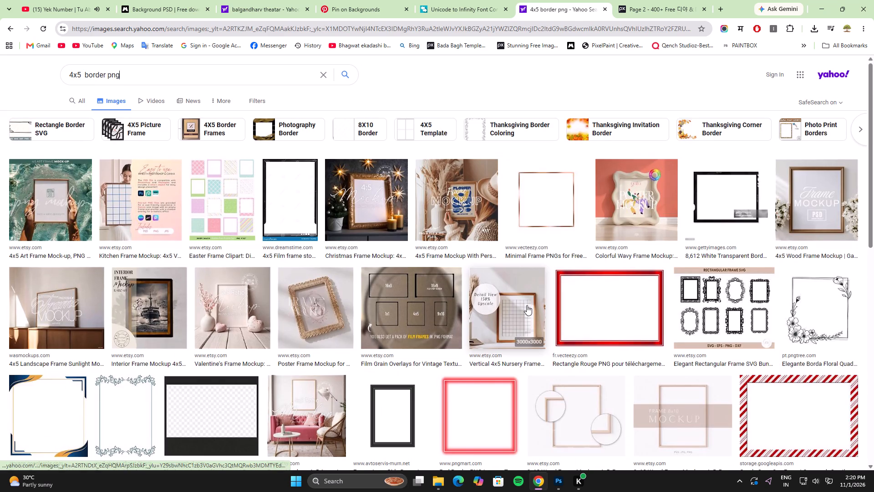
# Browse the 4x5 border image results for a decorative frame that could suit the poster.
pyautogui.scroll(-8, 510, 305)
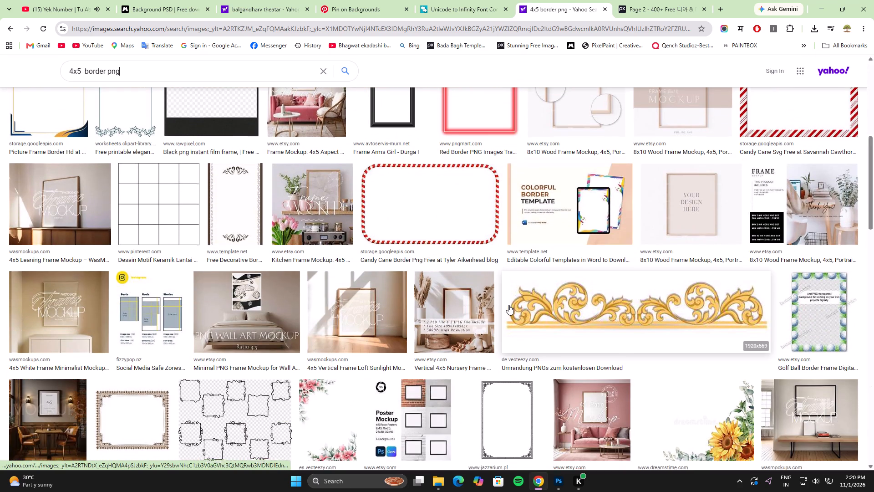
pyautogui.scroll(-8, 508, 305)
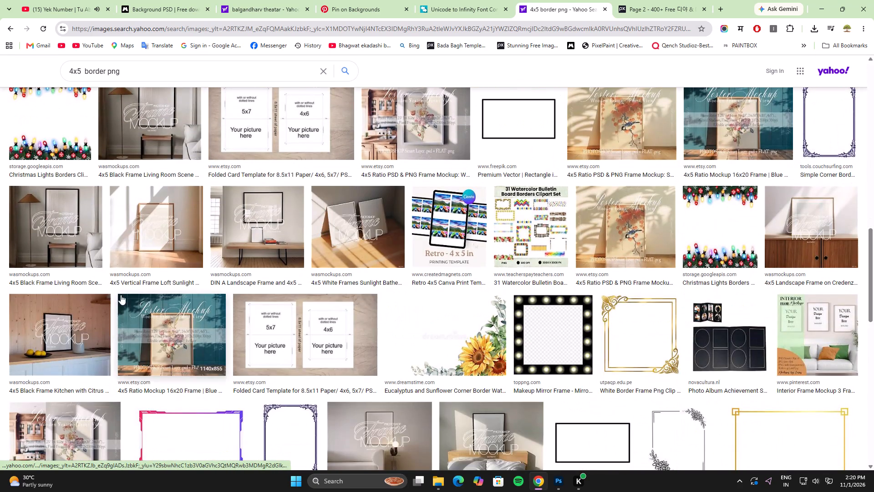
pyautogui.scroll(18, 121, 295)
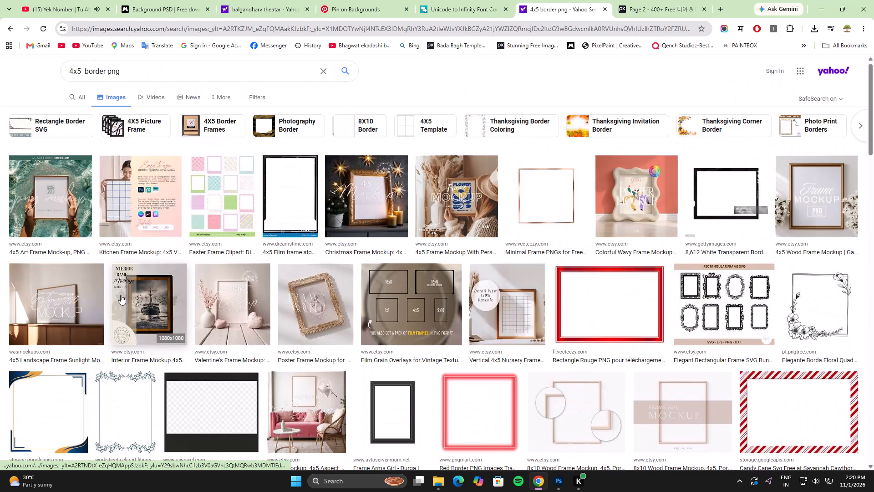
pyautogui.scroll(3, 121, 295)
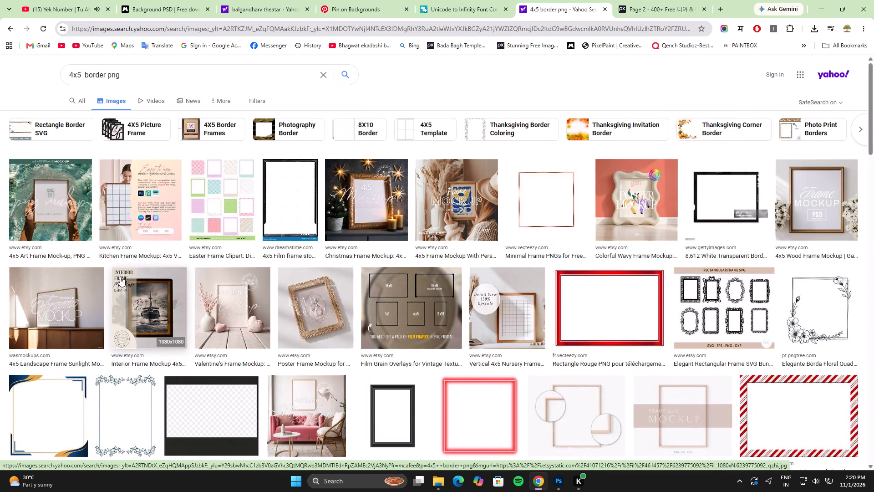
# Preview the Gold Frame Border Png 21630443 image and compare it with the related border results.
pyautogui.scroll(-16, 160, 246)
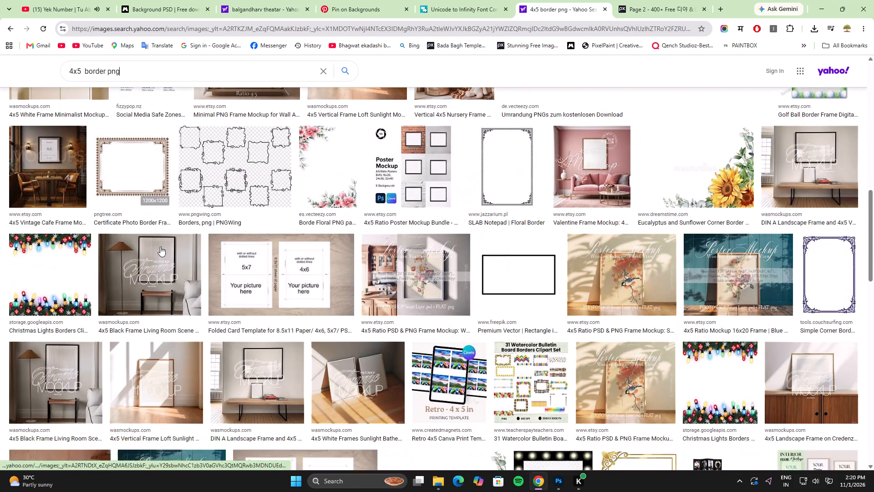
pyautogui.scroll(-3, 160, 246)
pyautogui.click(789, 300)
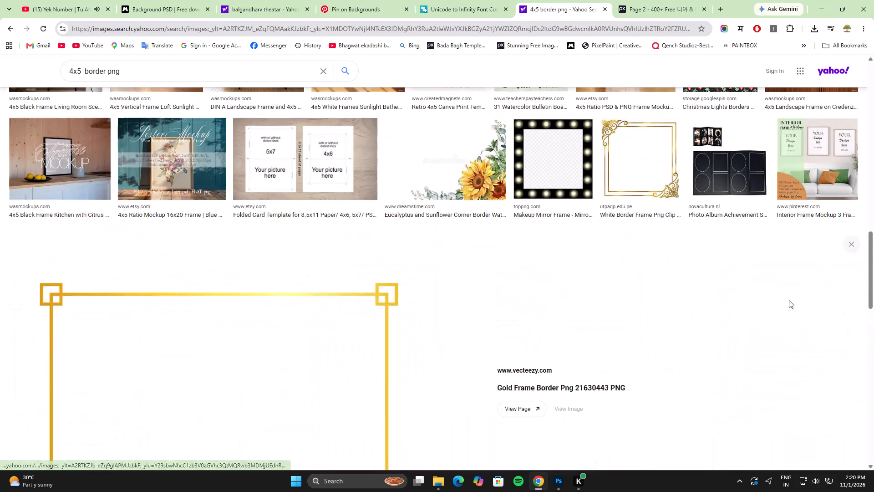
pyautogui.scroll(-6, 287, 304)
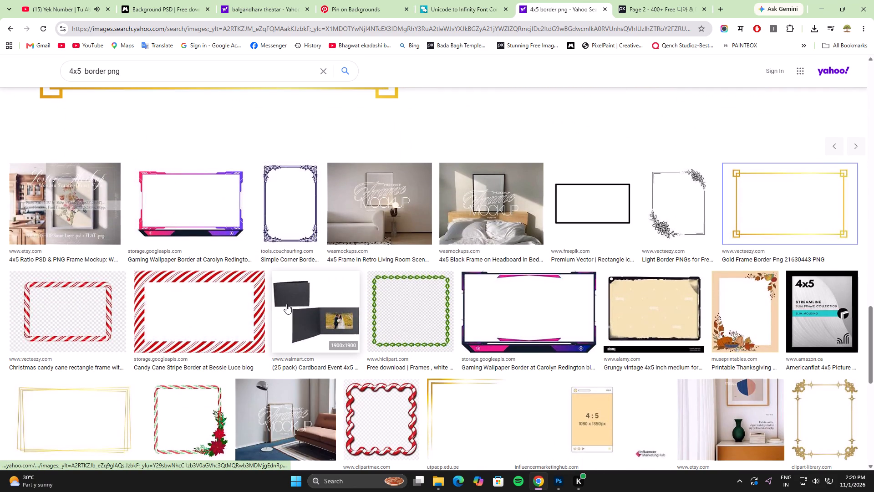
pyautogui.scroll(6, 286, 304)
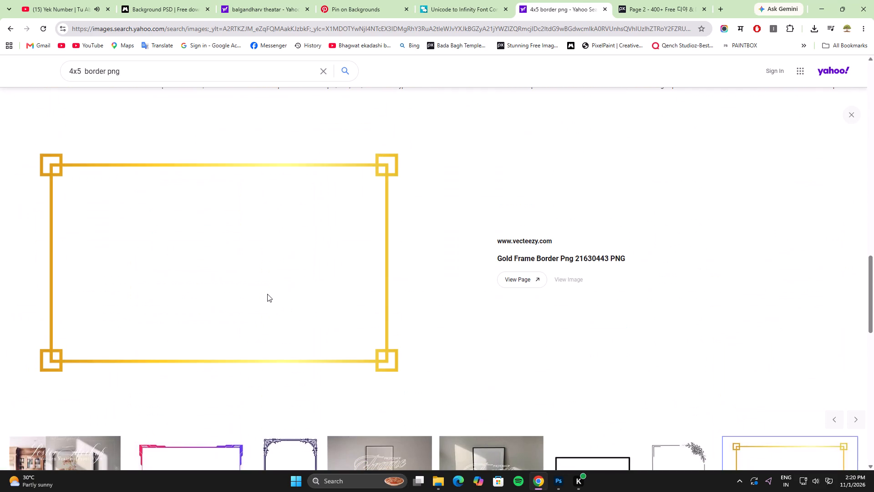
pyautogui.scroll(-2, 194, 110)
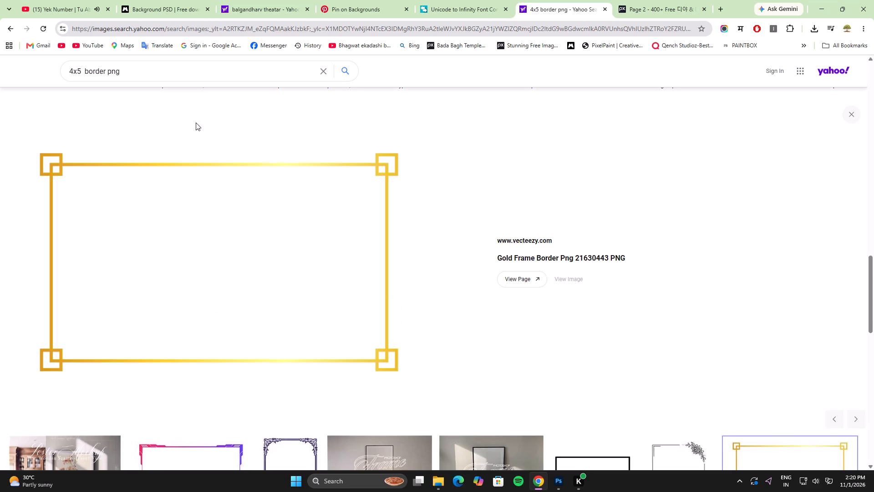
# Find the black Vintage Border Elements image from pngtree.com and save it to the computer as a PNG.
pyautogui.scroll(-3, 196, 123)
pyautogui.scroll(-12, 202, 202)
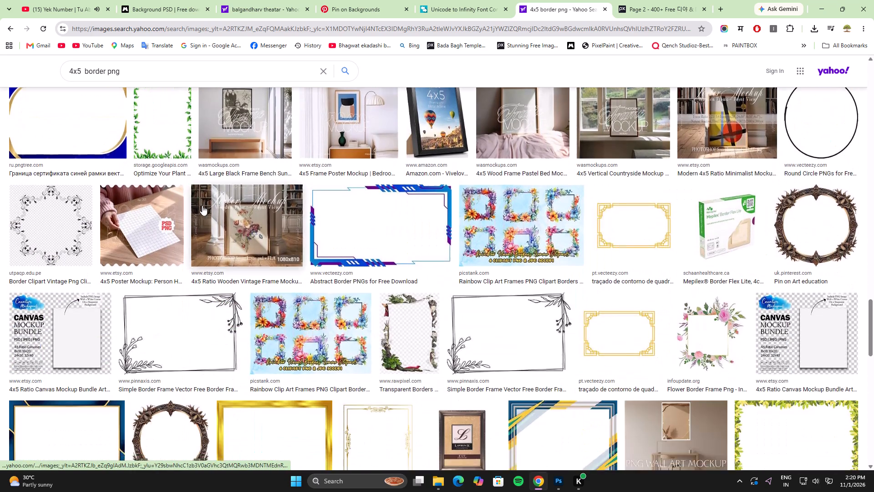
pyautogui.scroll(-9, 202, 205)
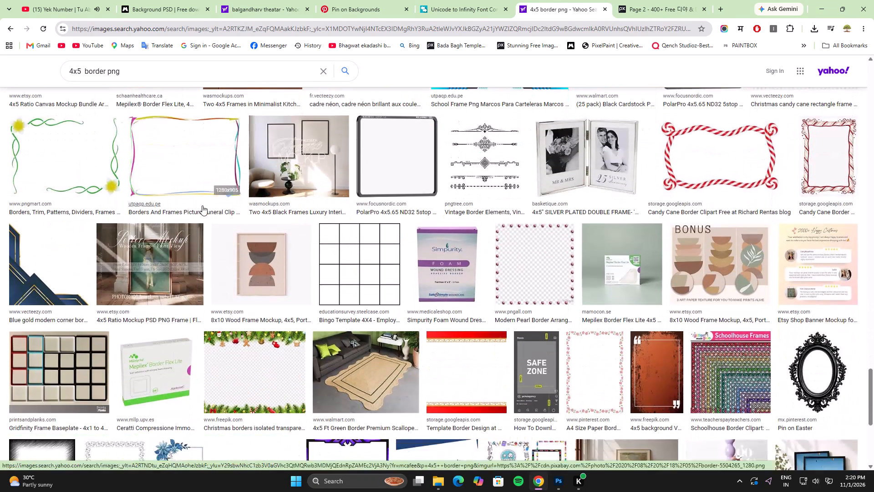
pyautogui.click(493, 152)
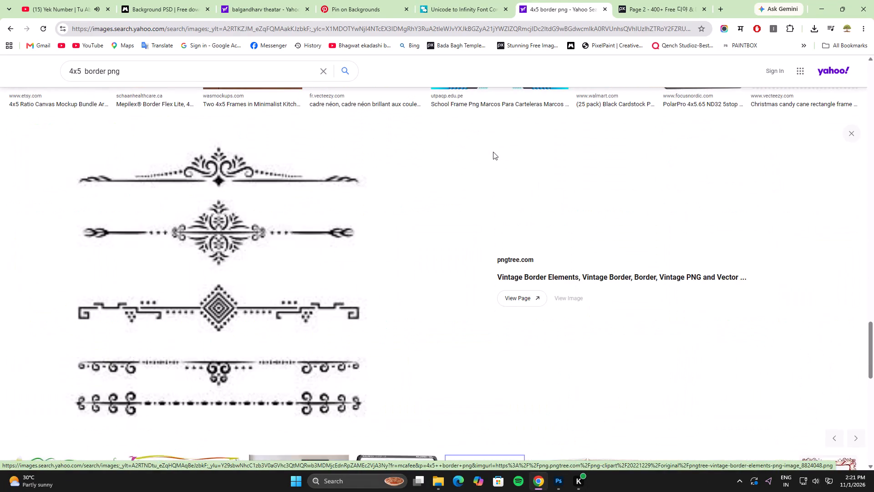
pyautogui.rightClick(268, 161)
pyautogui.click(299, 184)
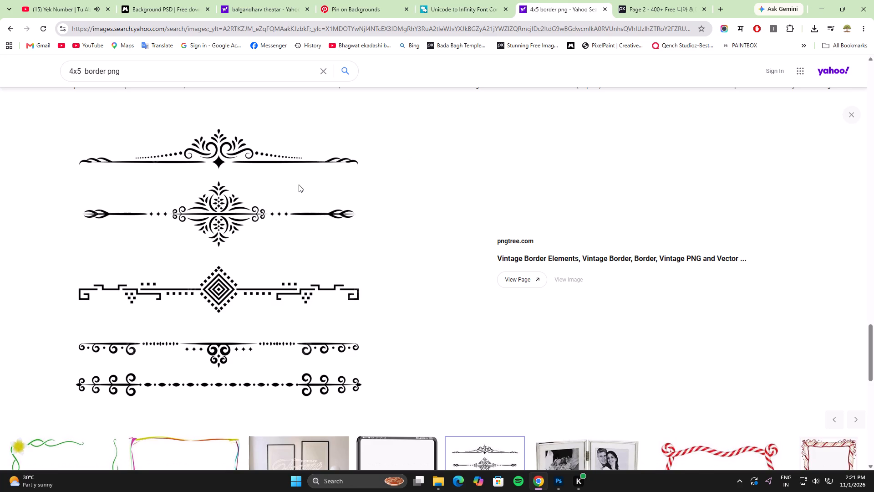
pyautogui.click(783, 449)
# Browse further through the 4x5 border image results, loading more of them, for an ornamental portrait frame.
pyautogui.scroll(-6, 361, 333)
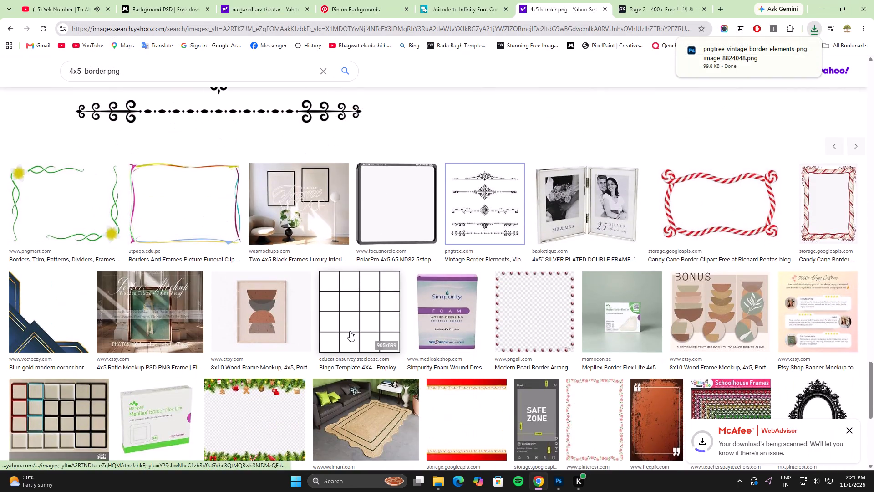
pyautogui.scroll(-4, 350, 331)
pyautogui.scroll(-2, 312, 324)
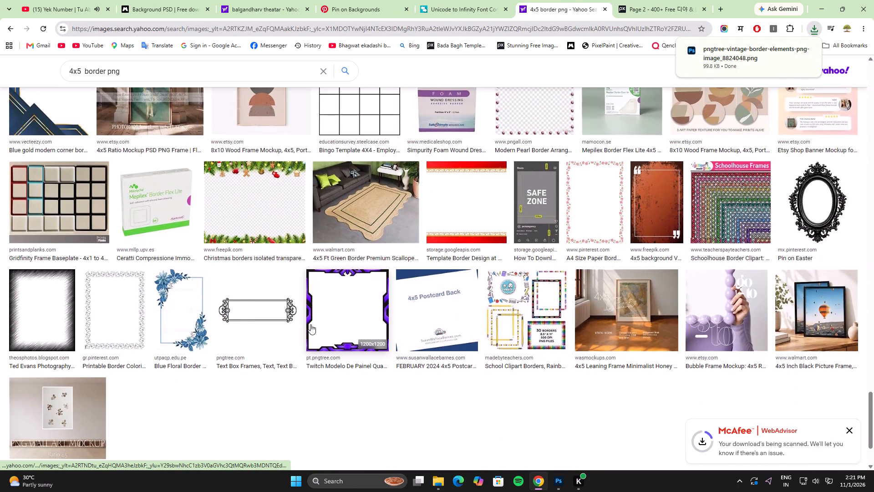
pyautogui.scroll(-3, 310, 324)
pyautogui.click(420, 417)
pyautogui.click(420, 424)
pyautogui.scroll(-4, 318, 357)
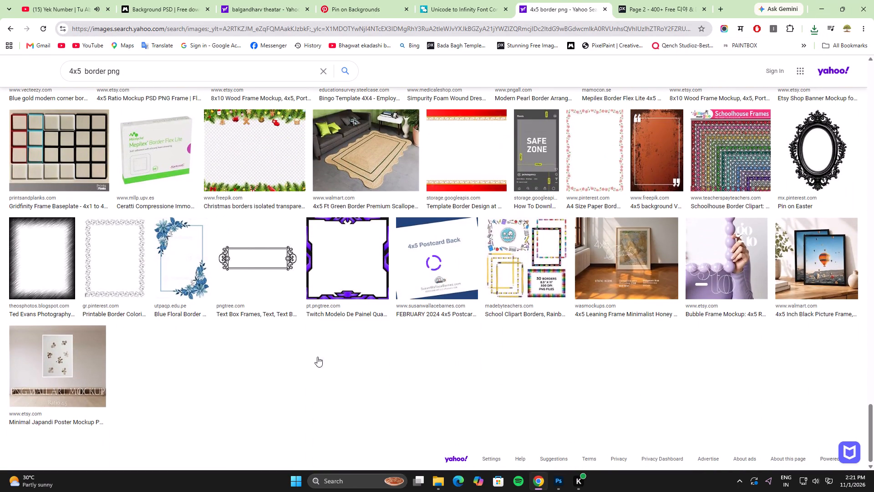
pyautogui.scroll(-6, 317, 357)
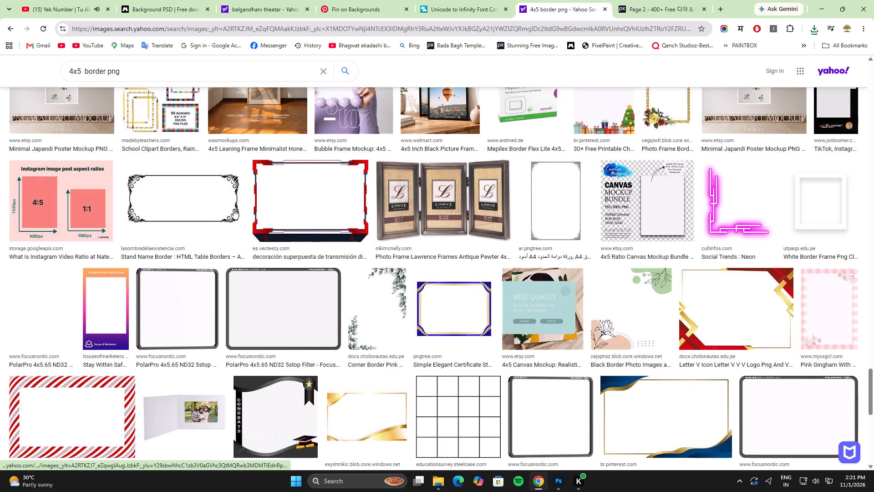
# Save the black A4 paper swirl border preview from ar.pngtree.com as a PNG and check the file in the Downloads folder.
pyautogui.click(571, 215)
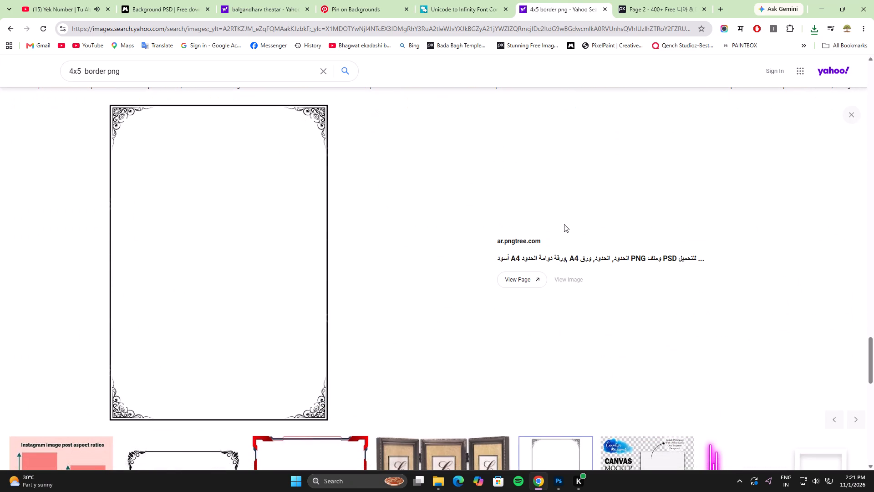
pyautogui.rightClick(242, 176)
pyautogui.click(291, 204)
pyautogui.click(794, 452)
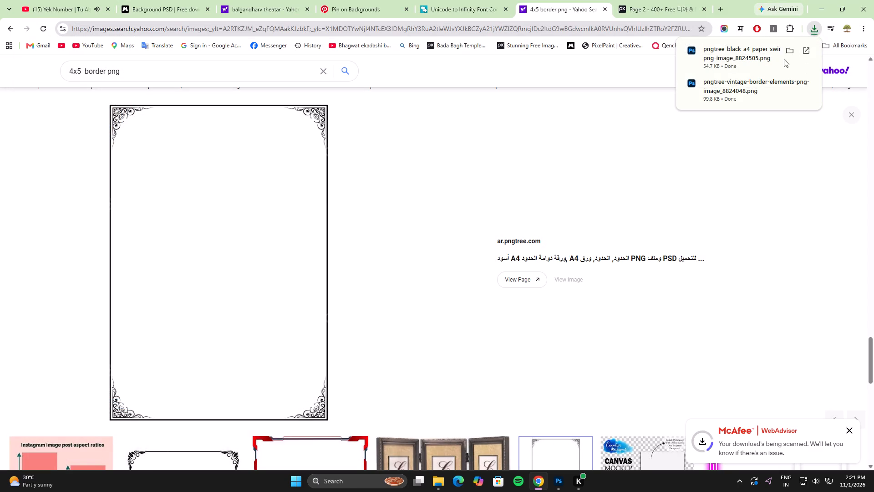
pyautogui.click(785, 50)
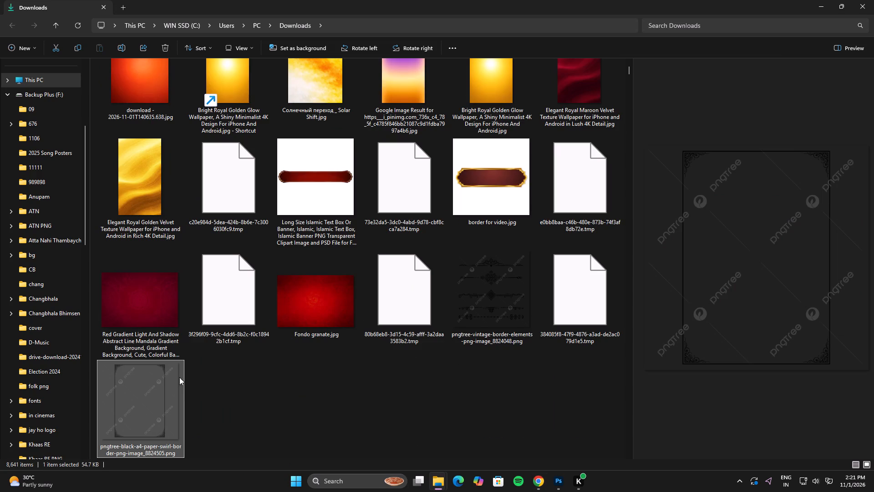
pyautogui.hotkey('alt', 'Tab')
# Open the swirl border's Pngtree page and request the free download, signing in with the Google account.
pyautogui.click(517, 280)
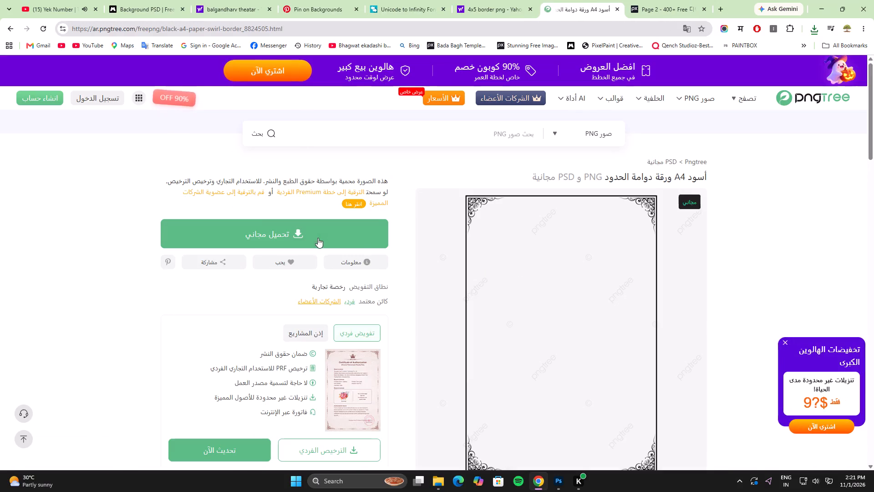
pyautogui.click(311, 235)
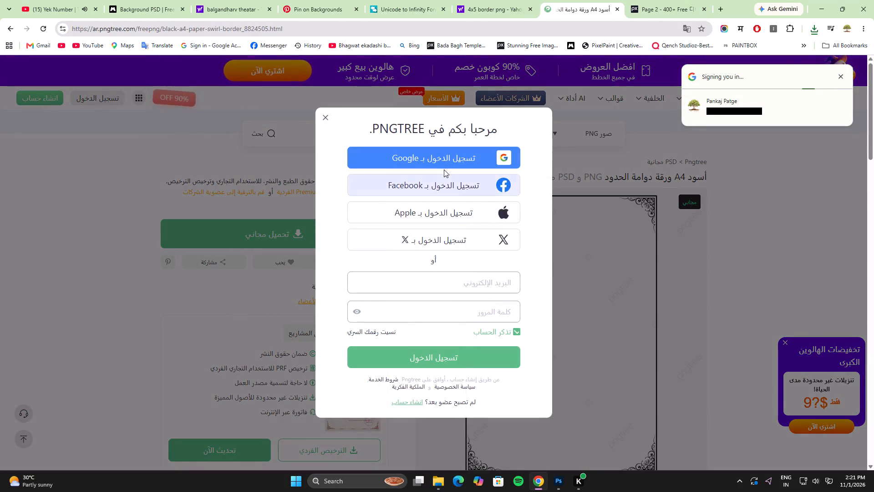
pyautogui.click(719, 220)
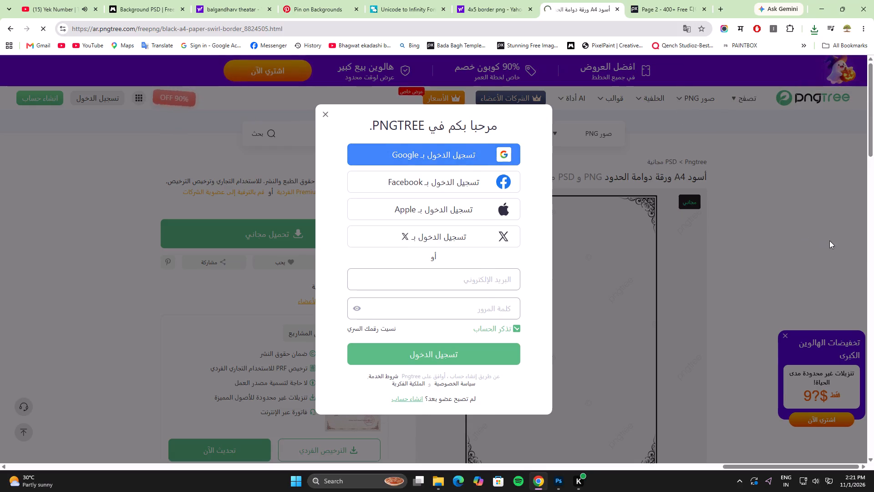
pyautogui.click(583, 159)
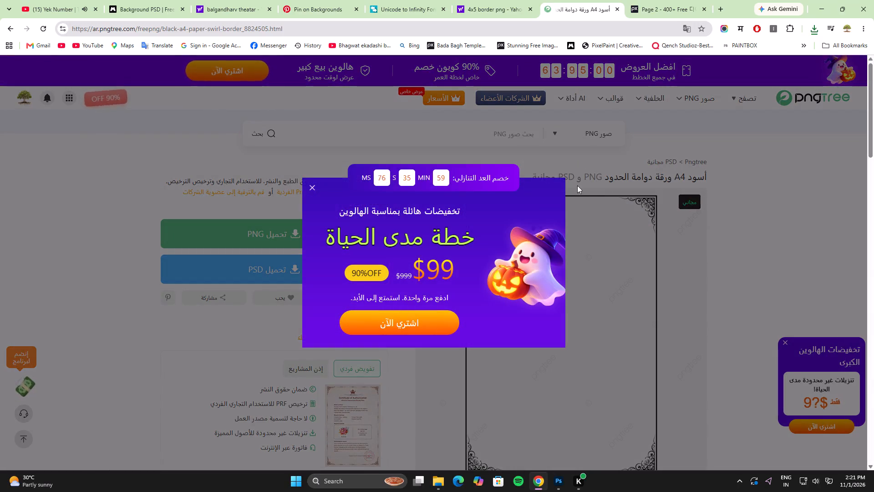
# Dismiss the Halloween lifetime plan offer on the Pngtree page and decline the $10 coupon.
pyautogui.scroll(-6, 679, 307)
pyautogui.scroll(-4, 730, 313)
pyautogui.click(681, 267)
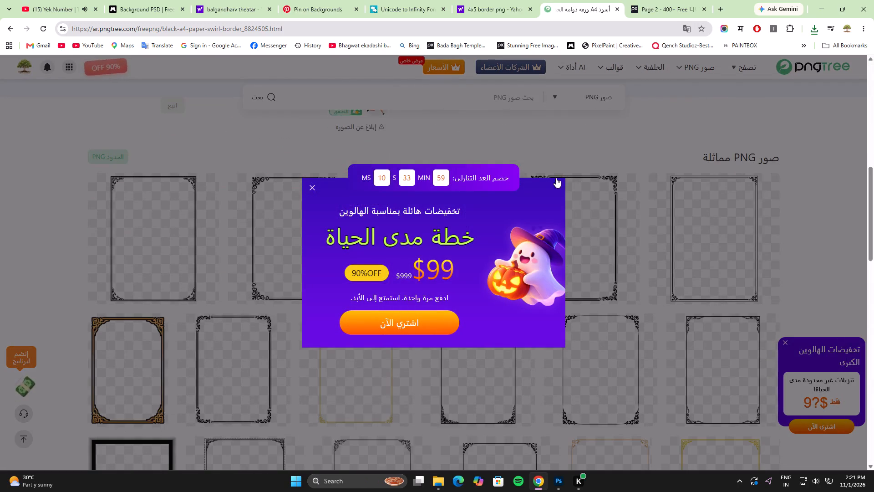
pyautogui.scroll(4, 559, 169)
pyautogui.click(753, 174)
pyautogui.scroll(9, 743, 228)
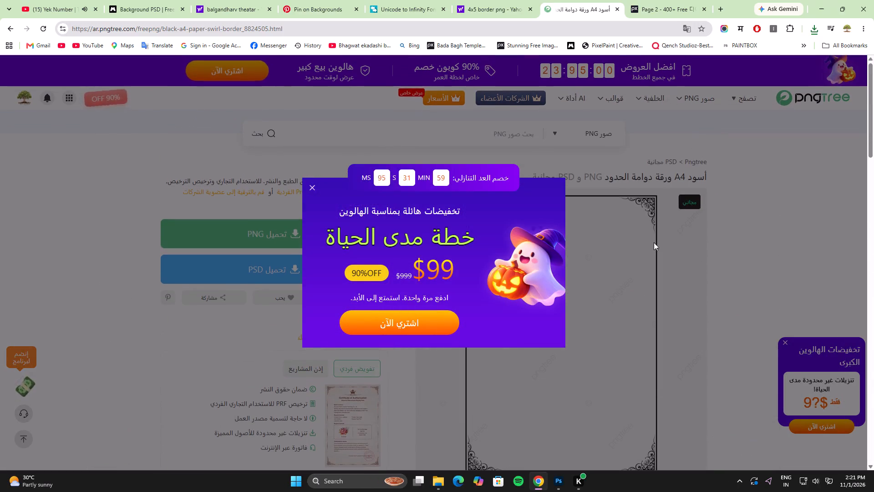
pyautogui.click(313, 187)
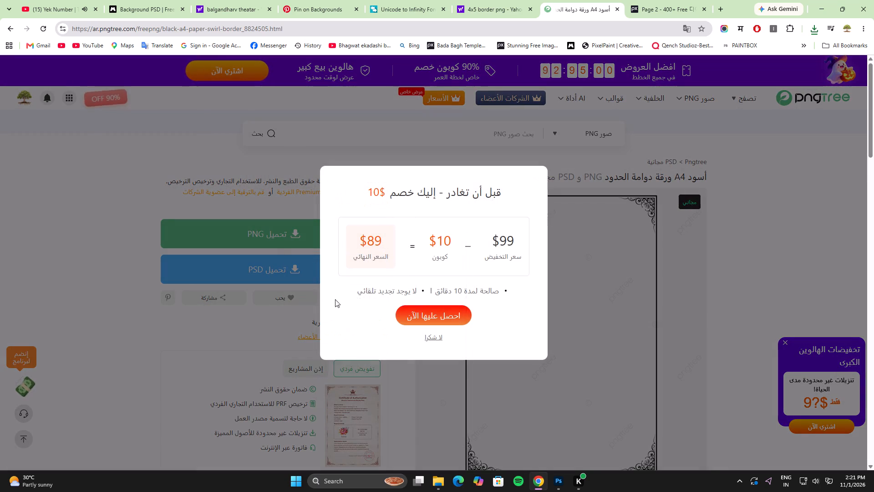
pyautogui.click(432, 340)
# Download the black A4 paper swirl border as a PNG, save it to Downloads, and close the Pngtree page.
pyautogui.click(269, 229)
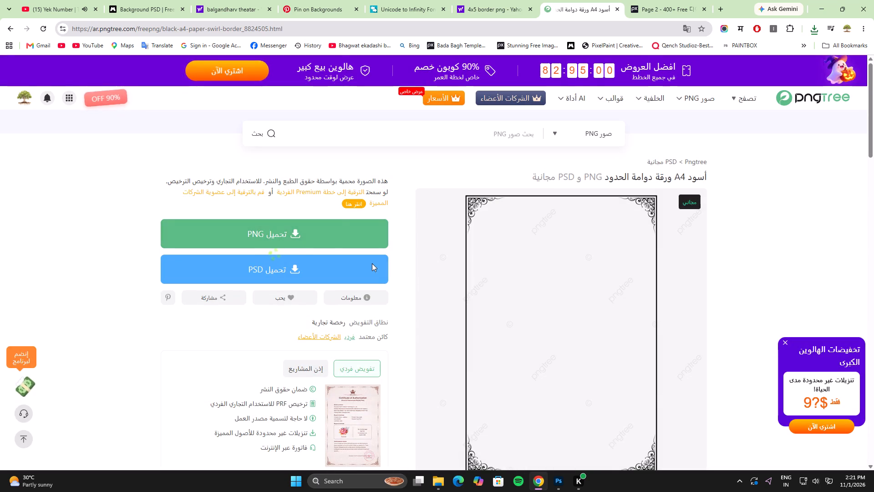
pyautogui.click(513, 254)
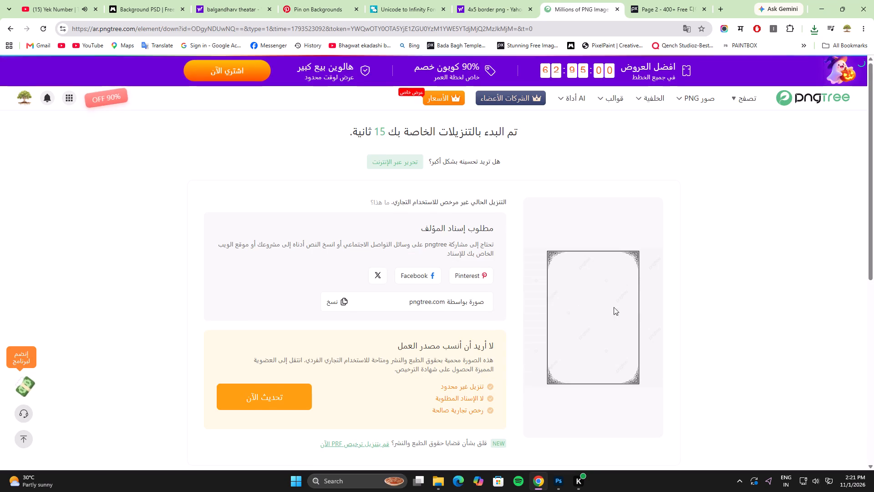
pyautogui.scroll(-4, 447, 305)
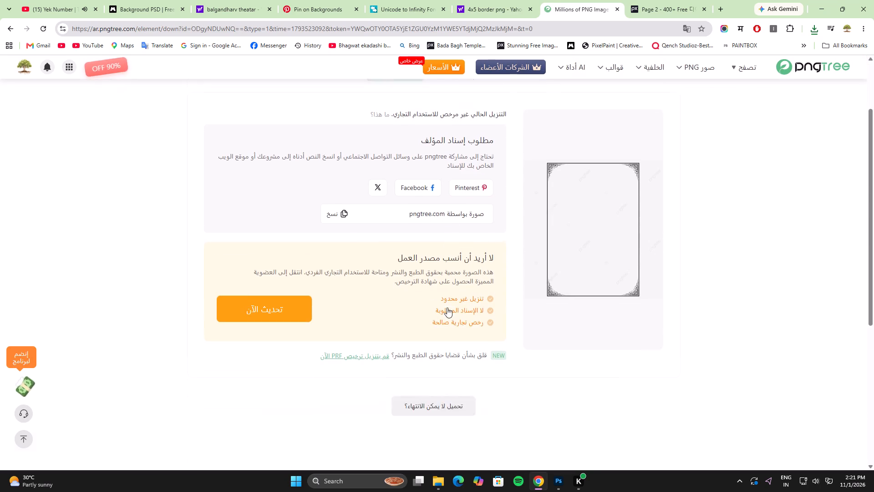
pyautogui.scroll(-2, 447, 307)
pyautogui.scroll(11, 448, 310)
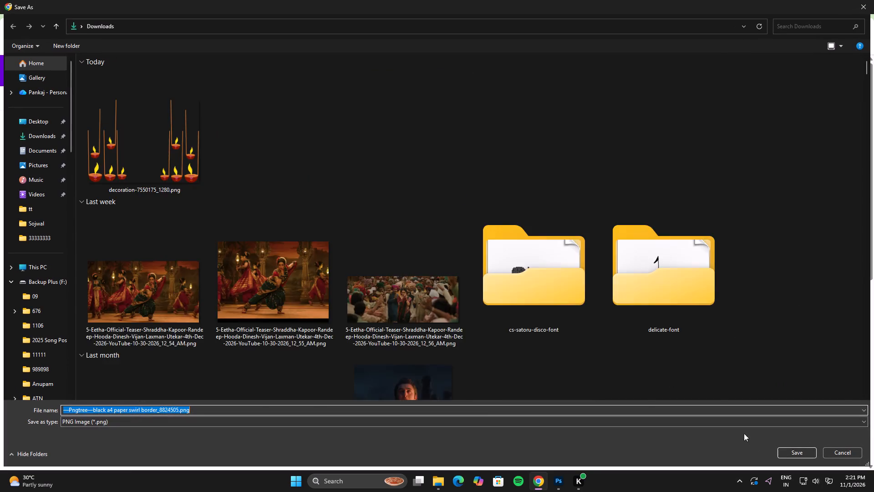
pyautogui.click(800, 455)
pyautogui.click(619, 9)
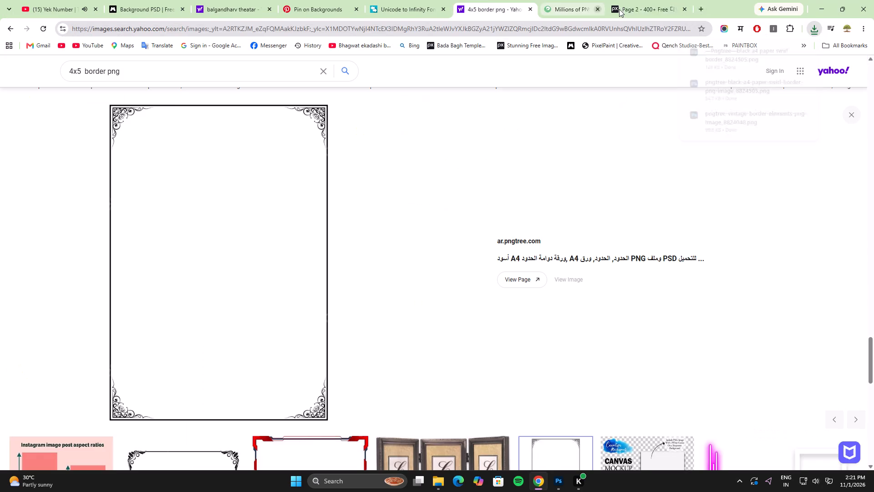
# Place the downloaded Pngtree black A4 swirl border PNG from the Downloads folder into the Photoshop poster.
pyautogui.click(815, 27)
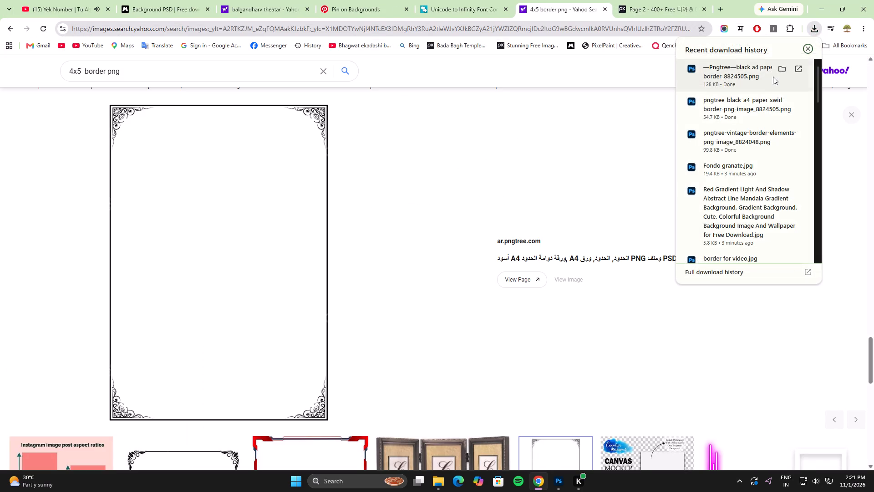
pyautogui.click(780, 71)
pyautogui.moveTo(333, 397); pyautogui.dragTo(262, 415)
pyautogui.hotkey('alt', 'Tab')
pyautogui.hotkey('alt', 'Tab')
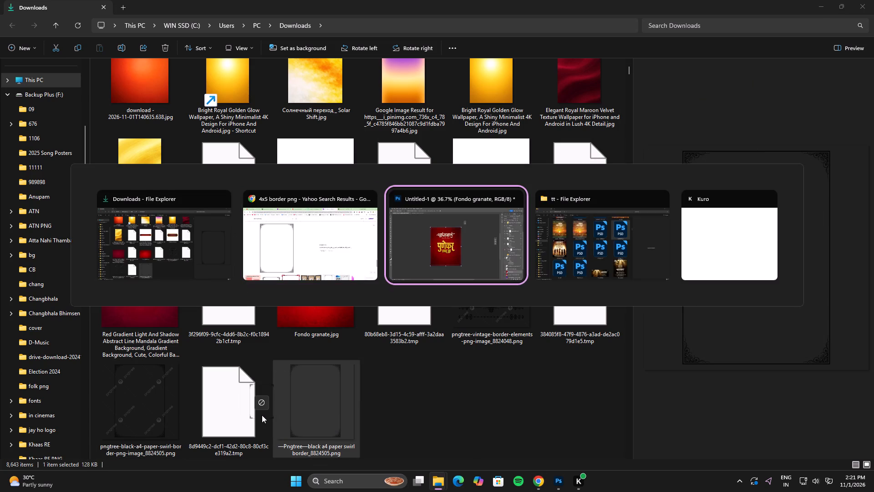
pyautogui.moveTo(262, 415); pyautogui.dragTo(336, 340)
pyautogui.doubleClick(373, 254)
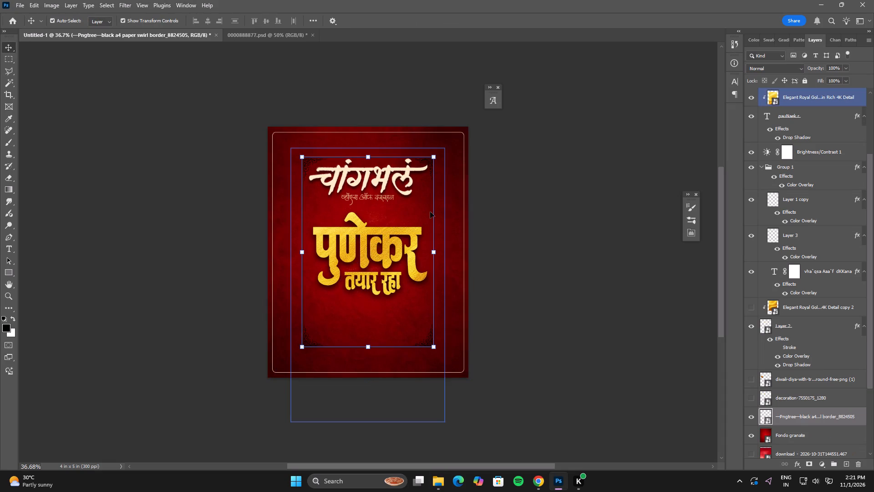
# Scale the swirl border up proportionally from its centre to about 42.5% so it nearly fills the poster height.
pyautogui.keyDown('alt'); pyautogui.moveTo(433, 156); pyautogui.dragTo(445, 133); pyautogui.keyUp('alt')
pyautogui.doubleClick(427, 186)
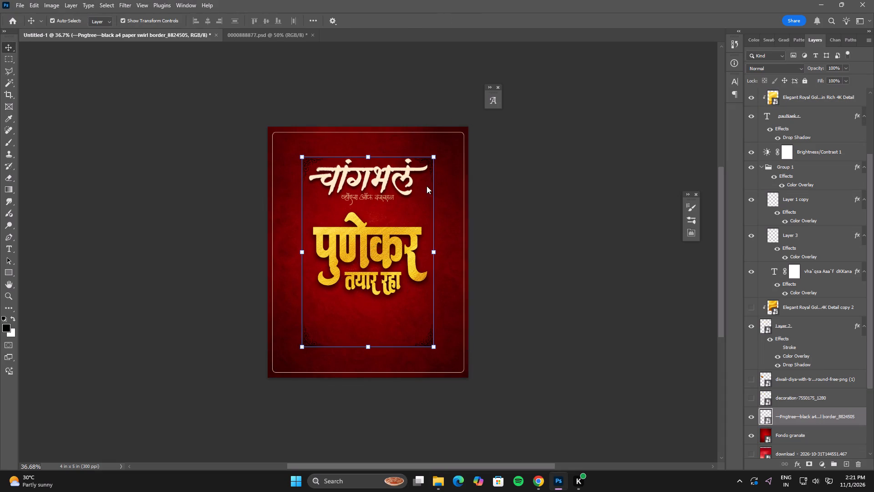
pyautogui.click(434, 160)
pyautogui.keyDown('alt'); pyautogui.moveTo(467, 151); pyautogui.dragTo(484, 123); pyautogui.keyUp('alt')
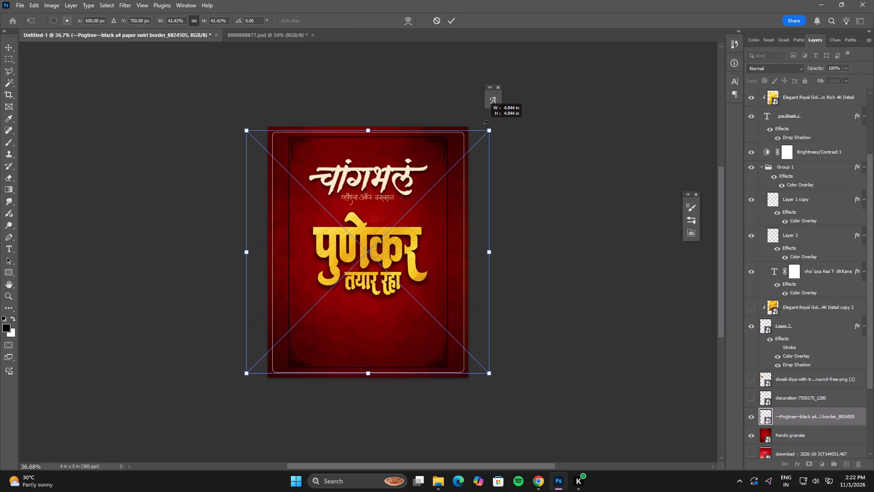
pyautogui.keyDown('alt'); pyautogui.moveTo(484, 123); pyautogui.dragTo(486, 122); pyautogui.keyUp('alt')
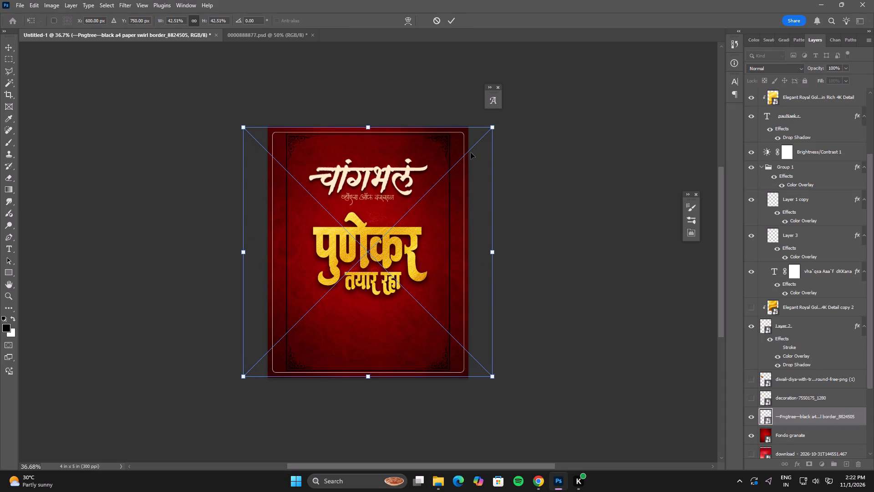
pyautogui.doubleClick(471, 153)
# Hide the Rectangle 1 outline layer that frames the poster.
pyautogui.scroll(4, 783, 165)
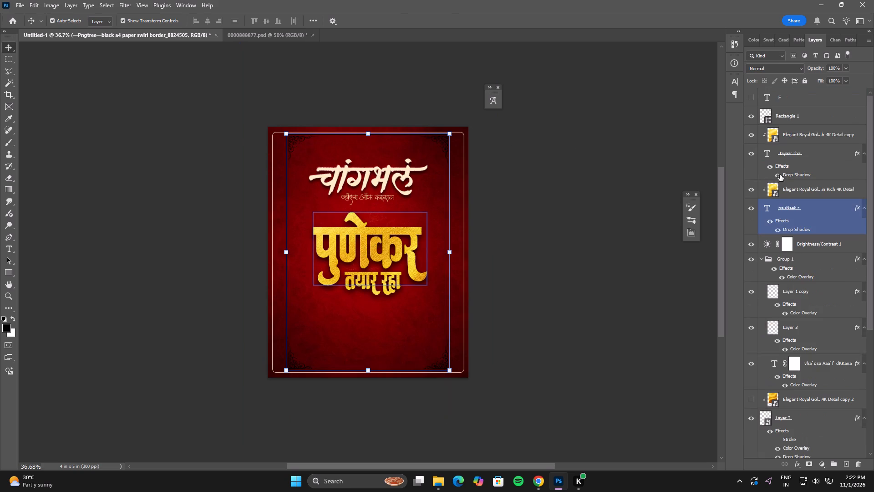
pyautogui.scroll(5, 780, 174)
pyautogui.click(752, 116)
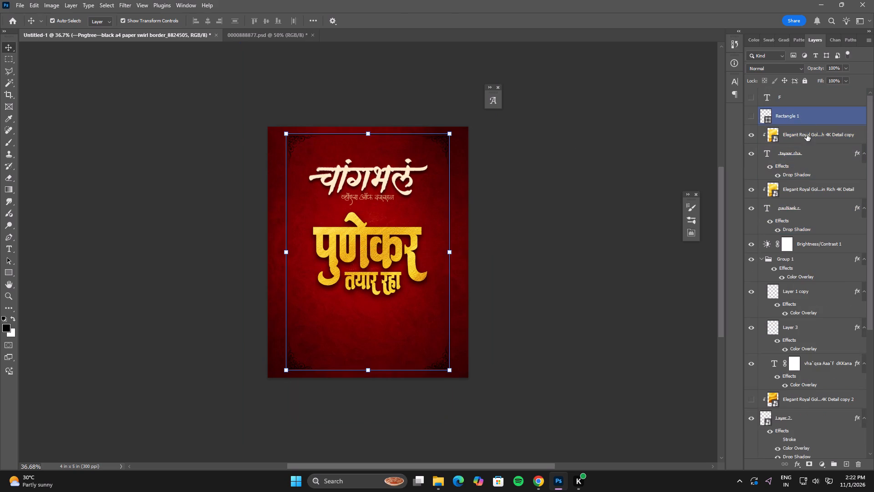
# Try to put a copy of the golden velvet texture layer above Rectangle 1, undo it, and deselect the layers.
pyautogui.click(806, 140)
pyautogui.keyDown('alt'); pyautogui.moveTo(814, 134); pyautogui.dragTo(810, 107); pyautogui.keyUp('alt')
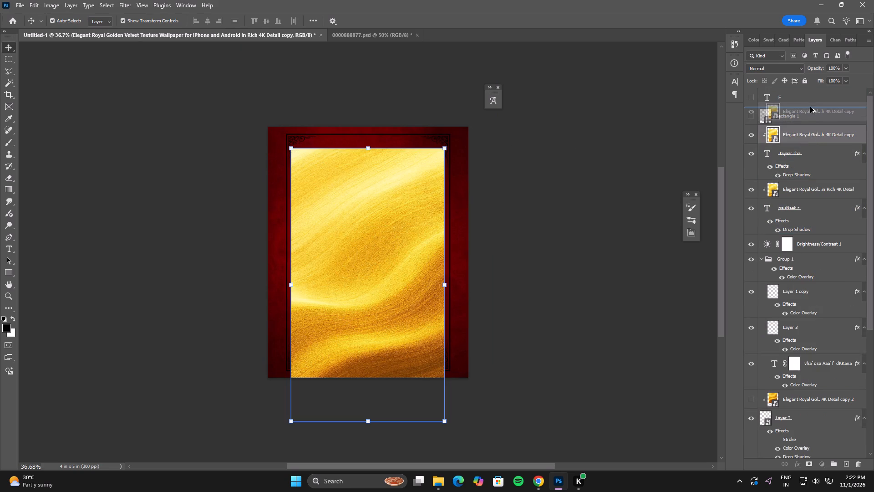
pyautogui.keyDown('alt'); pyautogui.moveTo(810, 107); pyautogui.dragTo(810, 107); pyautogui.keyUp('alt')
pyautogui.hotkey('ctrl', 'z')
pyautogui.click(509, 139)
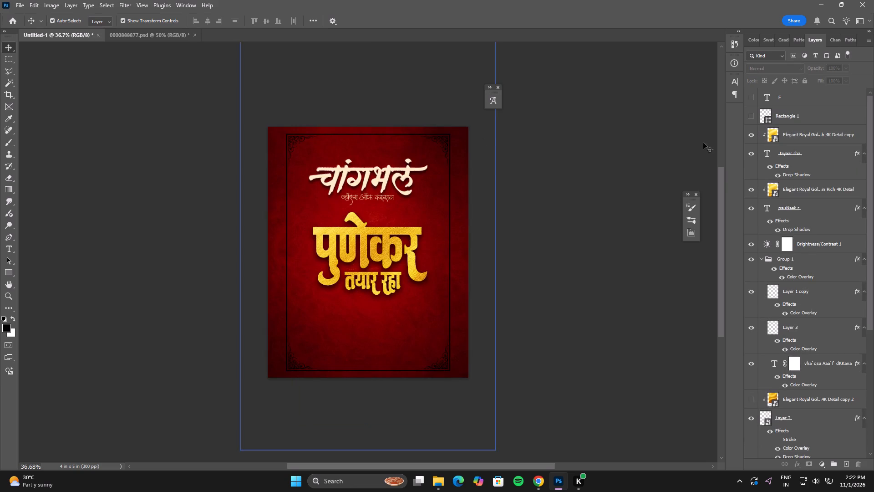
# Select the black swirl border on the poster and bring its layer to the top of the layer stack.
pyautogui.scroll(8, 873, 168)
pyautogui.click(447, 137)
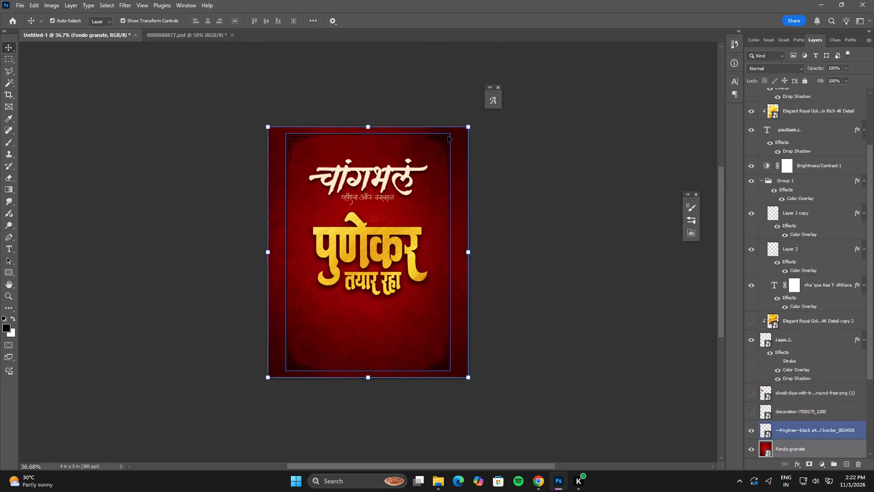
pyautogui.click(448, 136)
pyautogui.hotkey('ctrl', 'shift', ']')
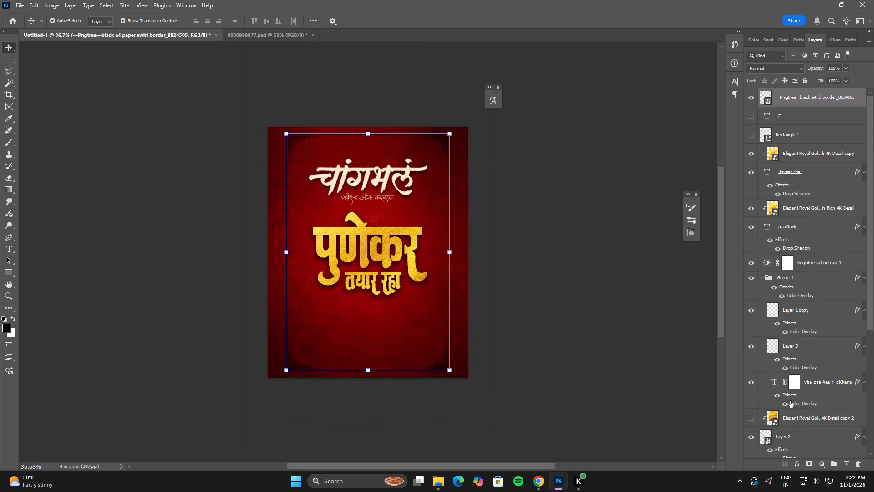
# Duplicate the Elegant Royal Golden texture layer above the swirl border and clip the copy to the border.
pyautogui.click(805, 155)
pyautogui.keyDown('alt'); pyautogui.moveTo(821, 149); pyautogui.dragTo(797, 102); pyautogui.keyUp('alt')
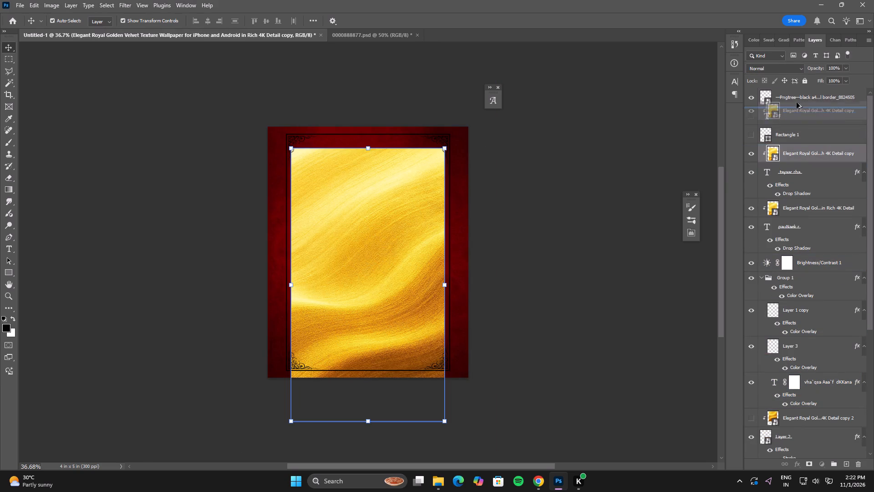
pyautogui.keyDown('alt'); pyautogui.moveTo(797, 102); pyautogui.dragTo(790, 92); pyautogui.keyUp('alt')
pyautogui.keyDown('alt'); pyautogui.click(797, 107); pyautogui.keyUp('alt')
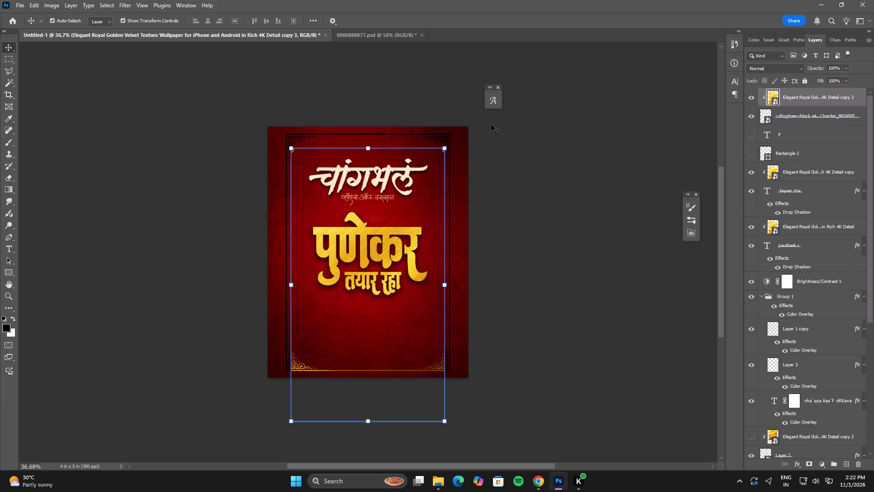
# Scale the clipped golden texture copy to about 47.7% and reposition it so it covers the whole swirl border.
pyautogui.keyDown('alt'); pyautogui.moveTo(442, 149); pyautogui.dragTo(453, 114); pyautogui.keyUp('alt')
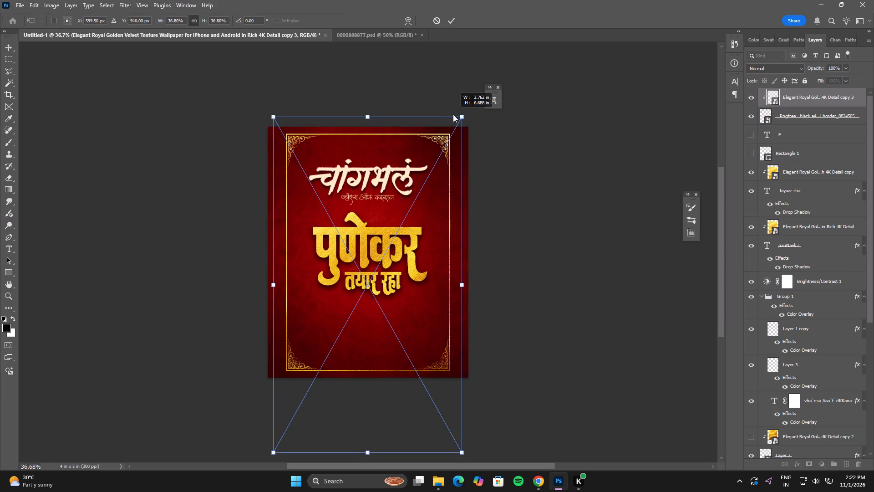
pyautogui.keyDown('alt'); pyautogui.moveTo(453, 114); pyautogui.dragTo(452, 118); pyautogui.keyUp('alt')
pyautogui.moveTo(440, 238); pyautogui.dragTo(440, 190)
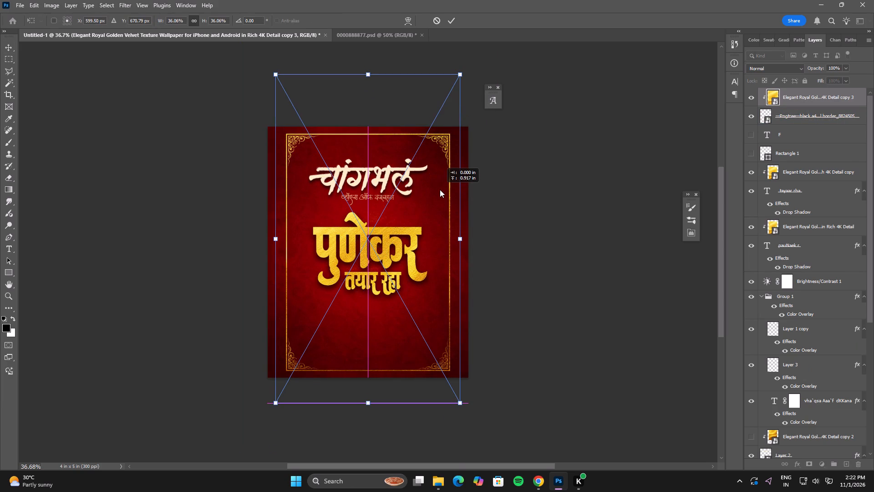
pyautogui.moveTo(440, 190); pyautogui.dragTo(441, 208)
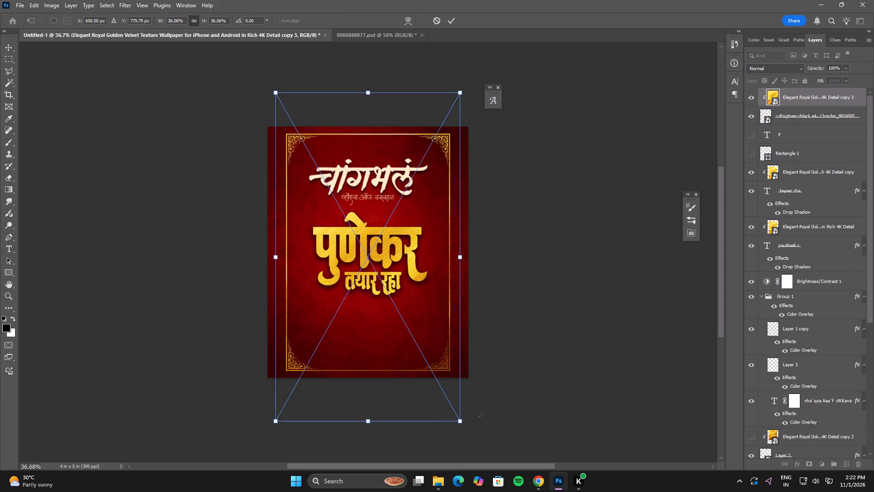
pyautogui.click(462, 422)
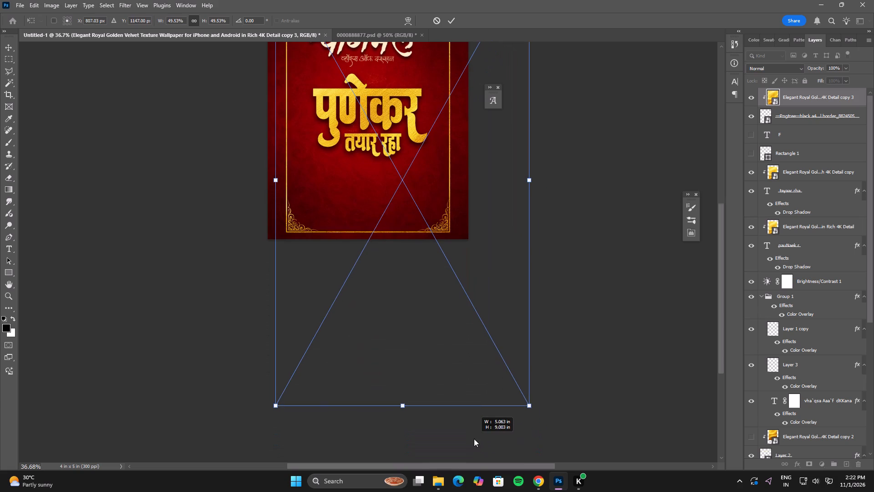
pyautogui.press('space')
pyautogui.press('space')
pyautogui.press('space')
pyautogui.press('space')
pyautogui.press('space')
pyautogui.press('space')
pyautogui.press('space')
pyautogui.press('space')
pyautogui.moveTo(387, 155); pyautogui.dragTo(440, 302)
pyautogui.moveTo(457, 297); pyautogui.dragTo(444, 252)
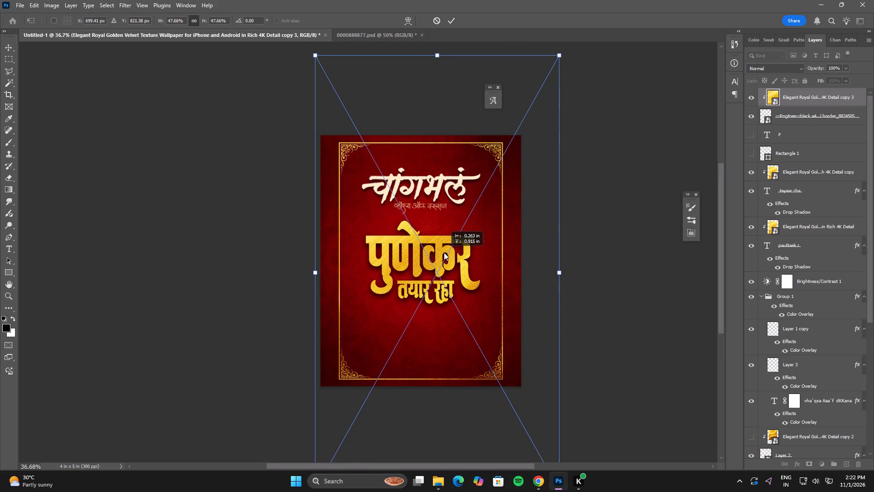
pyautogui.moveTo(444, 252); pyautogui.dragTo(440, 252)
pyautogui.doubleClick(440, 252)
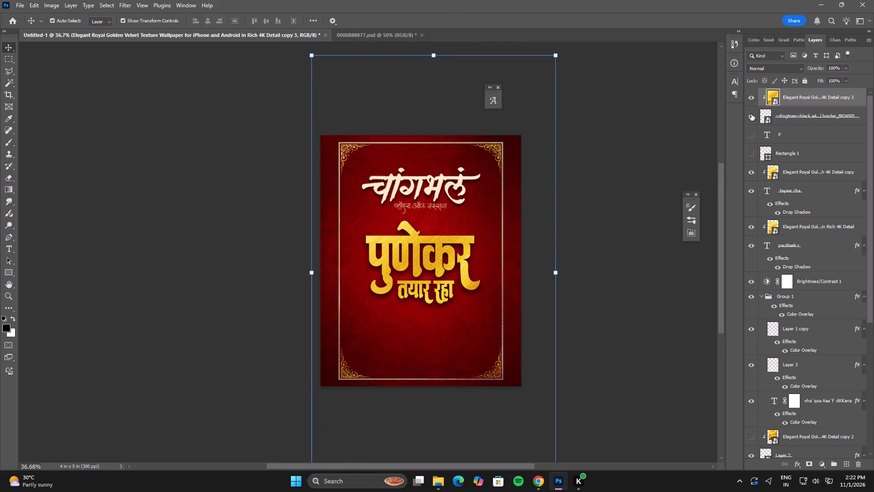
# Move the swirl border toward the poster's top-left corner with its golden texture temporarily hidden, and show the texture again.
pyautogui.click(752, 101)
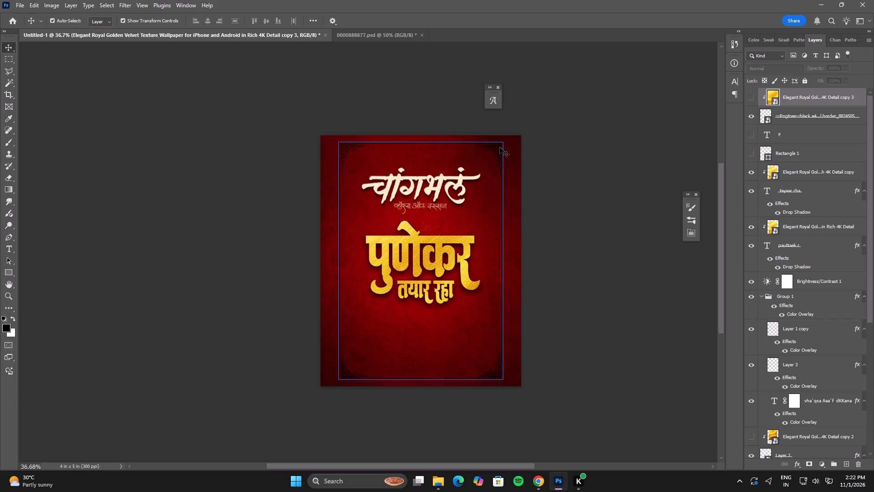
pyautogui.click(500, 147)
pyautogui.keyDown('alt'); pyautogui.scroll(3, 500, 147); pyautogui.keyUp('alt')
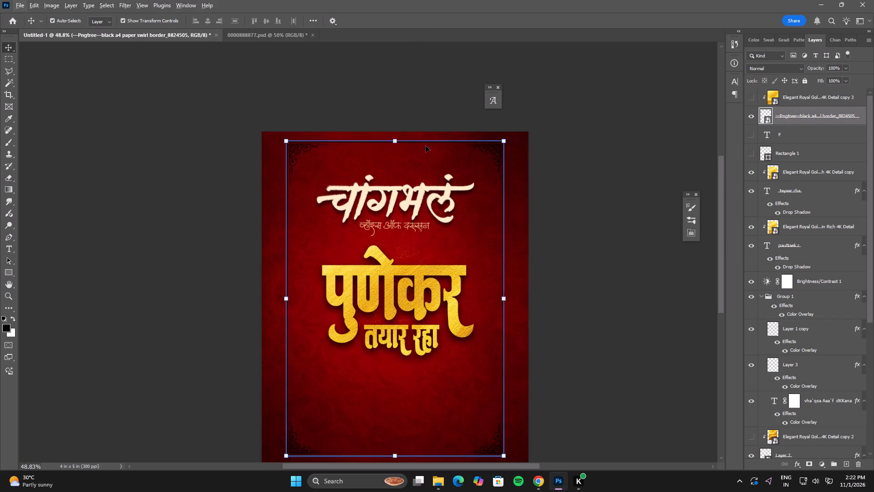
pyautogui.click(413, 140)
pyautogui.moveTo(419, 171); pyautogui.dragTo(402, 167)
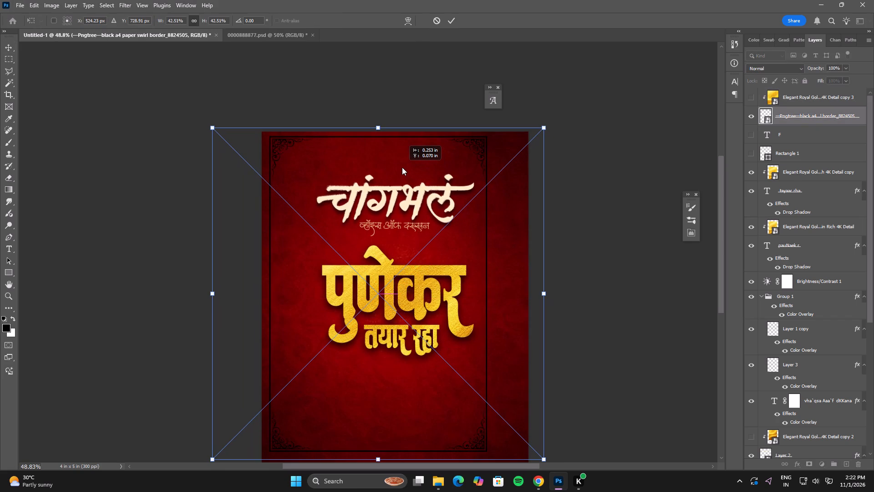
pyautogui.moveTo(402, 167); pyautogui.dragTo(401, 167)
pyautogui.doubleClick(401, 167)
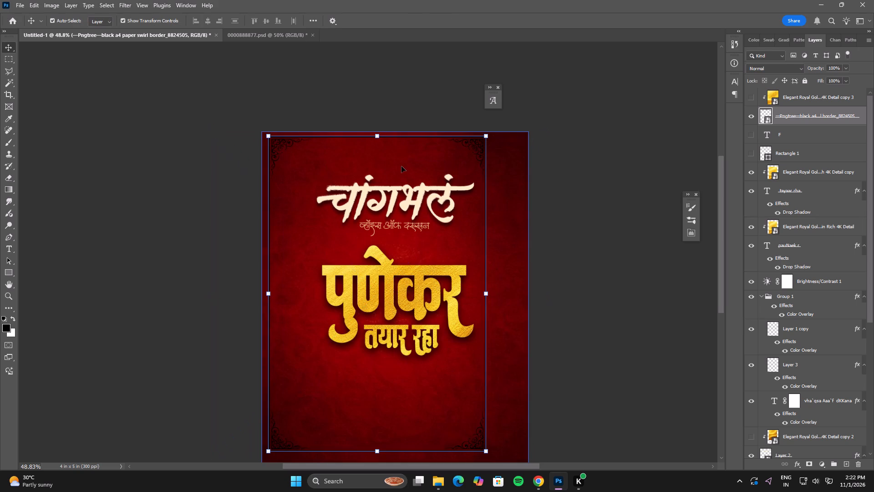
pyautogui.press('Left')
pyautogui.press('Left')
pyautogui.press('Left')
pyautogui.press('Down')
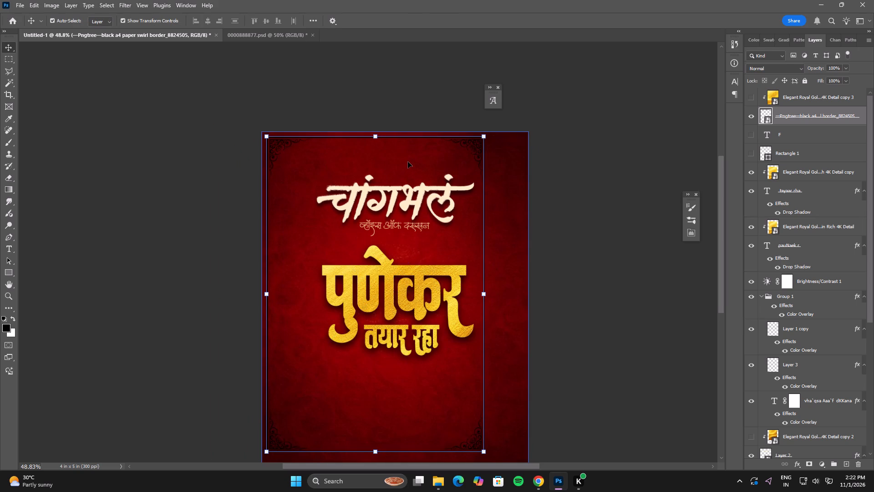
pyautogui.click(755, 99)
pyautogui.click(601, 131)
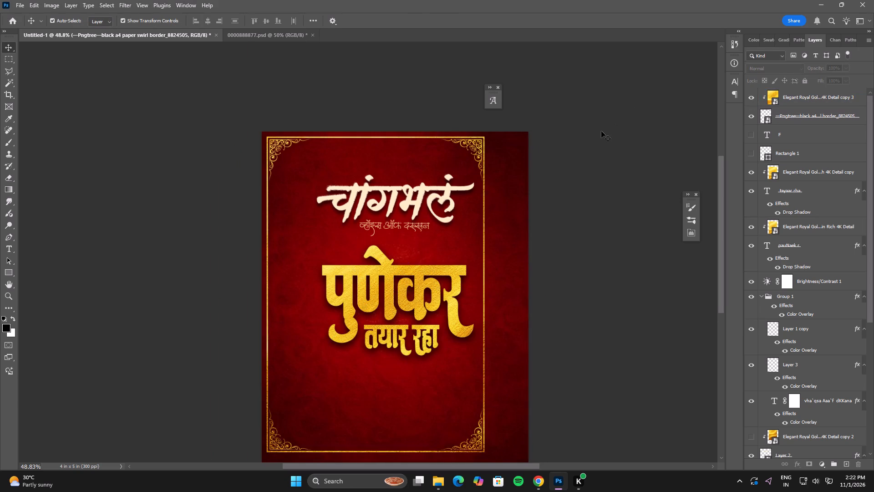
# Nudge the swirl border slightly right and down to even its margins from the poster's top and left edges.
pyautogui.keyDown('alt'); pyautogui.scroll(-5, 569, 228); pyautogui.keyUp('alt')
pyautogui.press('space')
pyautogui.press('space')
pyautogui.press('space')
pyautogui.press('space')
pyautogui.press('space')
pyautogui.press('space')
pyautogui.press('space')
pyautogui.press('space')
pyautogui.press('space')
pyautogui.press('space')
pyautogui.press('space')
pyautogui.press('space')
pyautogui.press('space')
pyautogui.press('space')
pyautogui.press('space')
pyautogui.press('space')
pyautogui.press('space')
pyautogui.press('space')
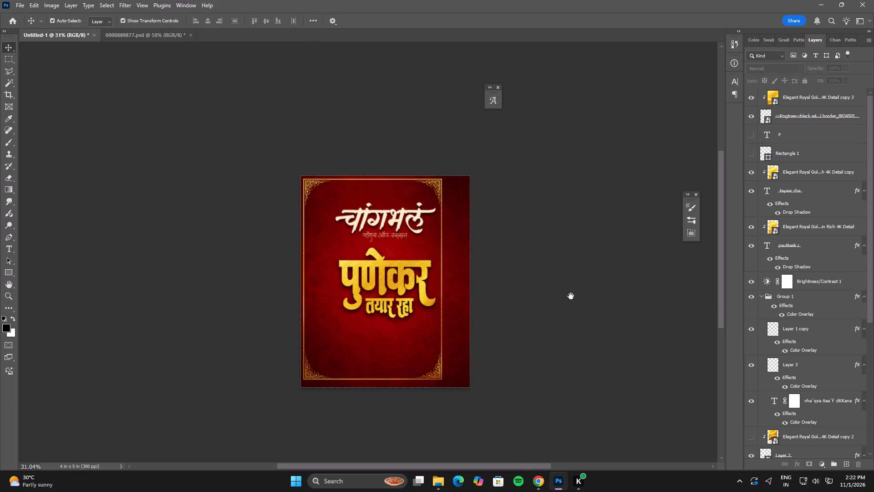
pyautogui.moveTo(574, 309); pyautogui.dragTo(564, 299)
pyautogui.click(793, 119)
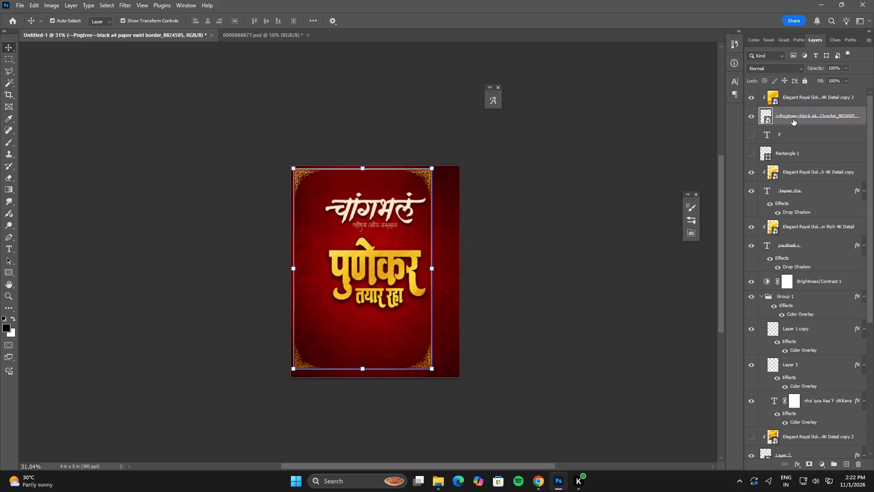
pyautogui.click(167, 21)
pyautogui.press('Right')
pyautogui.press('Right')
pyautogui.press('Right')
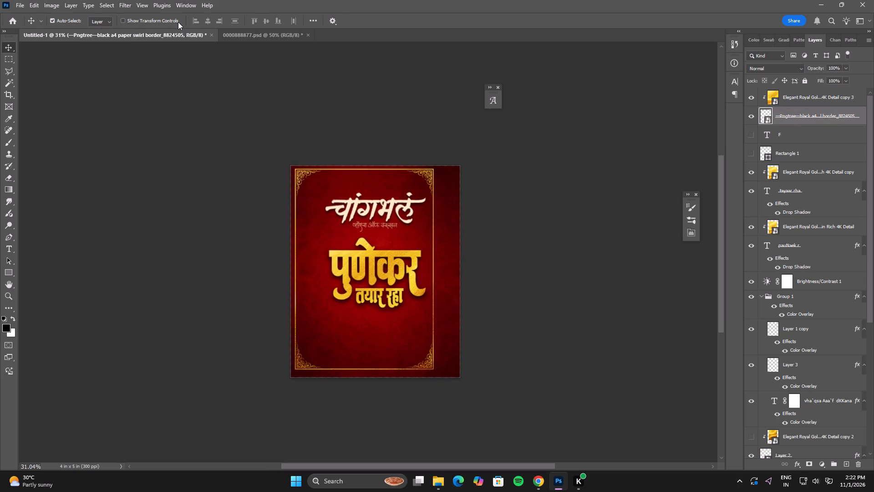
pyautogui.press('Down')
pyautogui.press('Down')
pyautogui.press('Down')
pyautogui.press('Down')
pyautogui.press('Right')
pyautogui.press('Right')
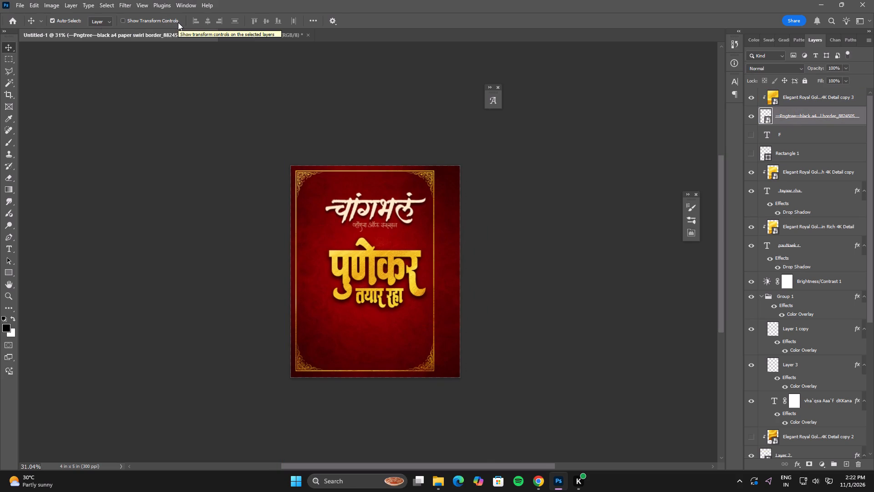
pyautogui.press('Down')
pyautogui.press('Right')
pyautogui.press('Right')
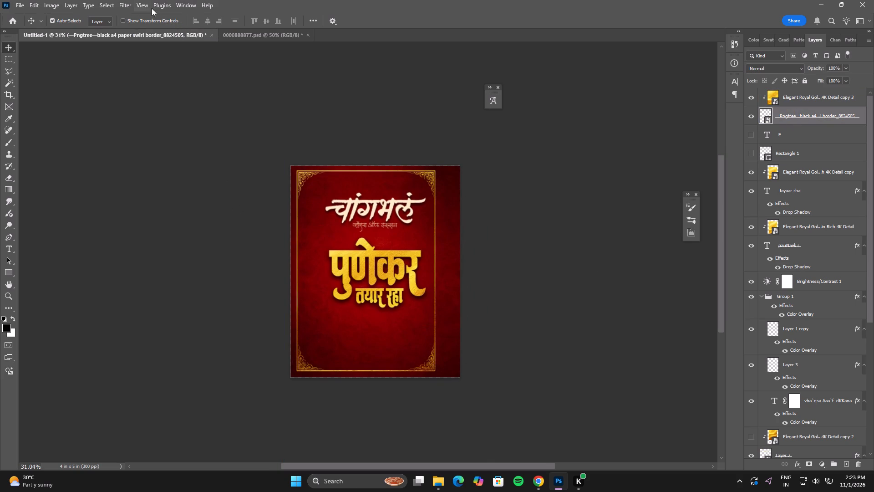
pyautogui.press('Down')
pyautogui.press('Down')
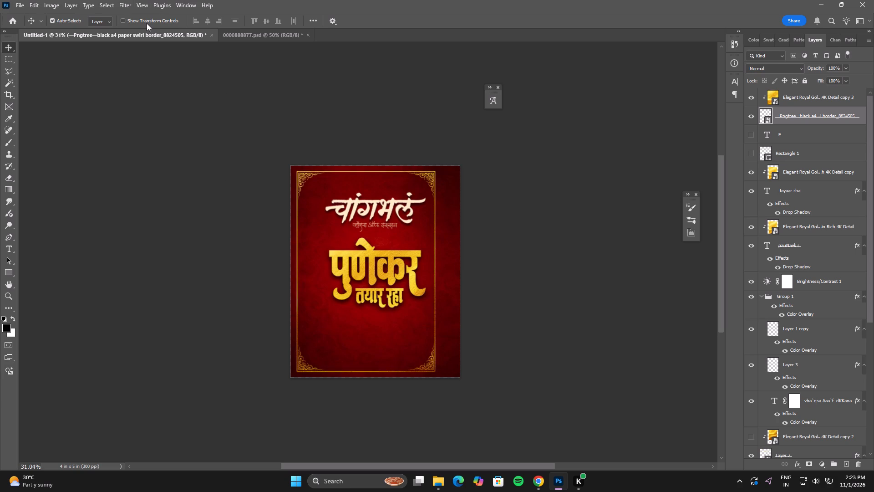
pyautogui.press('Left')
pyautogui.click(148, 24)
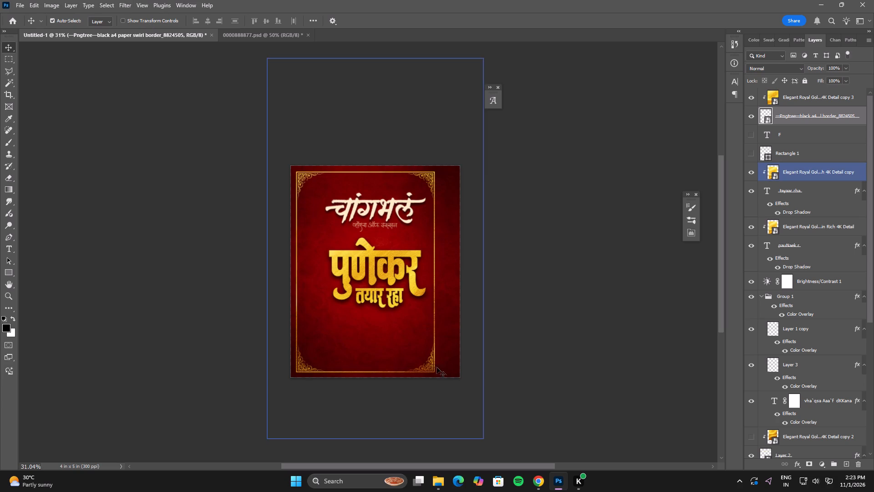
pyautogui.click(158, 19)
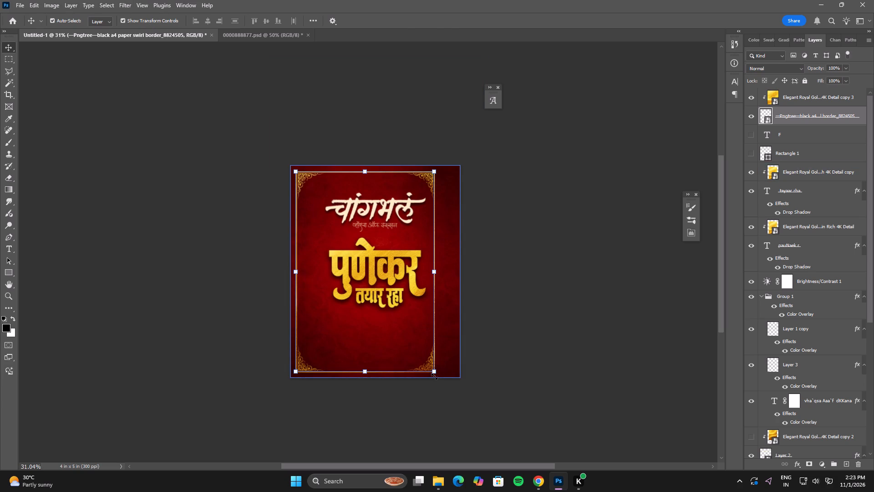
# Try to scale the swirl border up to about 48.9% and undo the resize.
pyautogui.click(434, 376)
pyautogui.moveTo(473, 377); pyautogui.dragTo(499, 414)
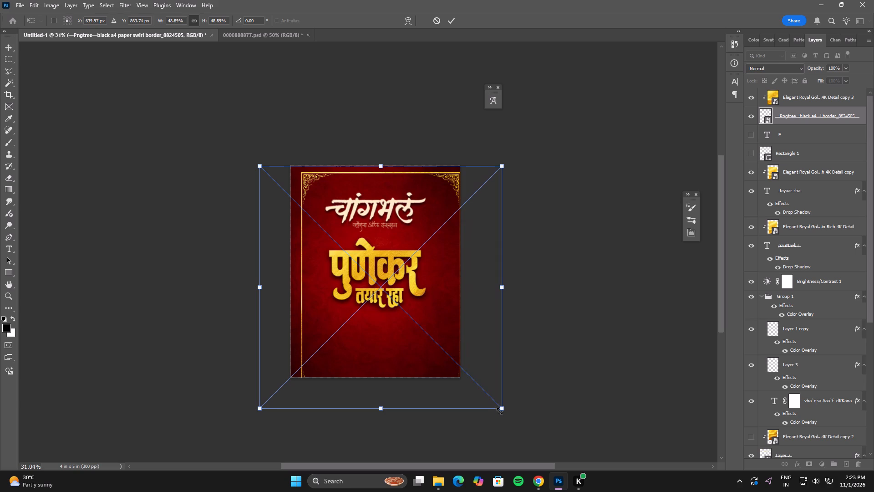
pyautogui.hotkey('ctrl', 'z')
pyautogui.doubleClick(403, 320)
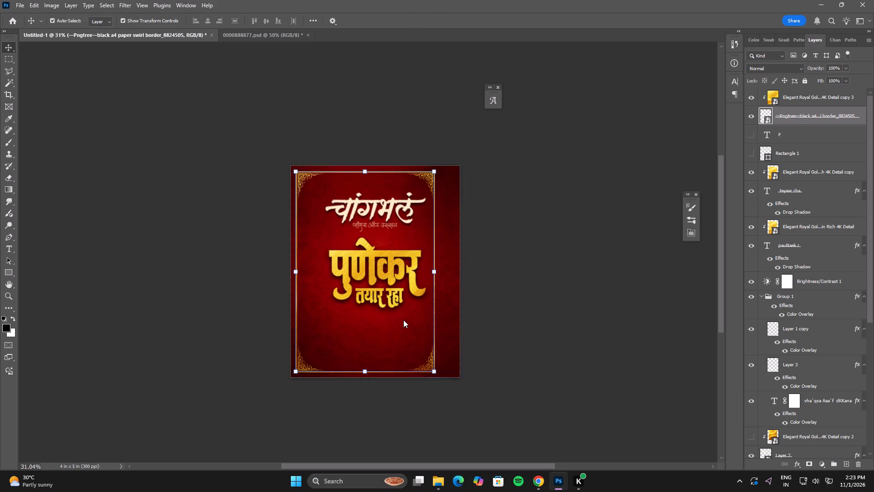
# Nudge the swirl border up one small increment and deselect it.
pyautogui.press('Up')
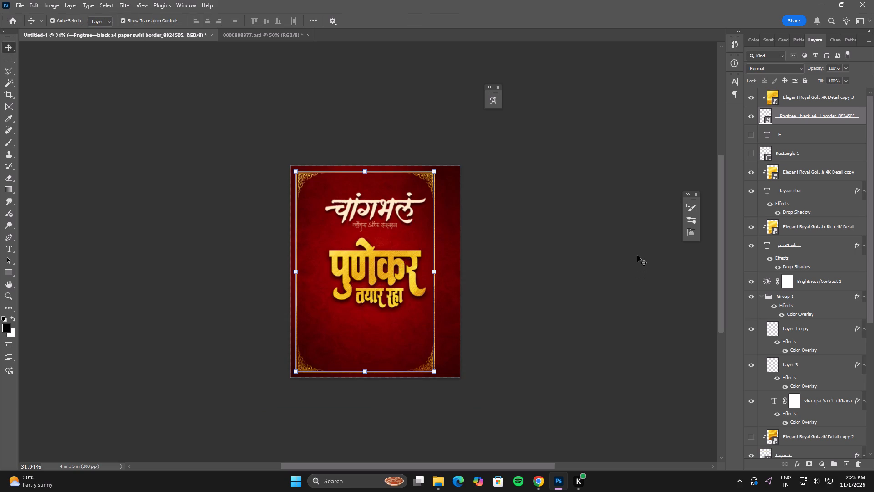
pyautogui.click(637, 252)
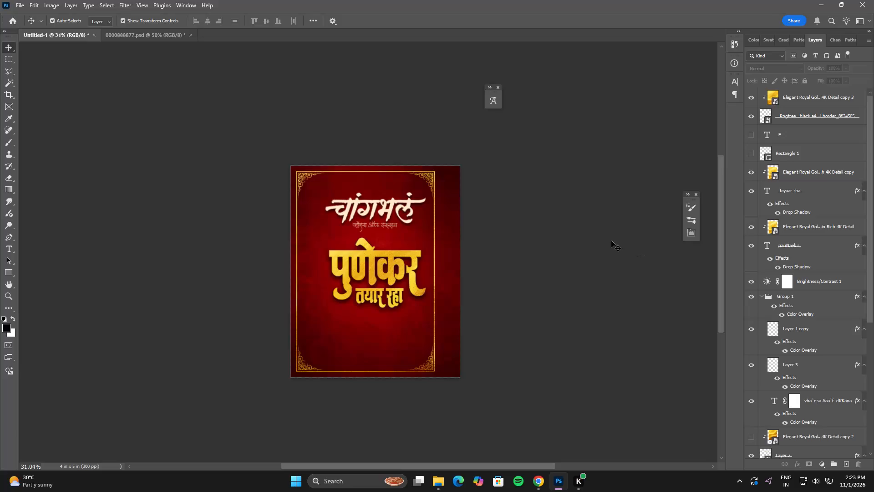
# Hide the swirl border briefly to examine the poster without it, and show it again.
pyautogui.keyDown('alt'); pyautogui.scroll(-4, 410, 304); pyautogui.keyUp('alt')
pyautogui.keyDown('alt'); pyautogui.scroll(7, 398, 332); pyautogui.keyUp('alt')
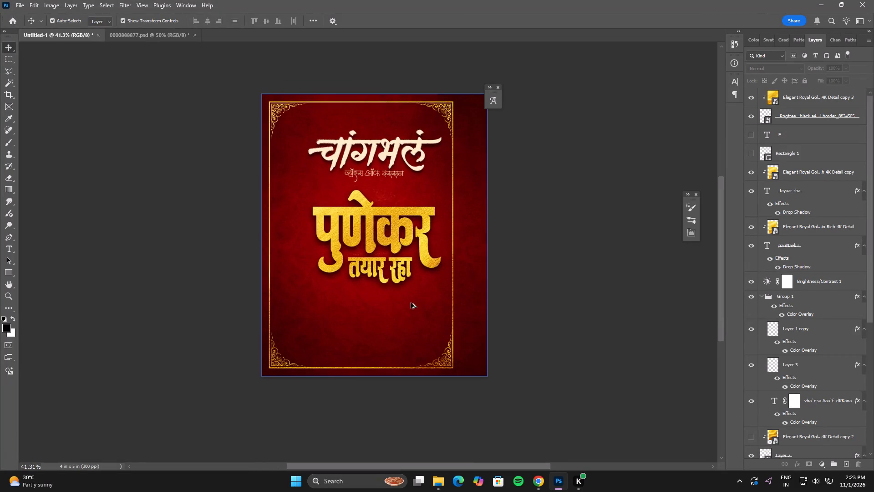
pyautogui.click(752, 118)
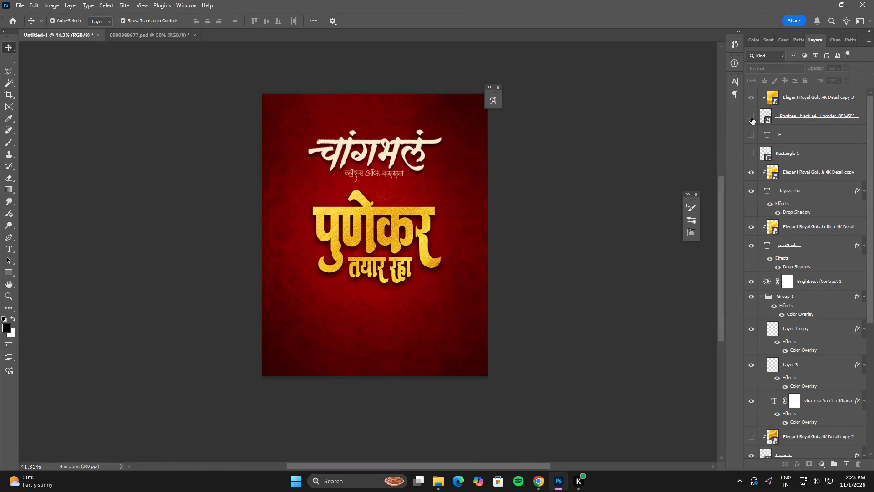
pyautogui.click(752, 118)
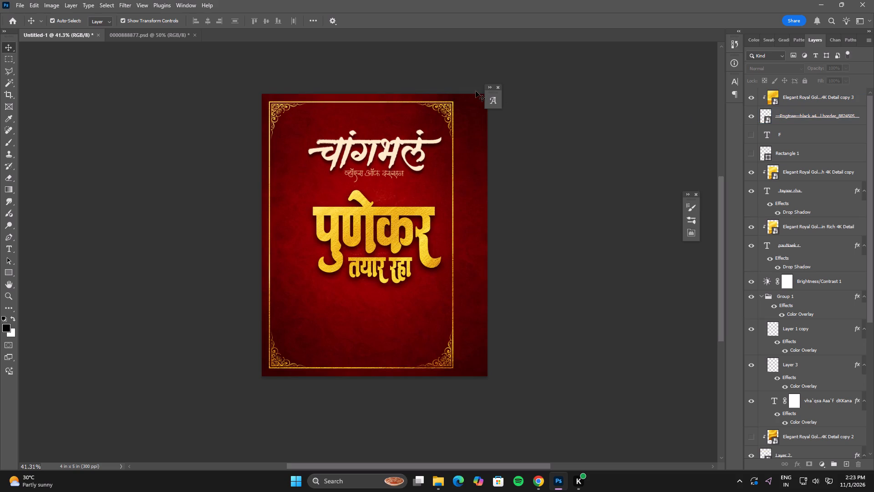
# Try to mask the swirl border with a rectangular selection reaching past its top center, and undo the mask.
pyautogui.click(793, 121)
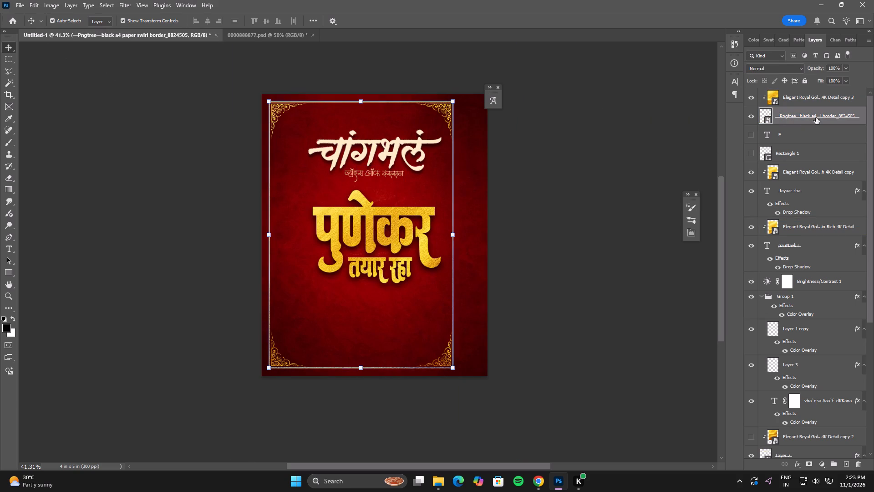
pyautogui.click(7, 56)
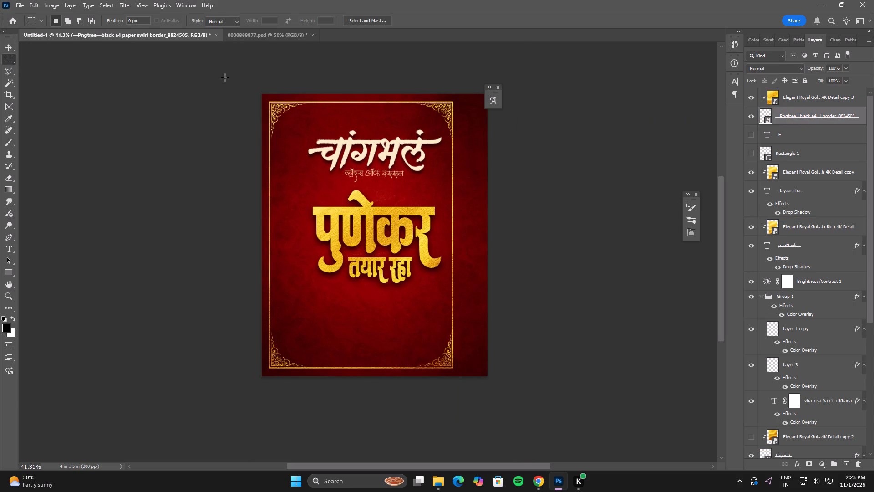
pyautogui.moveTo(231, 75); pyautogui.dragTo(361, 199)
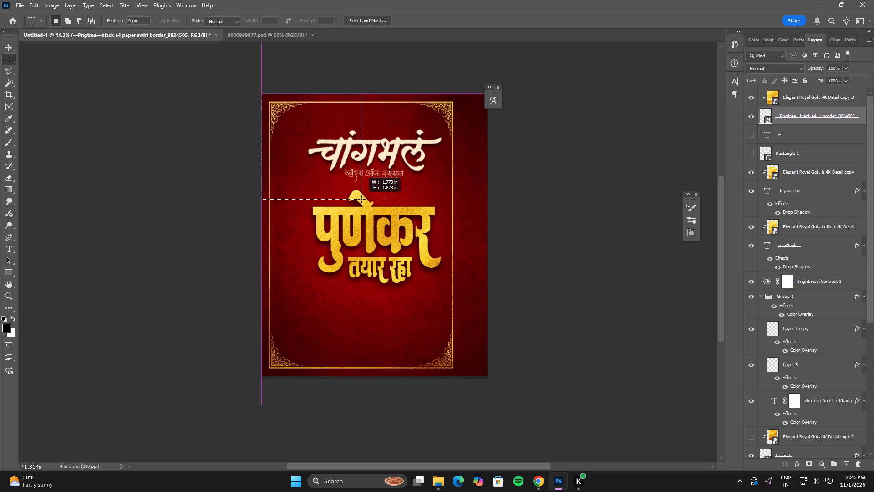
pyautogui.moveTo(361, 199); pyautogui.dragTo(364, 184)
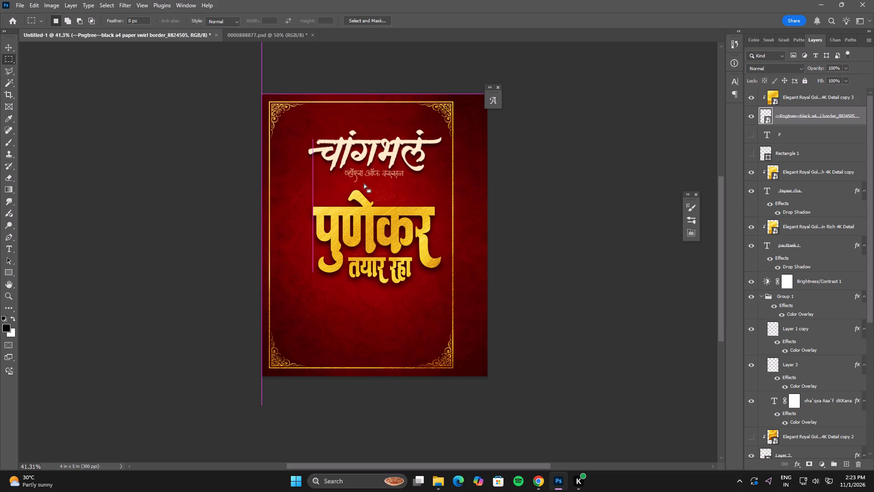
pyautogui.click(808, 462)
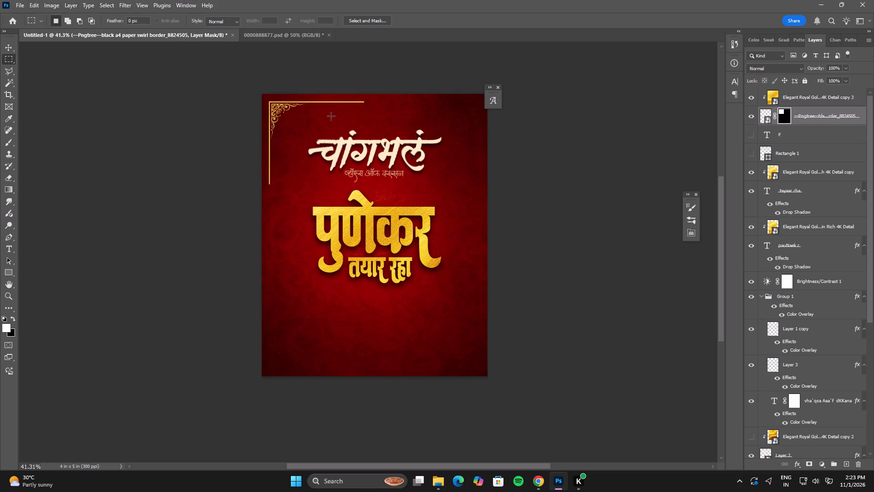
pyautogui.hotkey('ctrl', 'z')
# Mask the swirl border with a smaller rectangular selection that keeps only its top-left corner ornament and short border lines.
pyautogui.click(233, 73)
pyautogui.moveTo(239, 80); pyautogui.dragTo(270, 99)
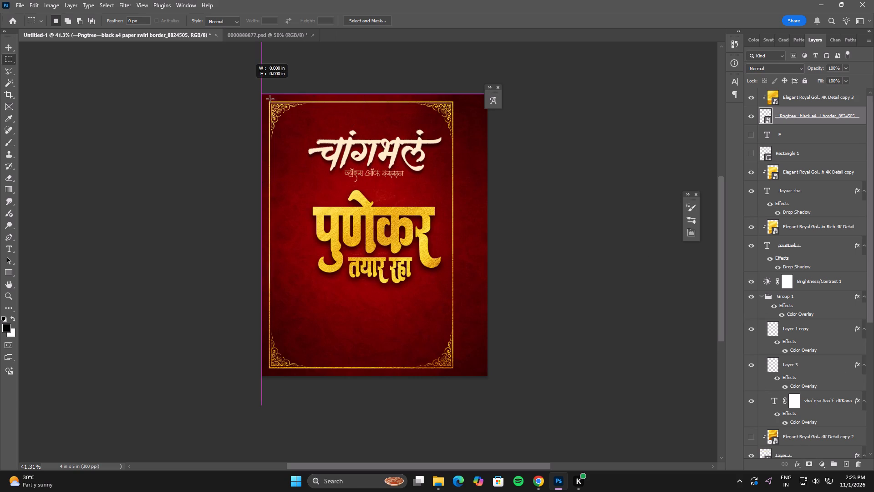
pyautogui.moveTo(270, 99); pyautogui.dragTo(325, 158)
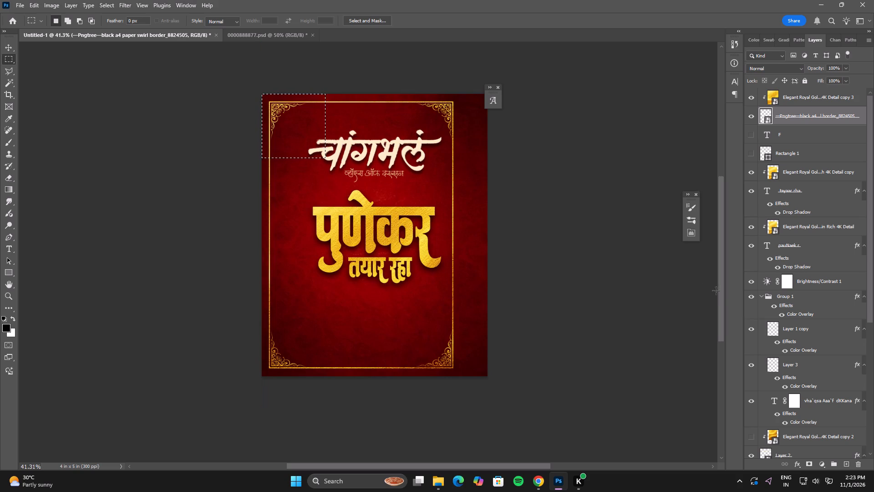
pyautogui.click(812, 464)
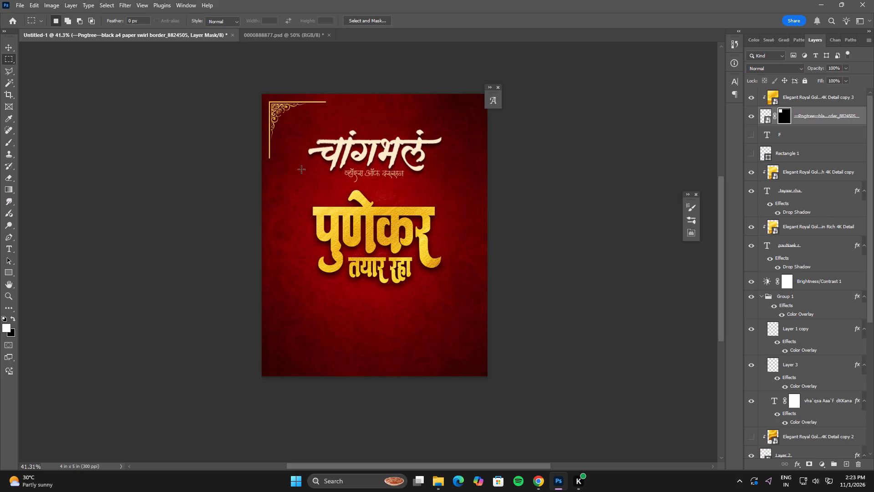
# Select the clipped golden texture layer together with the masked swirl border layer.
pyautogui.keyDown('ctrl'); pyautogui.click(828, 93); pyautogui.keyUp('ctrl')
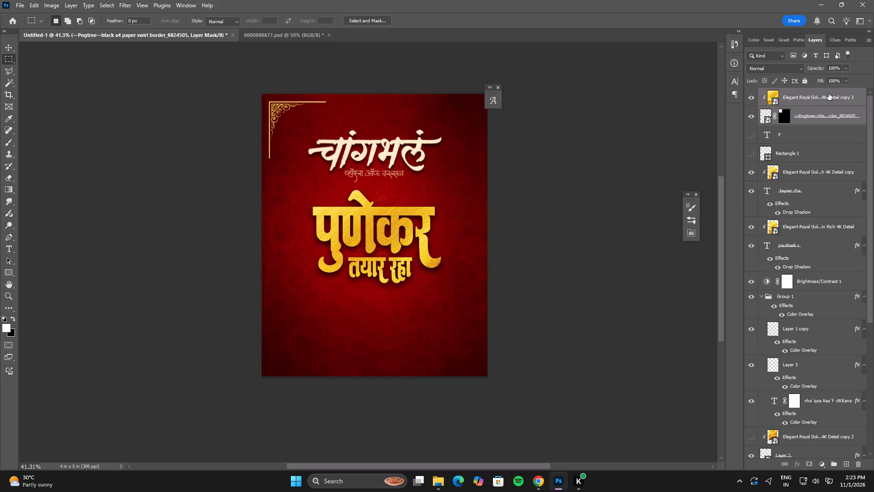
# Duplicate the masked top-left corner ornament with its golden texture, flip the copy horizontally, and fit it in the poster's top-right corner.
pyautogui.hotkey('ctrl', 'j')
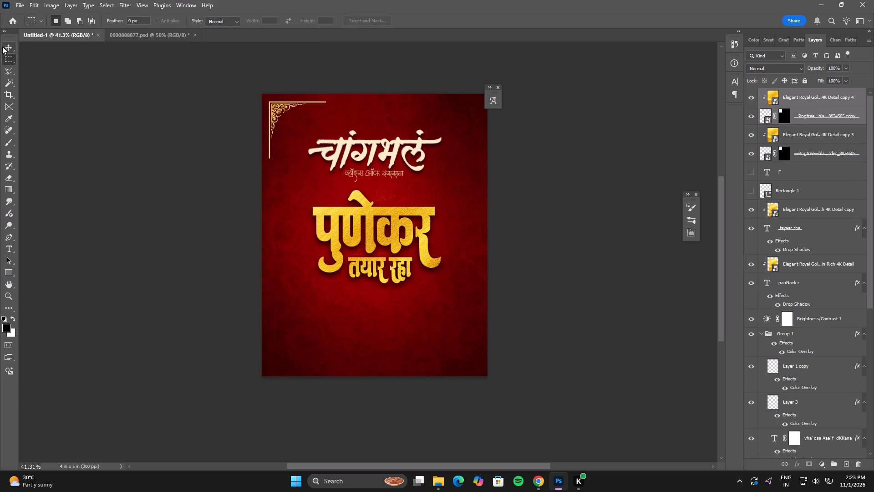
pyautogui.click(2, 46)
pyautogui.click(531, 246)
pyautogui.rightClick(378, 169)
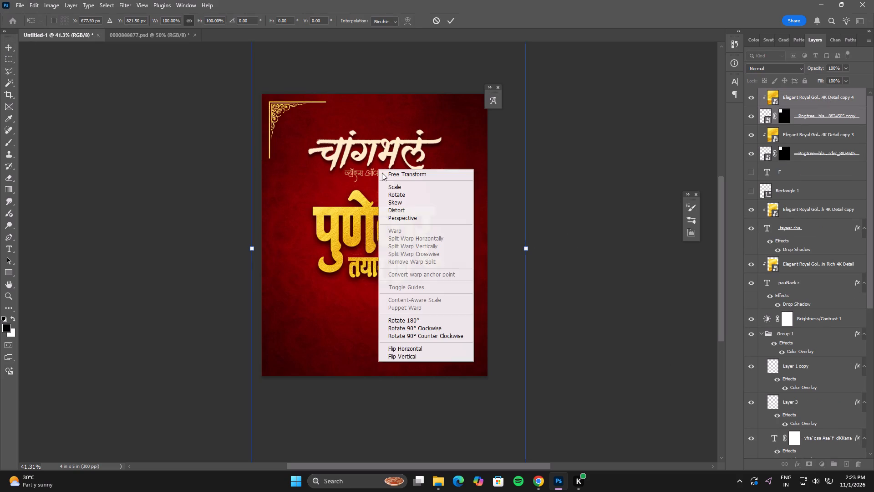
pyautogui.click(417, 349)
pyautogui.keyDown('shift'); pyautogui.moveTo(491, 176); pyautogui.dragTo(477, 175); pyautogui.keyUp('shift')
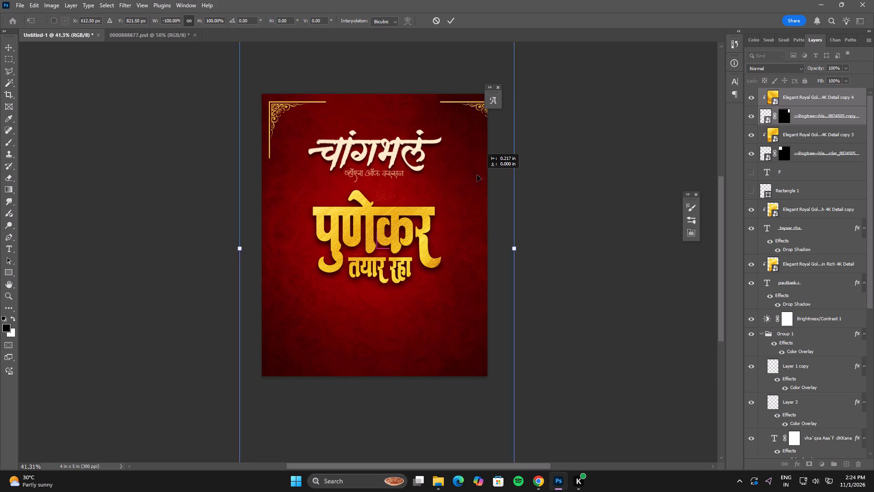
pyautogui.keyDown('shift'); pyautogui.moveTo(477, 175); pyautogui.dragTo(460, 173); pyautogui.keyUp('shift')
pyautogui.doubleClick(460, 173)
# Duplicate both top corner ornaments with their golden textures, rotate the copies 180°, and position them in the poster's bottom corners.
pyautogui.press('space')
pyautogui.press('space')
pyautogui.press('space')
pyautogui.press('space')
pyautogui.press('space')
pyautogui.press('space')
pyautogui.press('space')
pyautogui.press('space')
pyautogui.press('space')
pyautogui.press('space')
pyautogui.press('space')
pyautogui.press('space')
pyautogui.press('space')
pyautogui.press('space')
pyautogui.press('space')
pyautogui.press('space')
pyautogui.press('space')
pyautogui.press('space')
pyautogui.press('space')
pyautogui.press('space')
pyautogui.moveTo(638, 199); pyautogui.dragTo(604, 233)
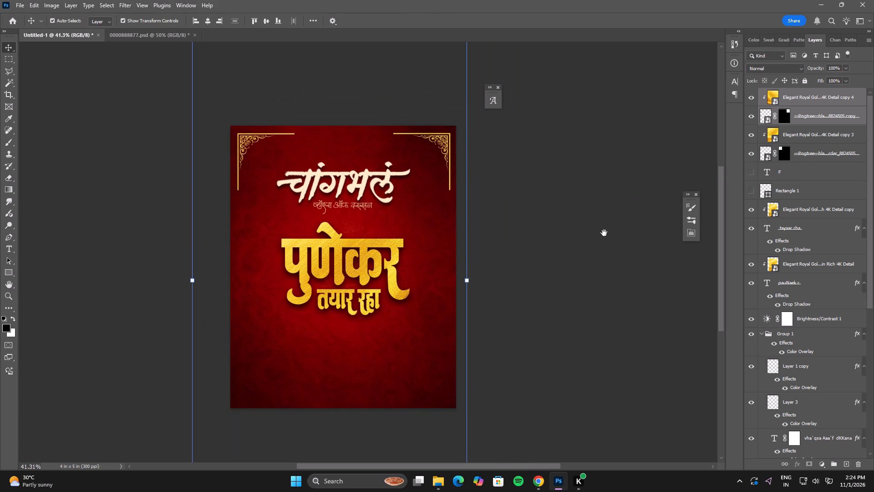
pyautogui.moveTo(604, 233); pyautogui.dragTo(625, 201)
pyautogui.keyDown('ctrl'); pyautogui.click(823, 153); pyautogui.keyUp('ctrl')
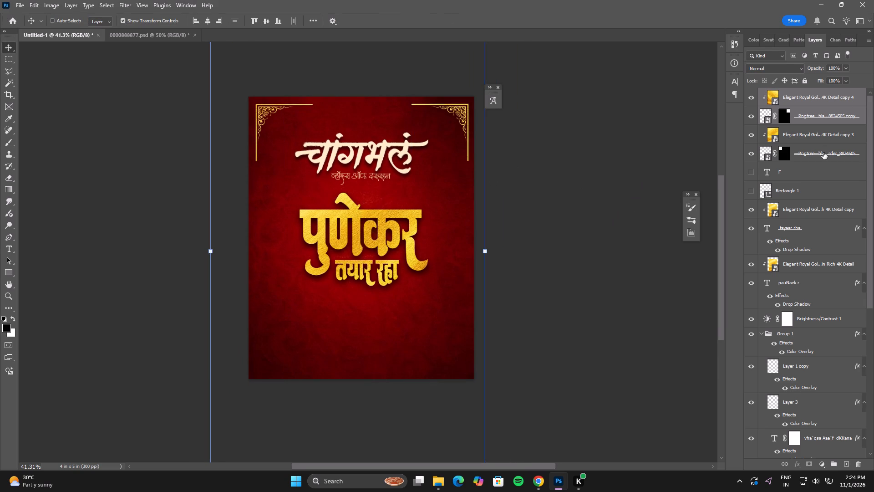
pyautogui.keyDown('ctrl'); pyautogui.click(819, 139); pyautogui.keyUp('ctrl')
pyautogui.hotkey('ctrl', 'j')
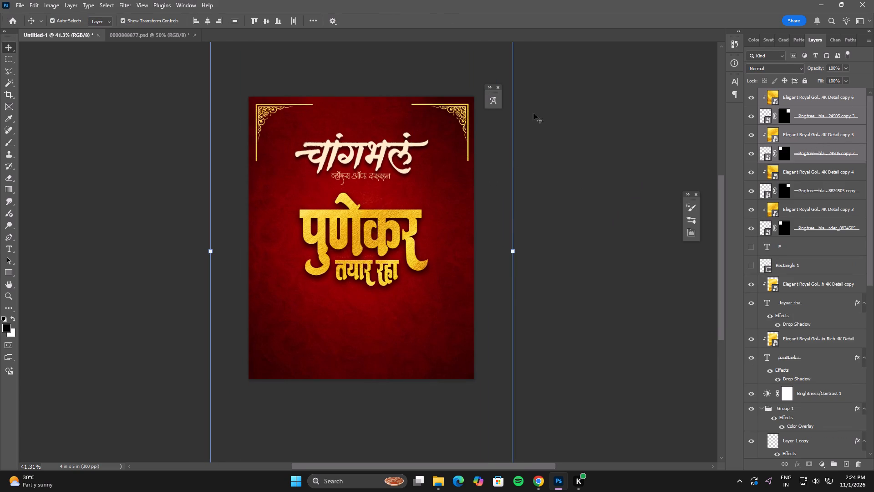
pyautogui.click(515, 209)
pyautogui.rightClick(396, 155)
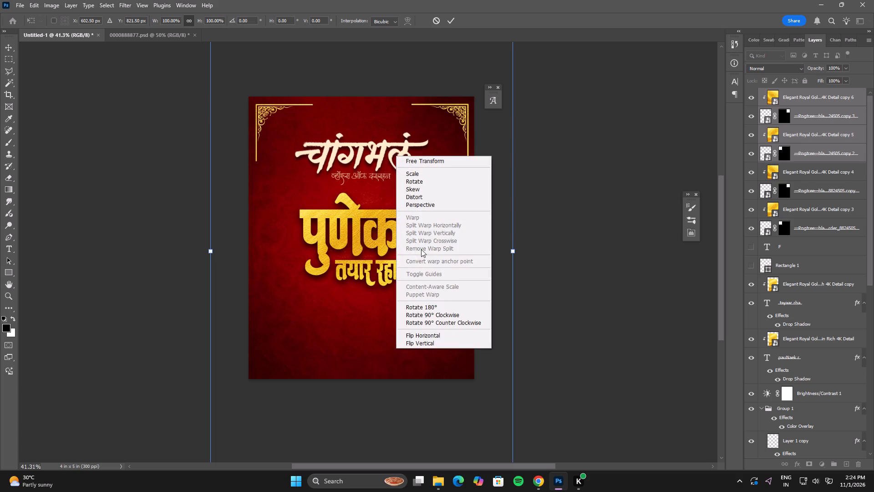
pyautogui.click(434, 307)
pyautogui.keyDown('shift'); pyautogui.moveTo(421, 256); pyautogui.dragTo(420, 228); pyautogui.keyUp('shift')
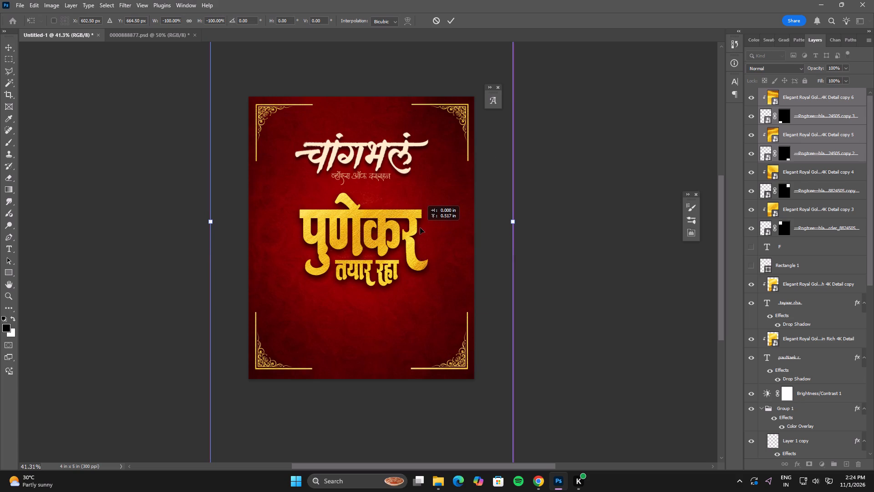
pyautogui.keyDown('shift'); pyautogui.moveTo(420, 228); pyautogui.dragTo(420, 231); pyautogui.keyUp('shift')
pyautogui.doubleClick(420, 231)
pyautogui.click(611, 252)
# Lower the opacity of all four corner ornaments and their golden texture layers to about 67%.
pyautogui.keyDown('alt'); pyautogui.scroll(-3, 478, 270); pyautogui.keyUp('alt')
pyautogui.click(545, 246)
pyautogui.write('ff')
pyautogui.press('f')
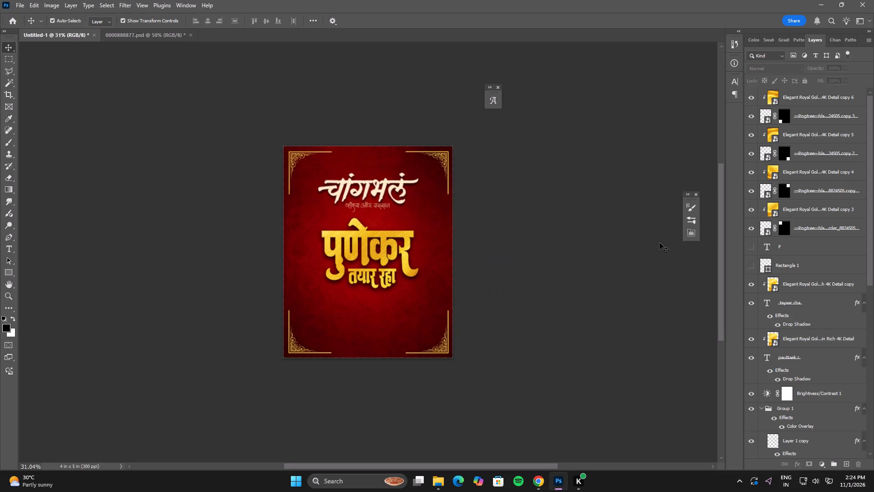
pyautogui.click(824, 95)
pyautogui.keyDown('shift'); pyautogui.click(805, 227); pyautogui.keyUp('shift')
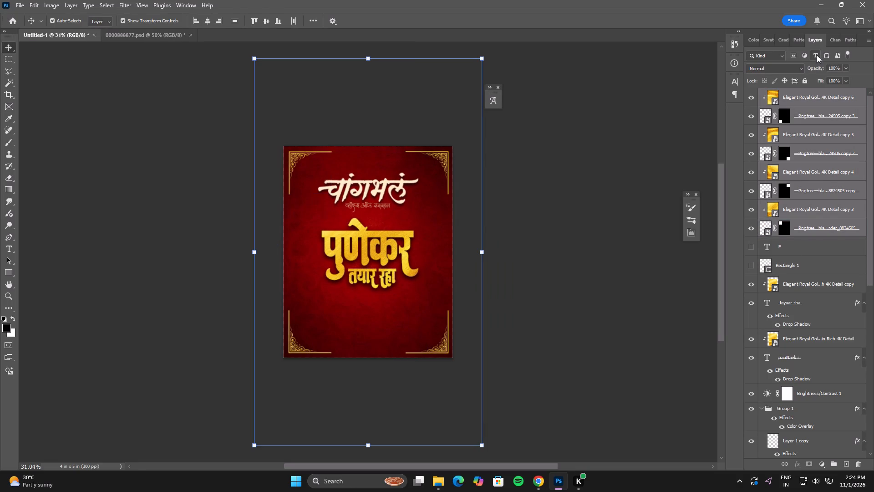
pyautogui.moveTo(816, 70); pyautogui.dragTo(798, 70)
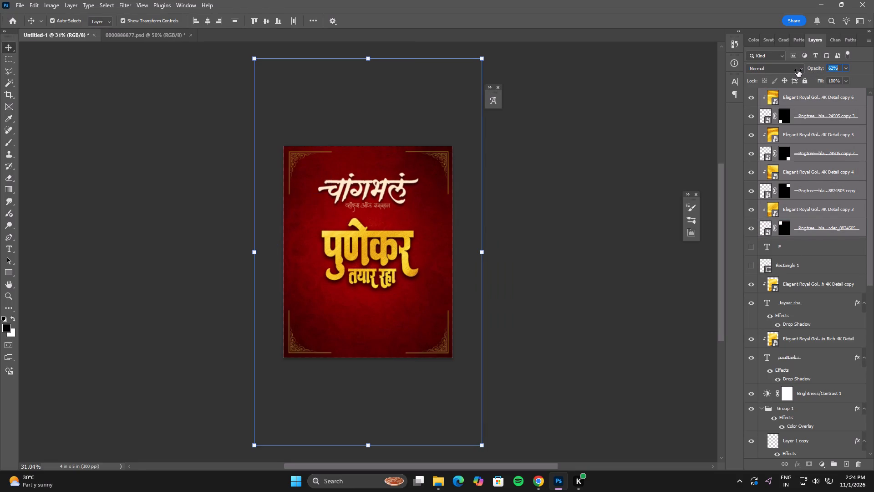
pyautogui.moveTo(798, 70); pyautogui.dragTo(800, 70)
pyautogui.moveTo(800, 70); pyautogui.dragTo(802, 70)
pyautogui.click(610, 236)
# Enlarge the पुणेकर तयार रहा text layers with their golden textures to about 111% and shift them slightly down the poster.
pyautogui.press('f')
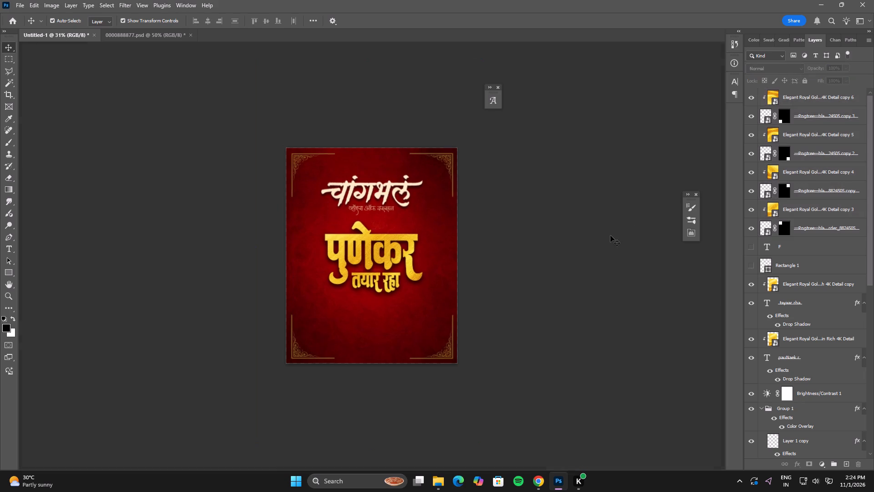
pyautogui.press('f')
pyautogui.click(633, 201)
pyautogui.press('f')
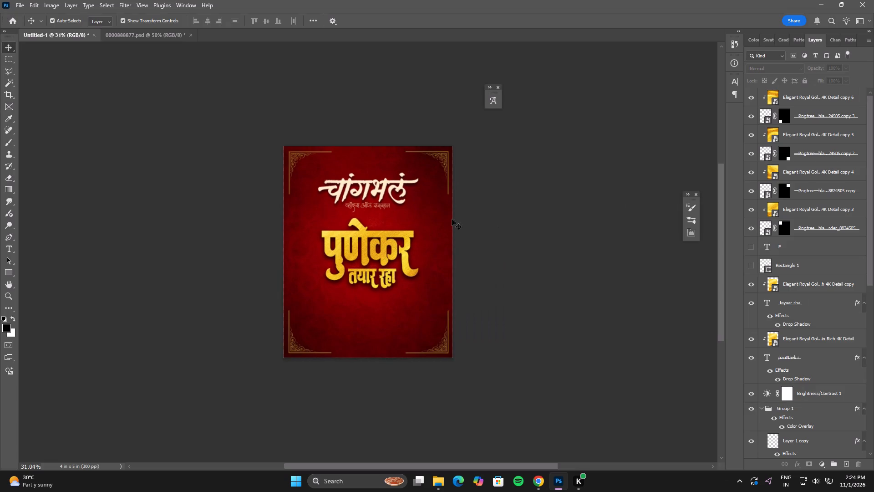
pyautogui.click(372, 275)
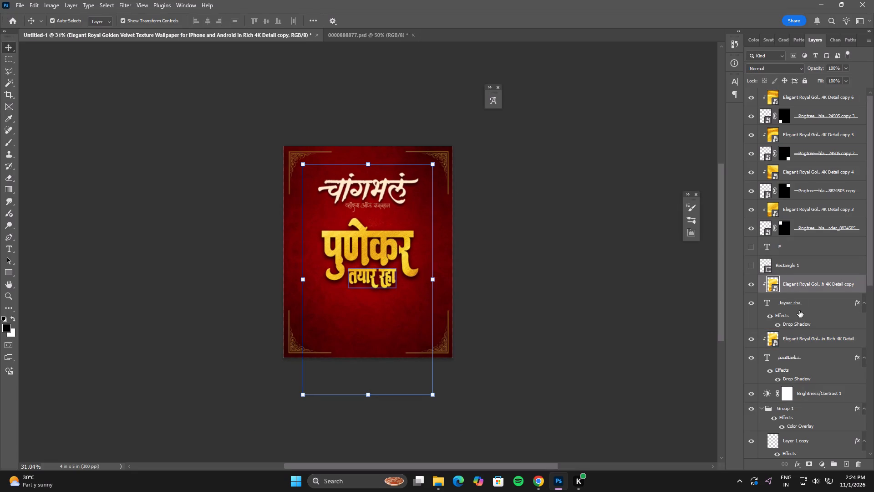
pyautogui.click(804, 305)
pyautogui.keyDown('ctrl'); pyautogui.click(801, 357); pyautogui.keyUp('ctrl')
pyautogui.keyDown('ctrl'); pyautogui.click(810, 334); pyautogui.keyUp('ctrl')
pyautogui.keyDown('ctrl'); pyautogui.click(808, 289); pyautogui.keyUp('ctrl')
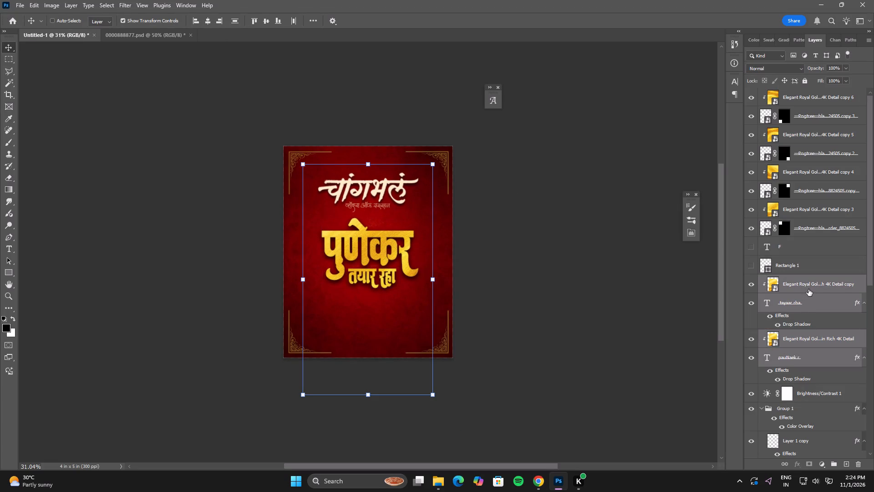
pyautogui.keyDown('alt'); pyautogui.moveTo(433, 160); pyautogui.dragTo(435, 145); pyautogui.keyUp('alt')
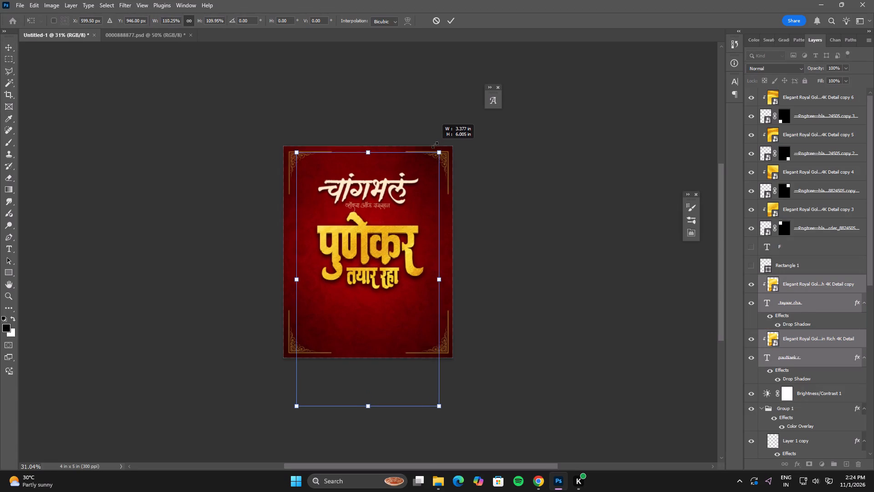
pyautogui.keyDown('alt'); pyautogui.moveTo(435, 145); pyautogui.dragTo(434, 144); pyautogui.keyUp('alt')
pyautogui.keyDown('shift'); pyautogui.moveTo(383, 256); pyautogui.dragTo(384, 269); pyautogui.keyUp('shift')
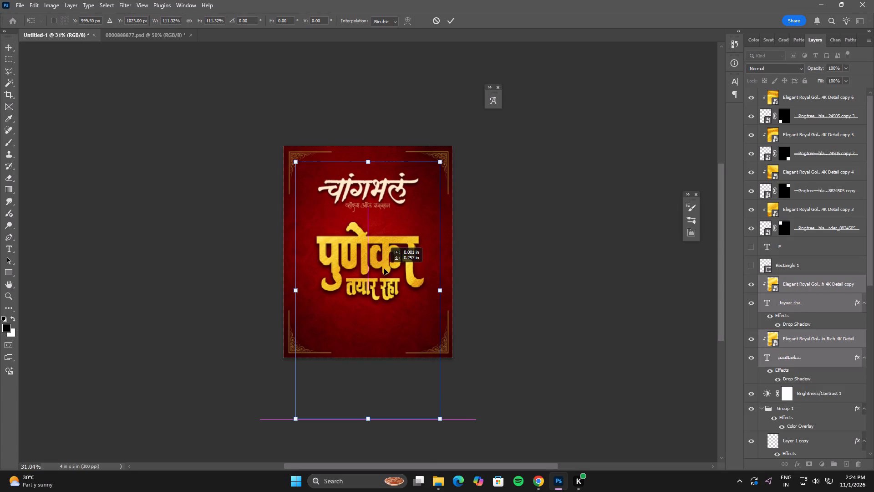
pyautogui.keyDown('shift'); pyautogui.moveTo(384, 269); pyautogui.dragTo(386, 262); pyautogui.keyUp('shift')
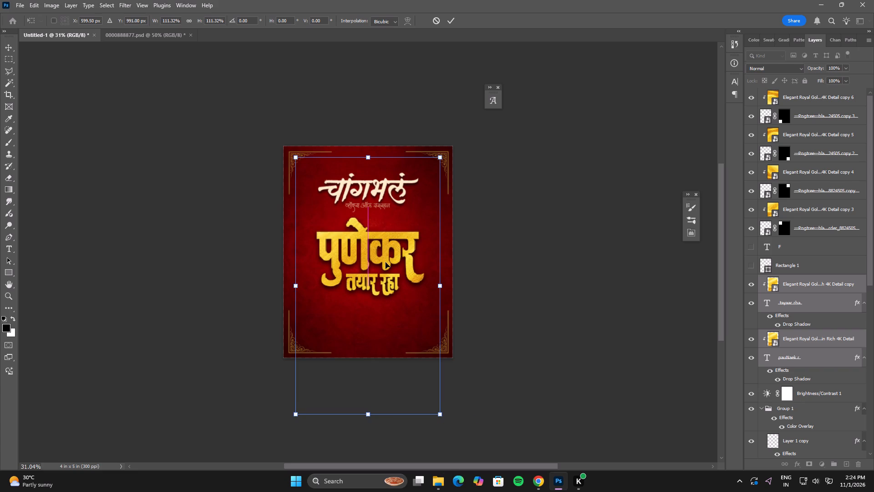
pyautogui.doubleClick(386, 262)
pyautogui.press('Up')
pyautogui.press('Up')
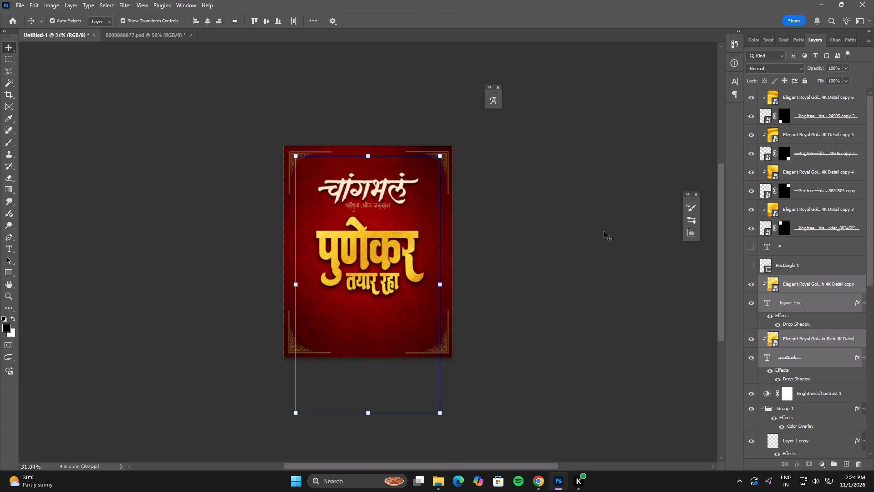
pyautogui.press('Up')
pyautogui.press('Up')
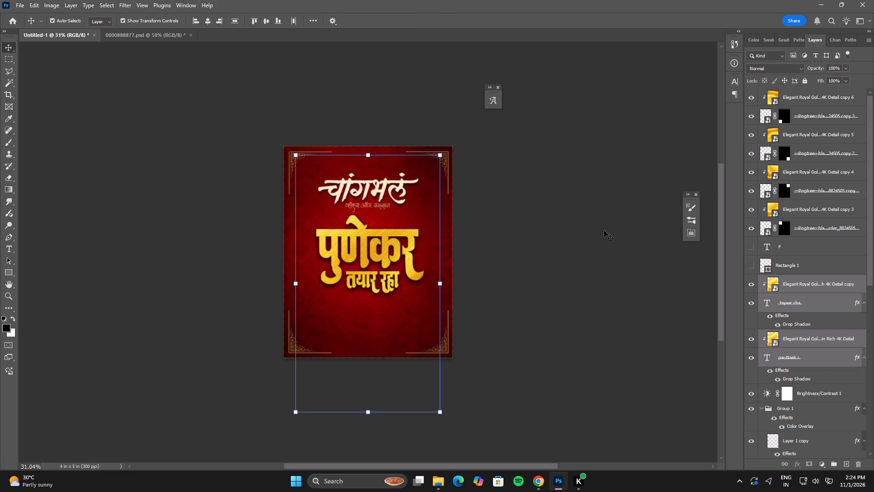
pyautogui.click(604, 231)
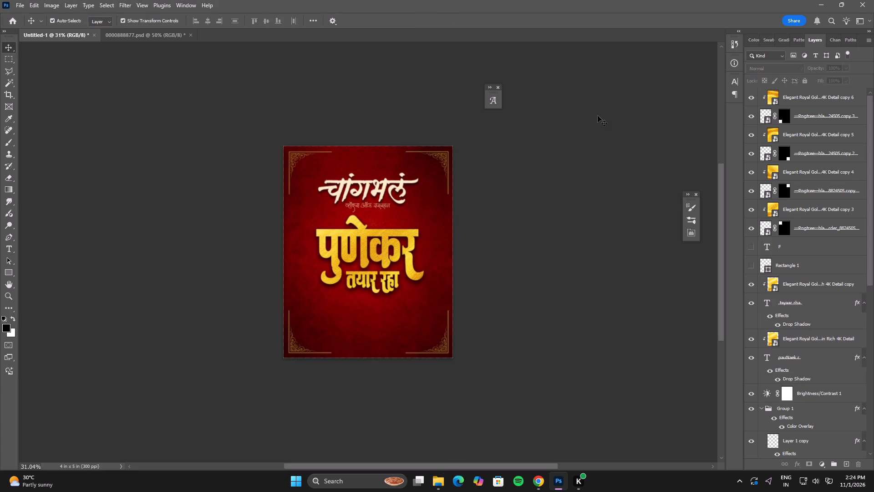
# Close the 0000888877.psd reference poster document.
pyautogui.click(157, 40)
pyautogui.click(189, 35)
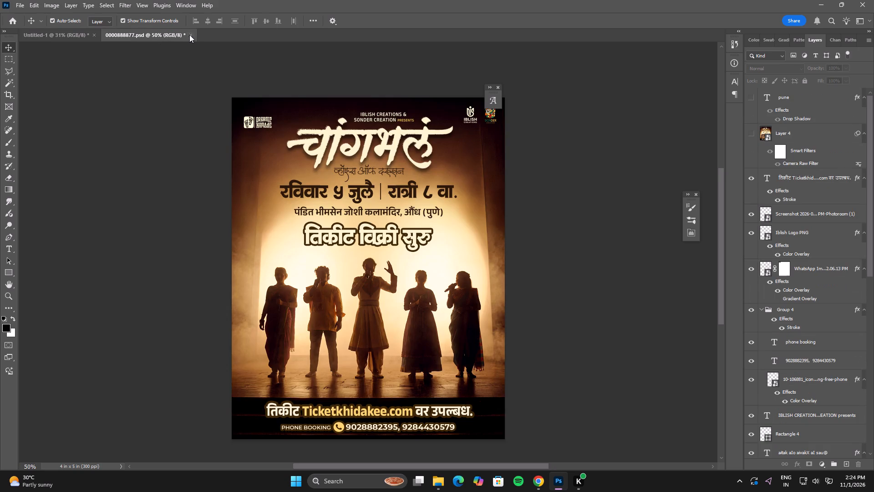
pyautogui.click(435, 182)
# Switch to the Downloads folder in File Explorer and examine its images for a banner or decoration that suits the poster.
pyautogui.hotkey('alt', 'Tab')
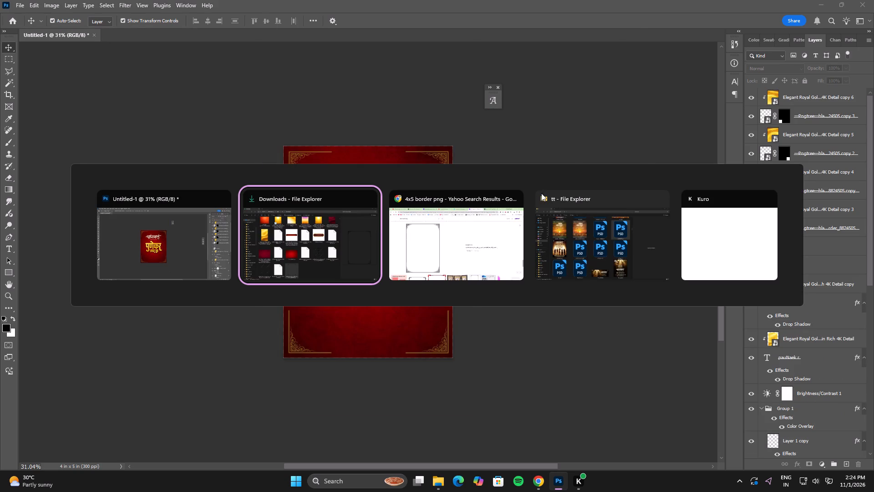
pyautogui.scroll(3, 290, 241)
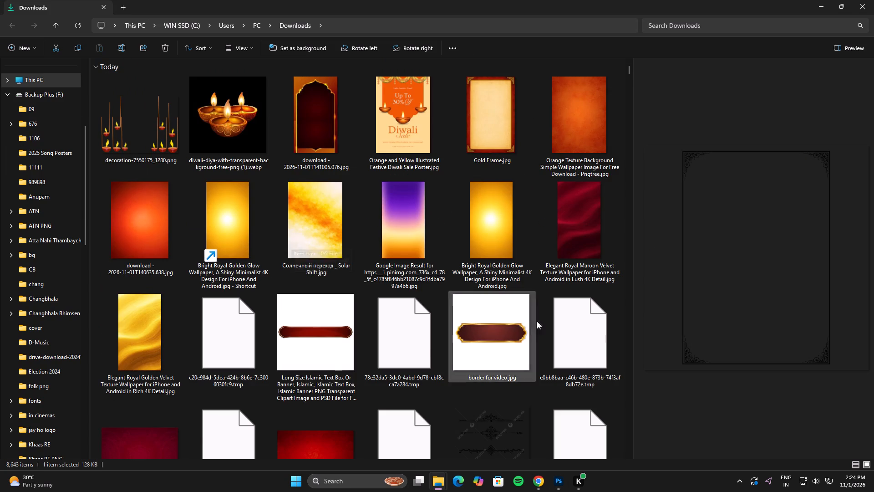
pyautogui.hotkey('alt', 'Tab')
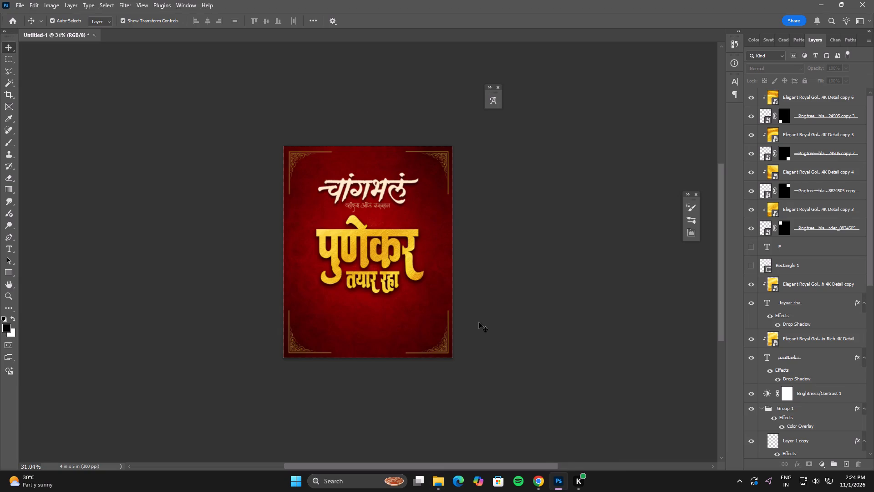
pyautogui.hotkey('alt', 'Tab')
pyautogui.click(484, 349)
pyautogui.click(315, 349)
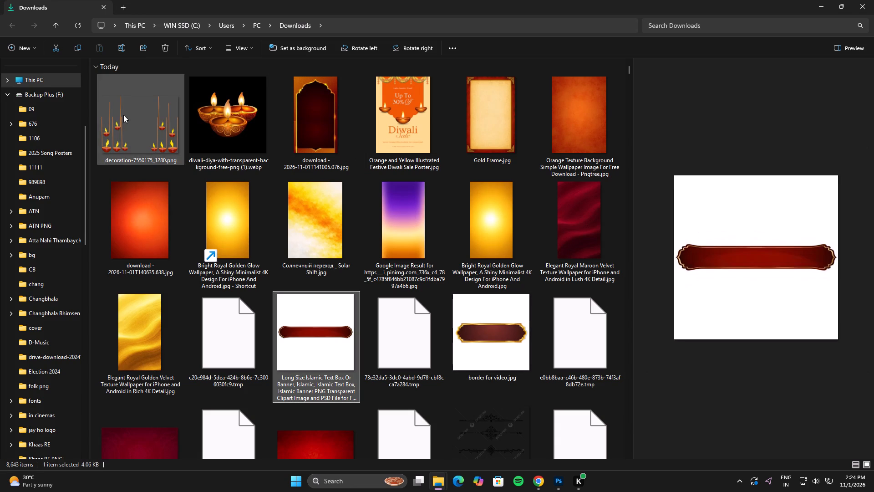
pyautogui.click(78, 24)
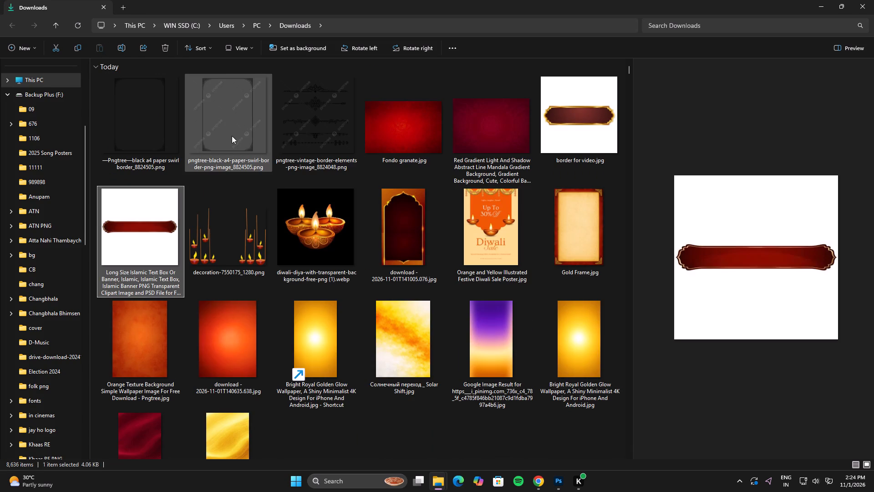
pyautogui.scroll(2, 416, 164)
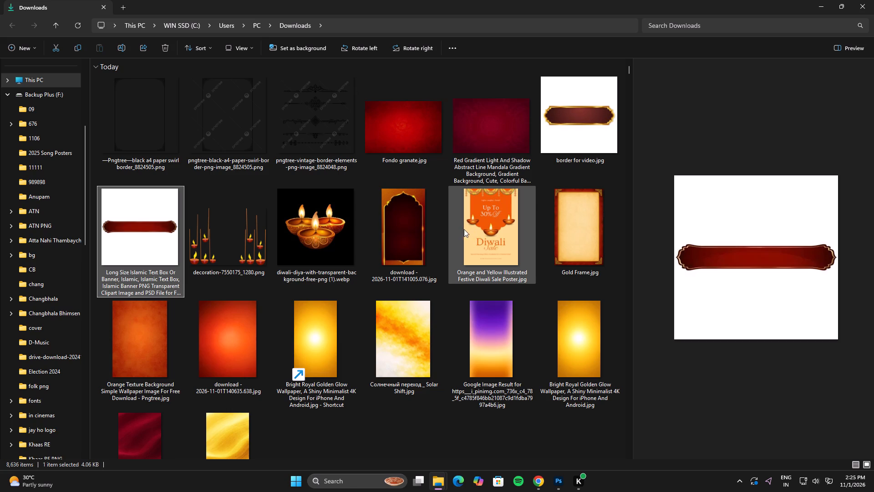
pyautogui.hotkey('alt', 'Tab')
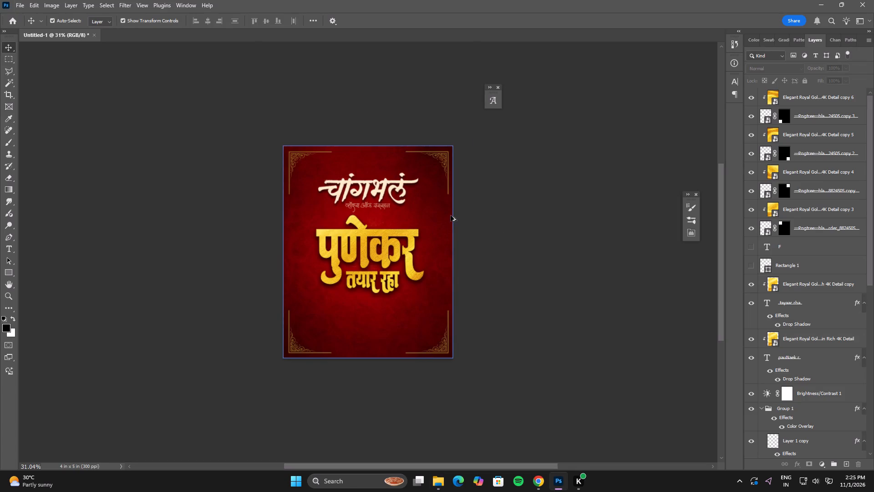
# Open border for video.jpg from the Downloads folder as a separate document in Photoshop.
pyautogui.hotkey('alt', 'Tab')
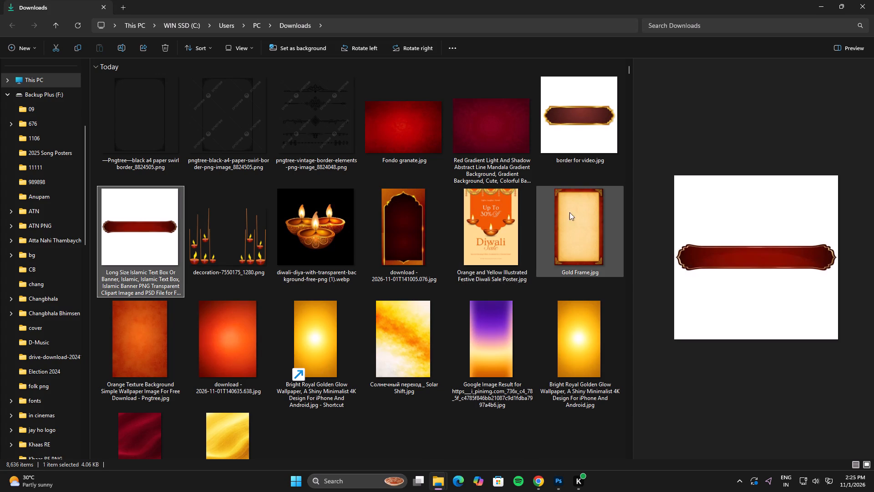
pyautogui.click(572, 131)
pyautogui.hotkey('alt', 'Tab')
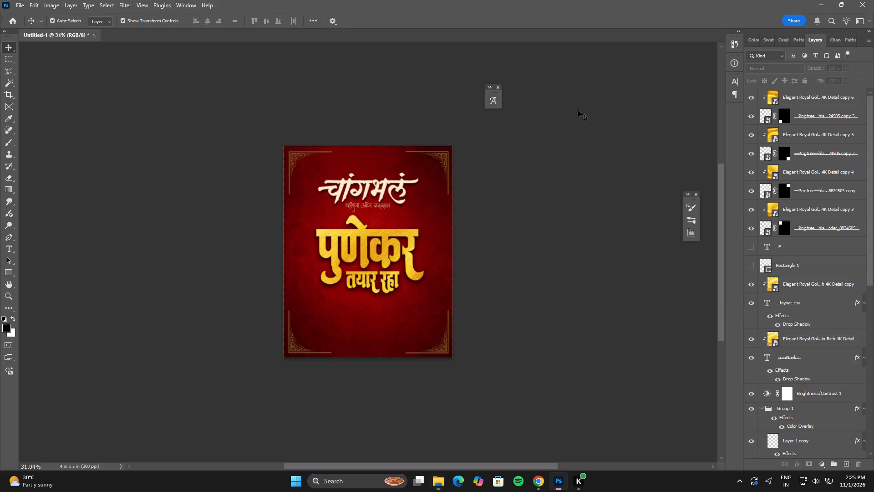
pyautogui.hotkey('alt', 'Tab')
pyautogui.moveTo(578, 120); pyautogui.dragTo(518, 36)
pyautogui.hotkey('alt', 'Tab')
pyautogui.moveTo(518, 36); pyautogui.dragTo(513, 32)
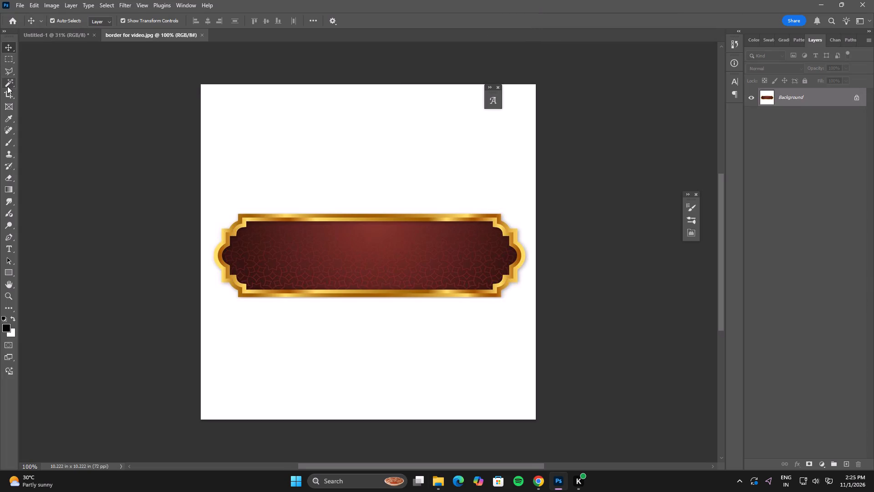
# Select the white background around the maroon banner with the Magic Wand at a tolerance of 56.
pyautogui.click(7, 86)
pyautogui.click(344, 173)
pyautogui.keyDown('shift'); pyautogui.tripleClick(355, 171); pyautogui.keyUp('shift')
pyautogui.keyDown('shift'); pyautogui.click(355, 171); pyautogui.keyUp('shift')
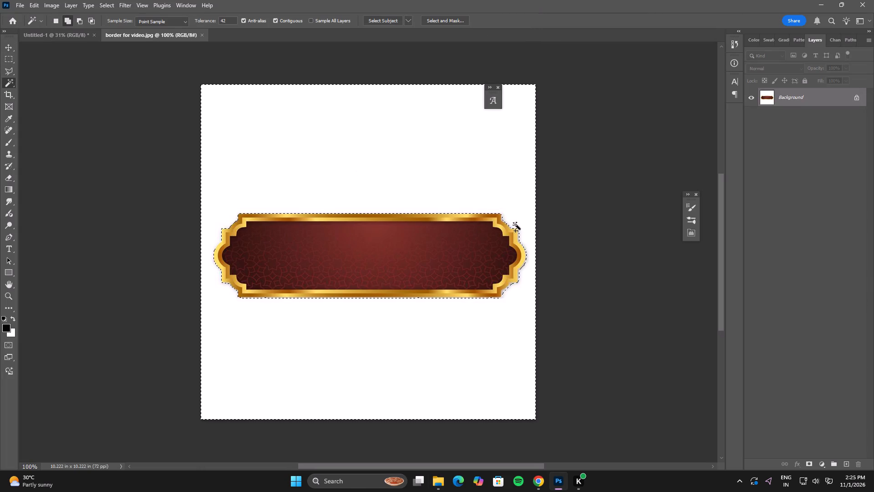
pyautogui.keyDown('shift'); pyautogui.doubleClick(509, 222); pyautogui.keyUp('shift')
pyautogui.moveTo(201, 21); pyautogui.dragTo(207, 22)
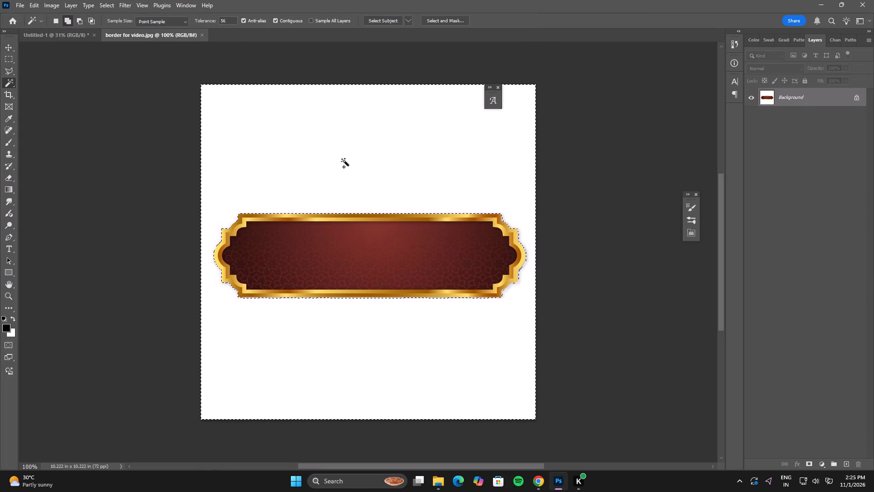
pyautogui.keyDown('shift'); pyautogui.tripleClick(344, 161); pyautogui.keyUp('shift')
pyautogui.keyDown('shift'); pyautogui.doubleClick(512, 218); pyautogui.keyUp('shift')
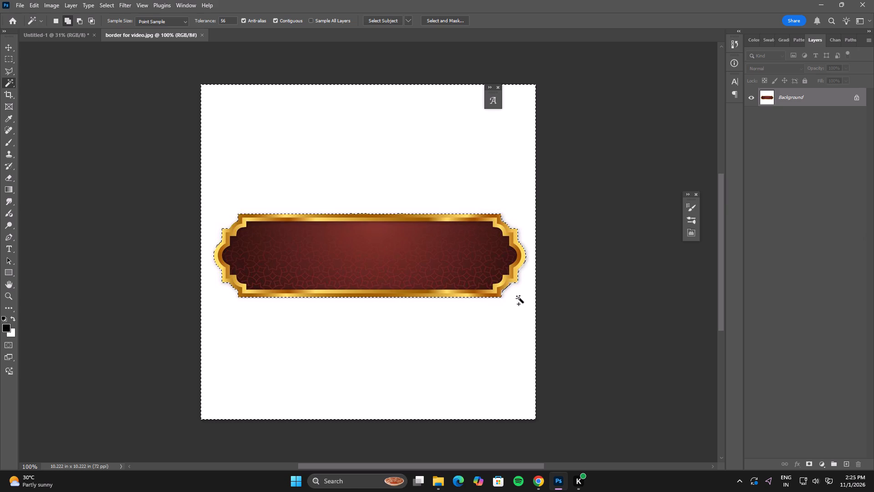
pyautogui.keyDown('shift'); pyautogui.click(507, 292); pyautogui.keyUp('shift')
pyautogui.keyDown('shift'); pyautogui.click(504, 291); pyautogui.keyUp('shift')
pyautogui.keyDown('shift'); pyautogui.tripleClick(515, 296); pyautogui.keyUp('shift')
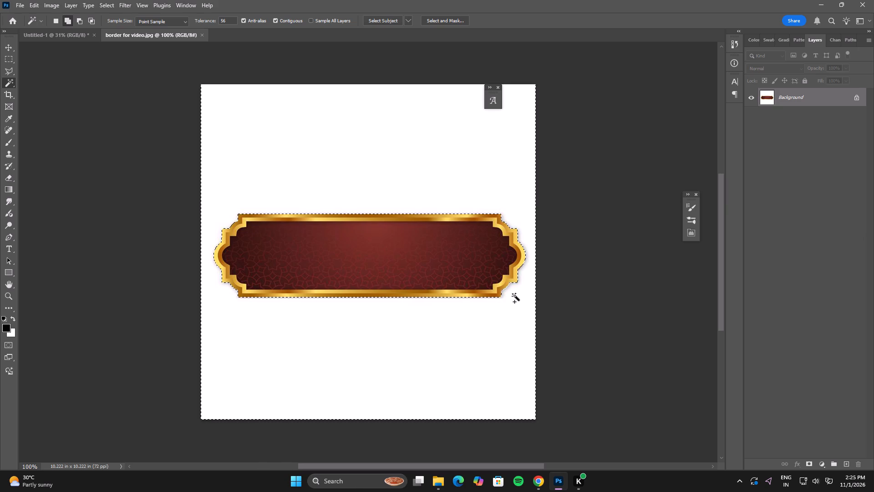
pyautogui.keyDown('shift'); pyautogui.click(515, 296); pyautogui.keyUp('shift')
# Invert the selection to mask the banner out of its white background, and convert the masked layer to a smart object.
pyautogui.rightClick(456, 277)
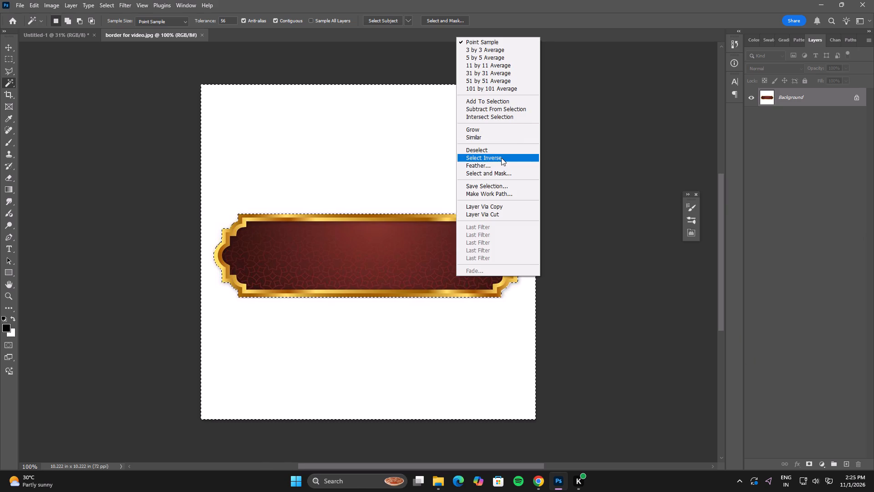
pyautogui.click(501, 159)
pyautogui.click(809, 465)
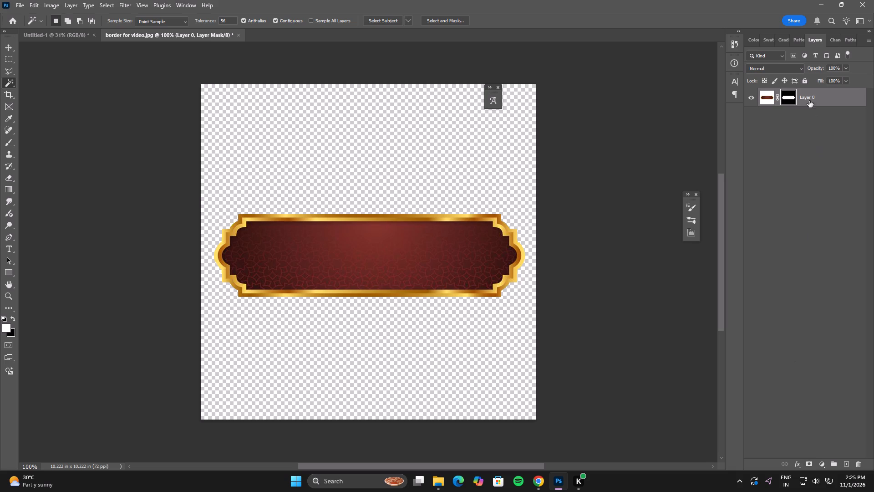
pyautogui.rightClick(808, 99)
pyautogui.click(813, 258)
# Bring the cut-out banner into the Untitled-1 poster and position it below the तयार रहा line.
pyautogui.click(5, 44)
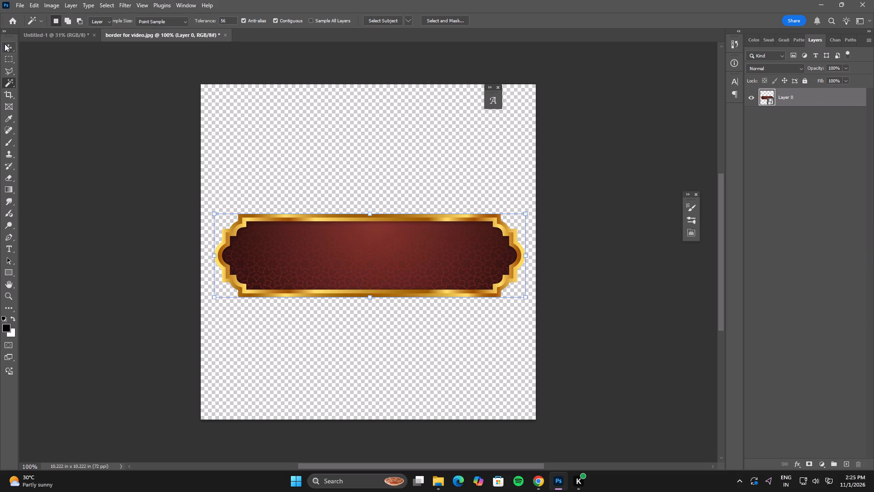
pyautogui.moveTo(435, 264); pyautogui.dragTo(130, 97)
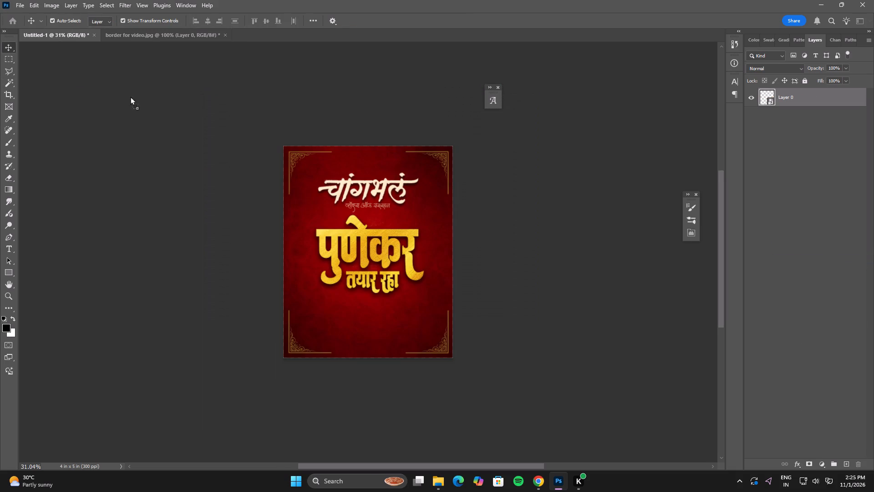
pyautogui.moveTo(130, 97); pyautogui.dragTo(365, 341)
pyautogui.moveTo(385, 341); pyautogui.dragTo(391, 330)
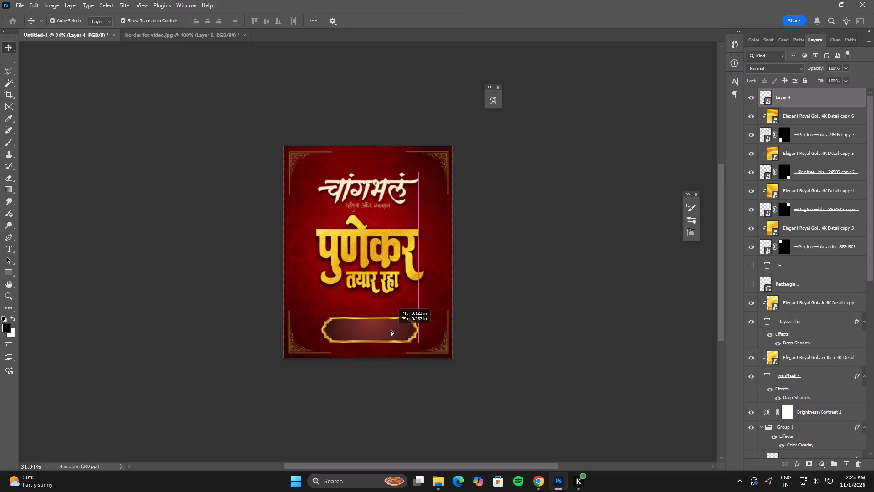
# Scale the maroon banner down to about 20% and keep it centred near the poster's bottom edge.
pyautogui.moveTo(391, 330); pyautogui.dragTo(391, 330)
pyautogui.keyDown('alt'); pyautogui.moveTo(418, 314); pyautogui.dragTo(417, 314); pyautogui.keyUp('alt')
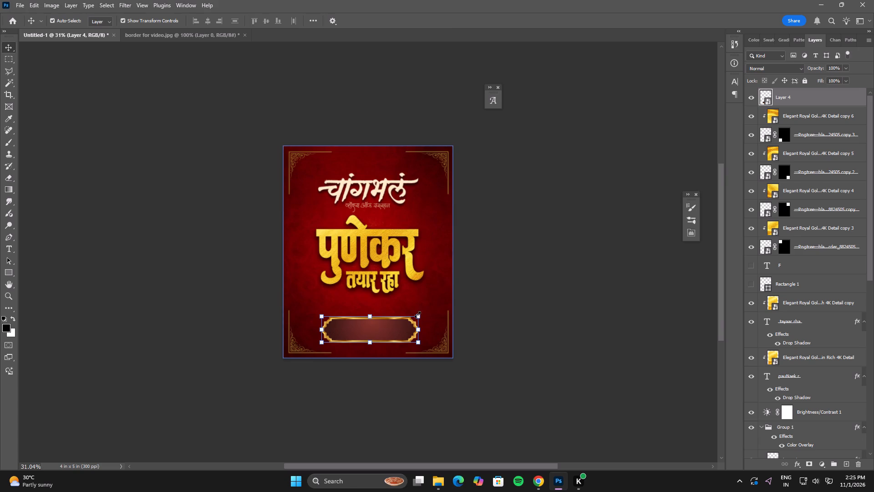
pyautogui.keyDown('alt'); pyautogui.moveTo(417, 314); pyautogui.dragTo(410, 318); pyautogui.keyUp('alt')
pyautogui.click(392, 330)
pyautogui.doubleClick(392, 333)
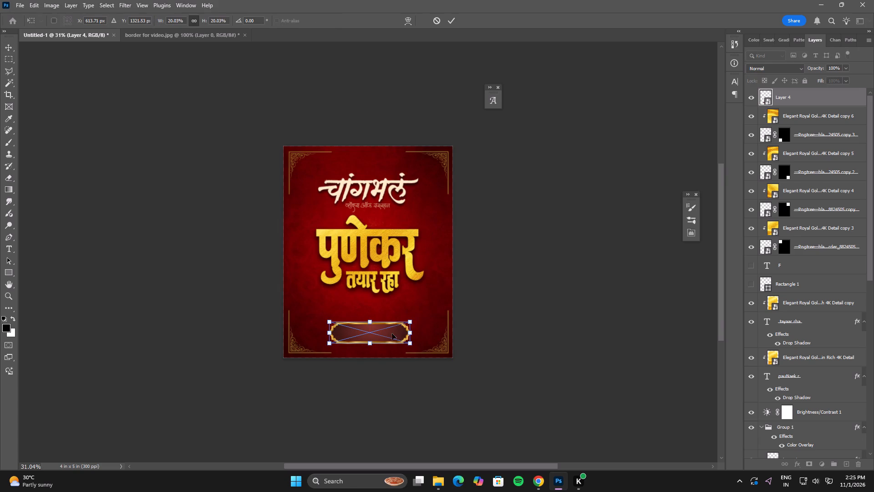
# Hide the banner layer, Layer 4, and preview the poster in full-screen mode.
pyautogui.click(750, 98)
pyautogui.click(550, 295)
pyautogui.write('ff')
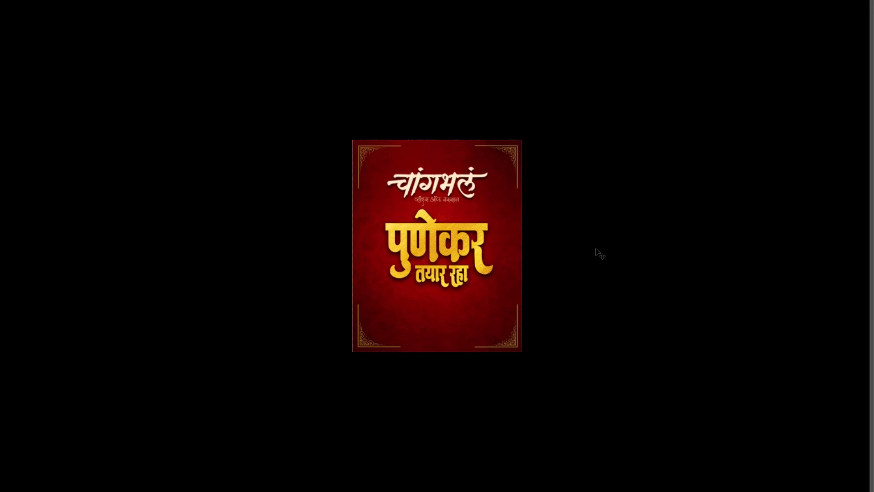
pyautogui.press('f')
pyautogui.click(540, 239)
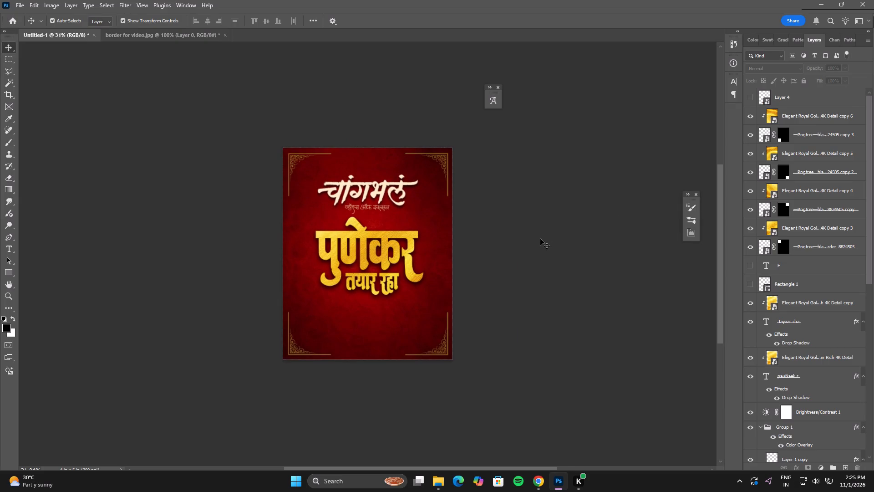
pyautogui.click(540, 239)
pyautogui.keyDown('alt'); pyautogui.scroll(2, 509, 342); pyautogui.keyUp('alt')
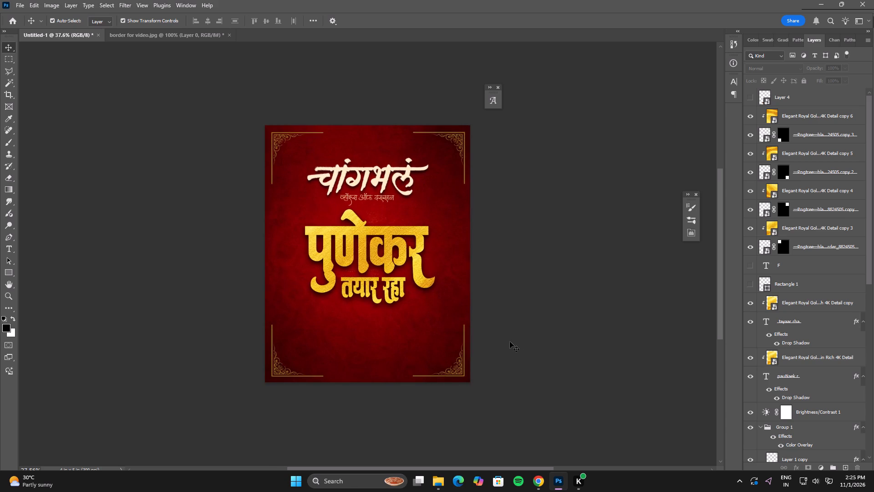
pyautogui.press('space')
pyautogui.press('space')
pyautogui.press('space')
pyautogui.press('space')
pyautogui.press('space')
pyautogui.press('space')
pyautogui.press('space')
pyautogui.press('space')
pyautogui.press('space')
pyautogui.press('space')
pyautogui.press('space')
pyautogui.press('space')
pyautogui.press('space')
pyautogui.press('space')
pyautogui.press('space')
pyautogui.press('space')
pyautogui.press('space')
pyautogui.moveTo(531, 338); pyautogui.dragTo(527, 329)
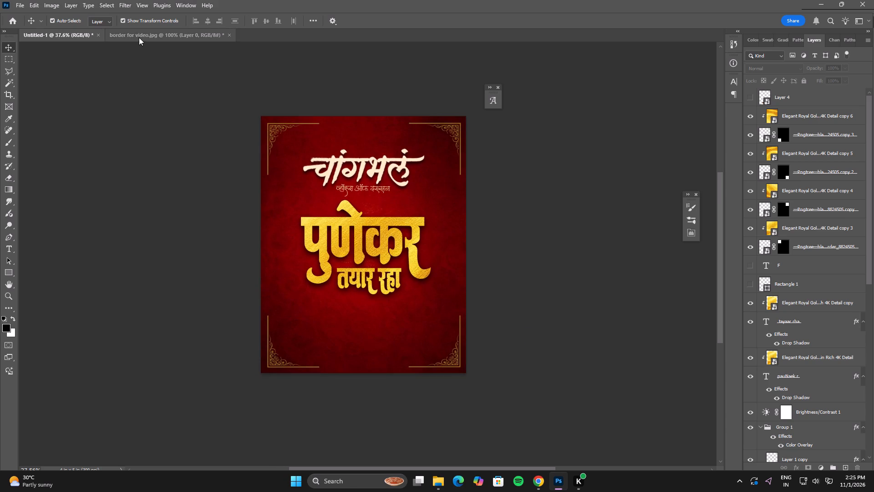
# Switch to Chrome, open Instagram in a new tab and go to the the.folkaakhyan profile from the recent searches.
pyautogui.click(538, 482)
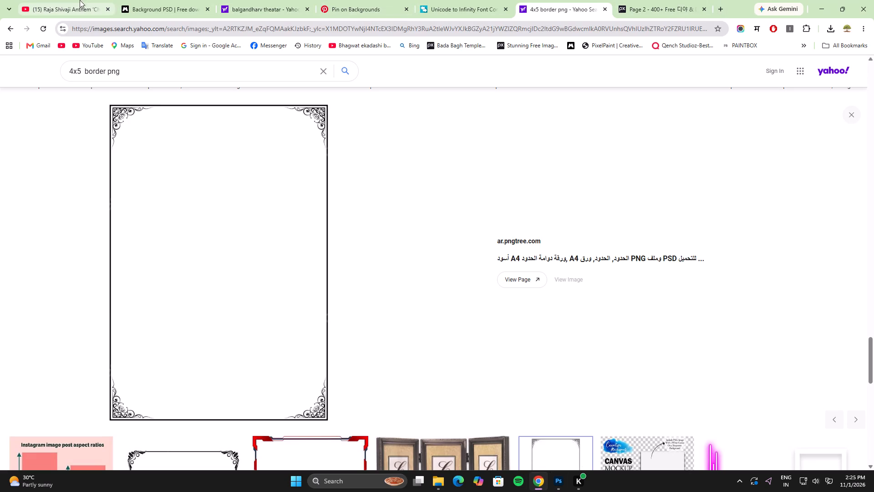
pyautogui.click(721, 8)
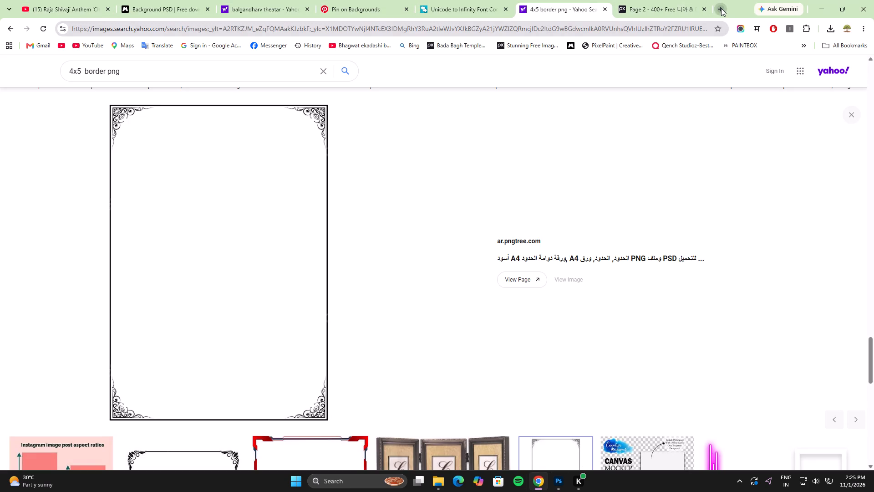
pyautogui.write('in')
pyautogui.click(105, 65)
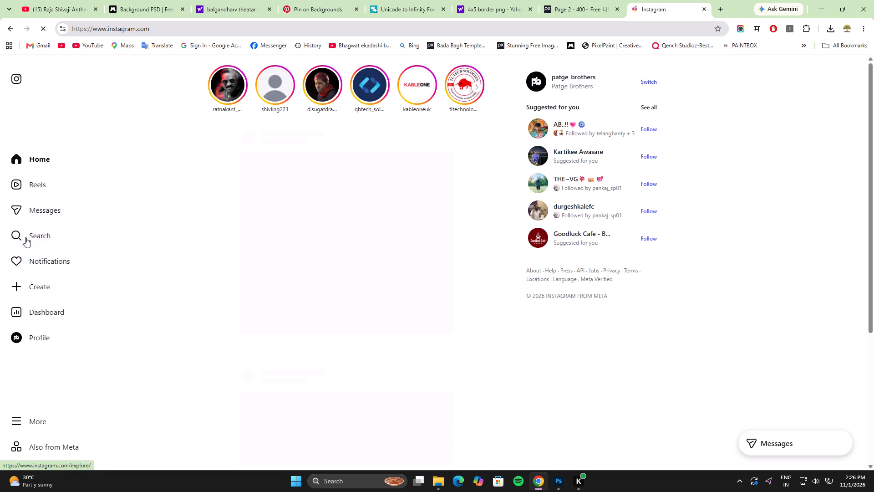
pyautogui.click(25, 237)
pyautogui.click(291, 72)
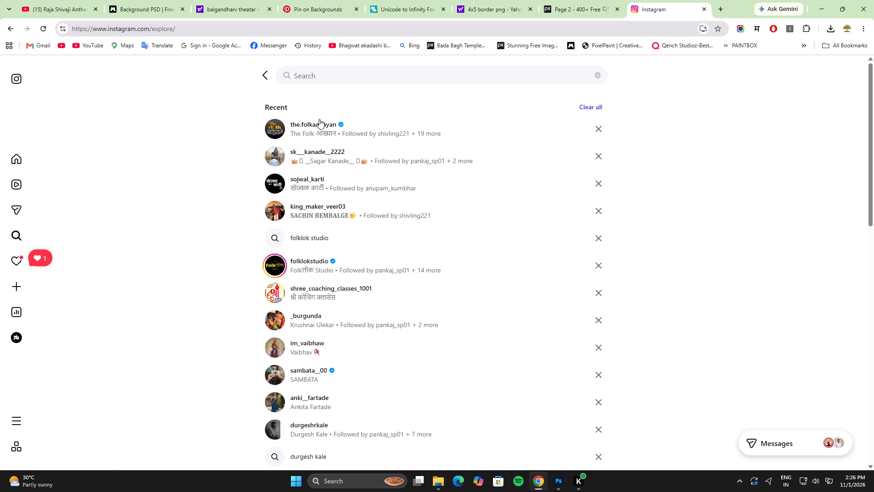
pyautogui.click(319, 120)
# Browse the the.folkaakhyan post grid for event posters with usable layout ideas and venue text.
pyautogui.scroll(-4, 317, 303)
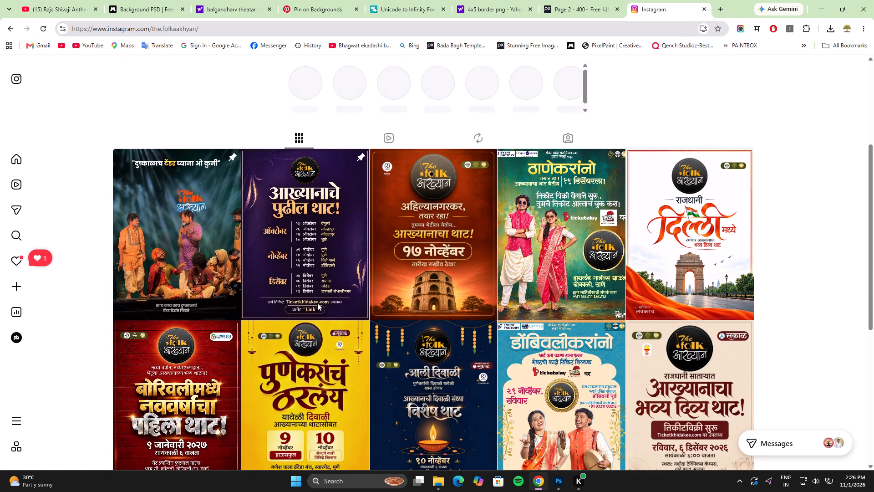
pyautogui.scroll(-2, 317, 303)
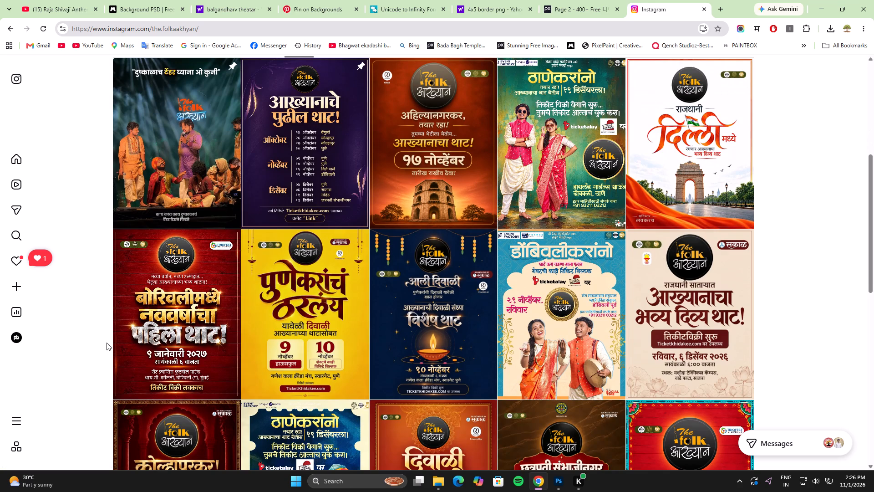
pyautogui.scroll(-2, 107, 343)
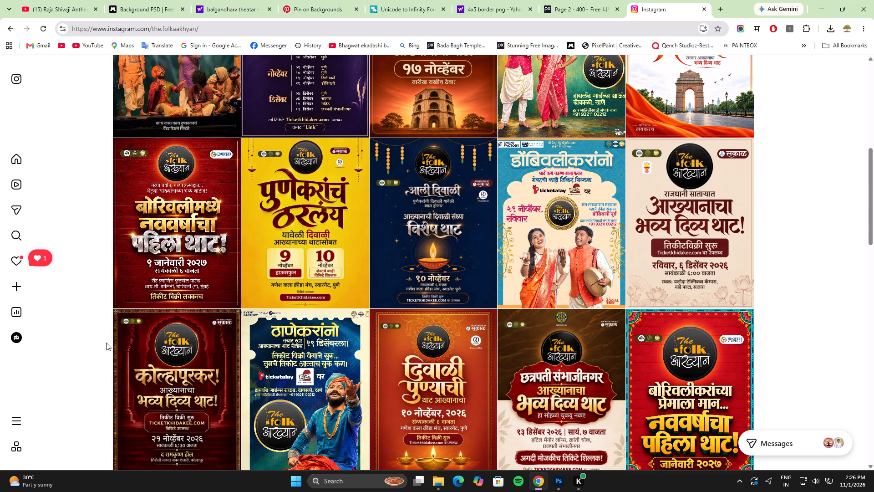
pyautogui.scroll(-1, 297, 343)
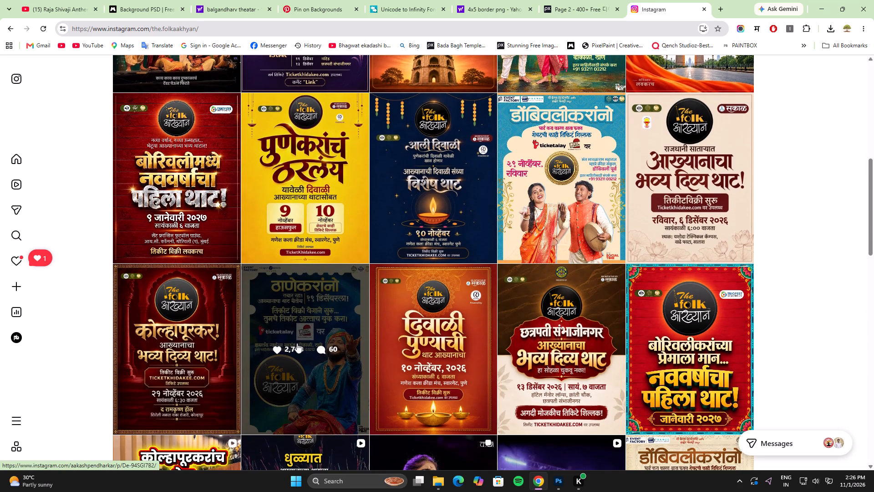
pyautogui.scroll(-3, 297, 343)
pyautogui.scroll(-6, 85, 374)
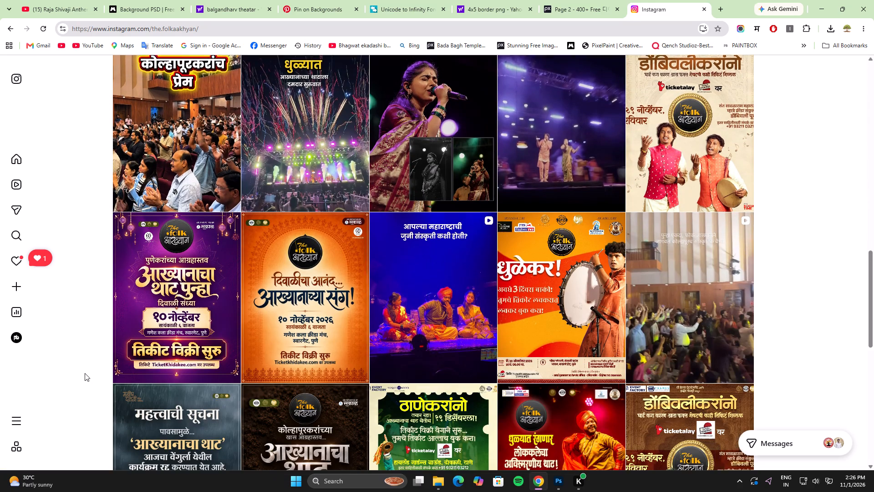
pyautogui.scroll(-3, 85, 369)
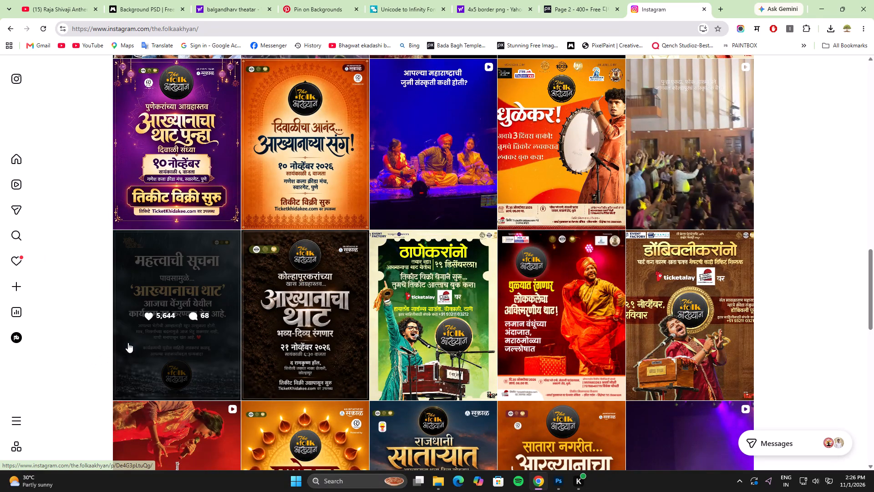
pyautogui.scroll(-2, 130, 339)
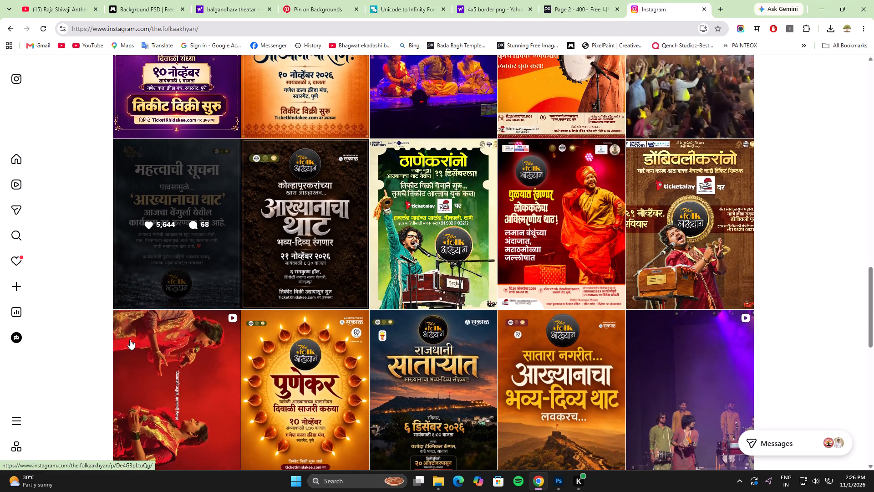
pyautogui.scroll(2, 130, 339)
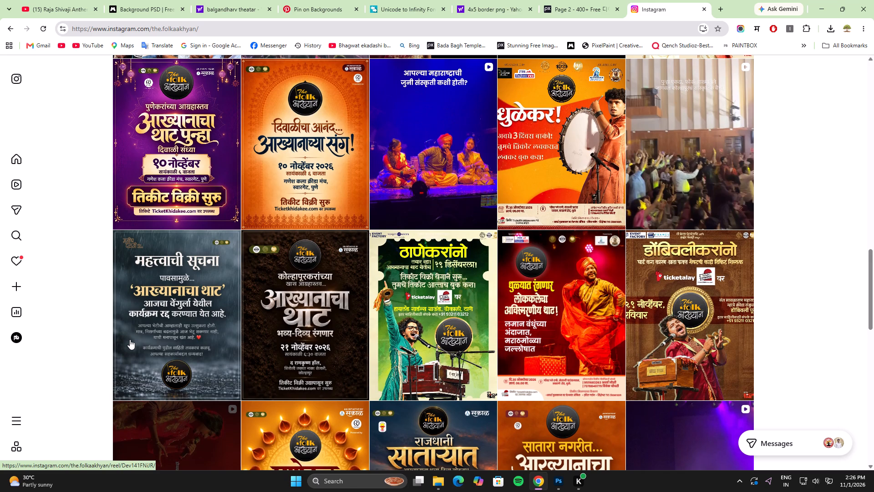
pyautogui.scroll(-5, 130, 339)
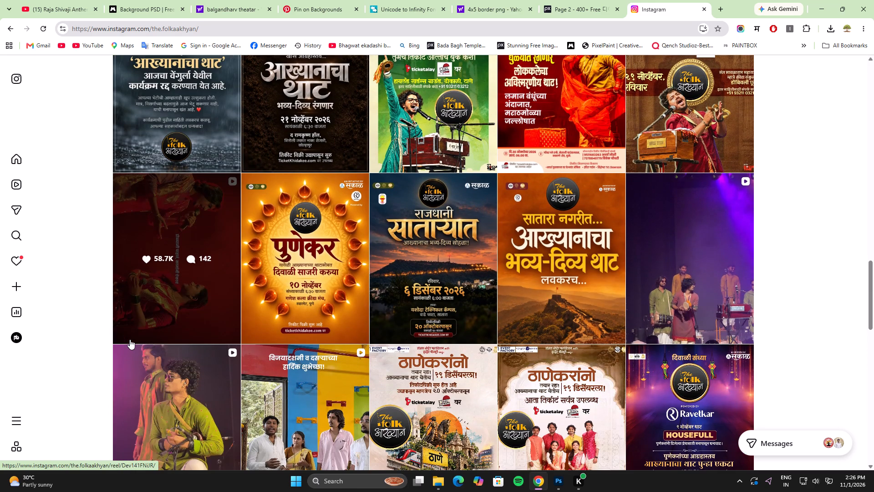
pyautogui.scroll(-8, 130, 339)
pyautogui.scroll(-2, 66, 364)
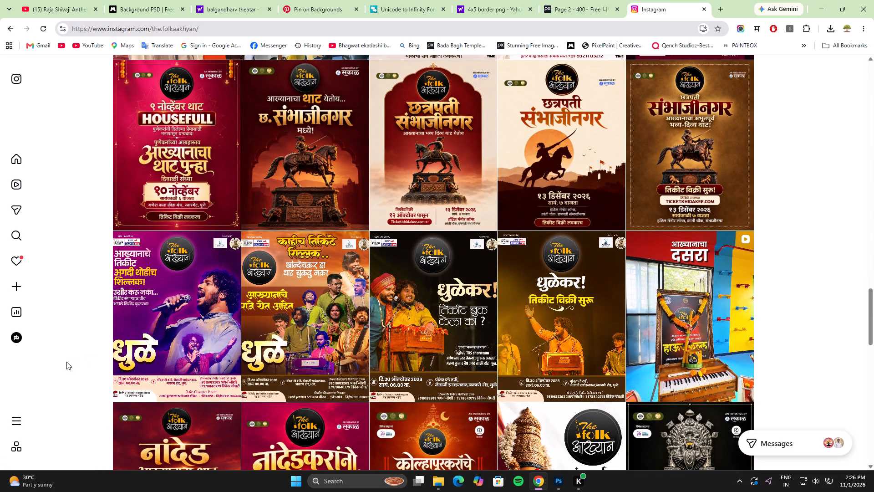
pyautogui.scroll(-2, 67, 361)
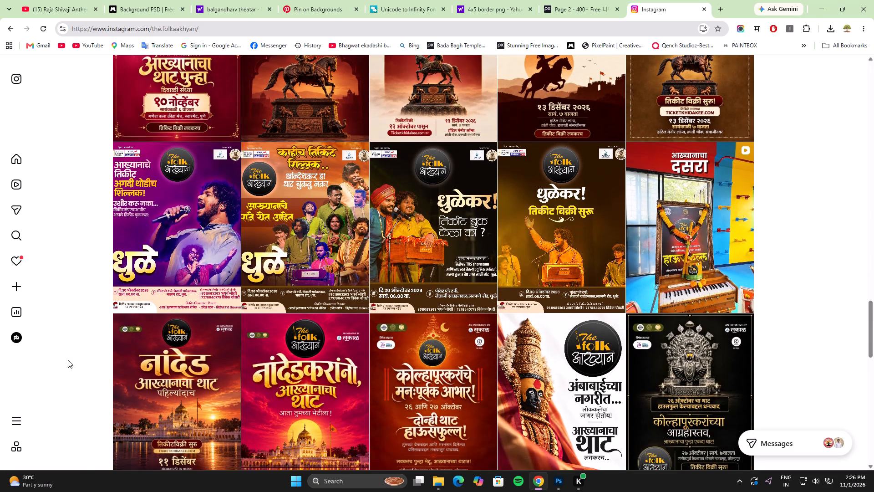
pyautogui.scroll(-8, 68, 360)
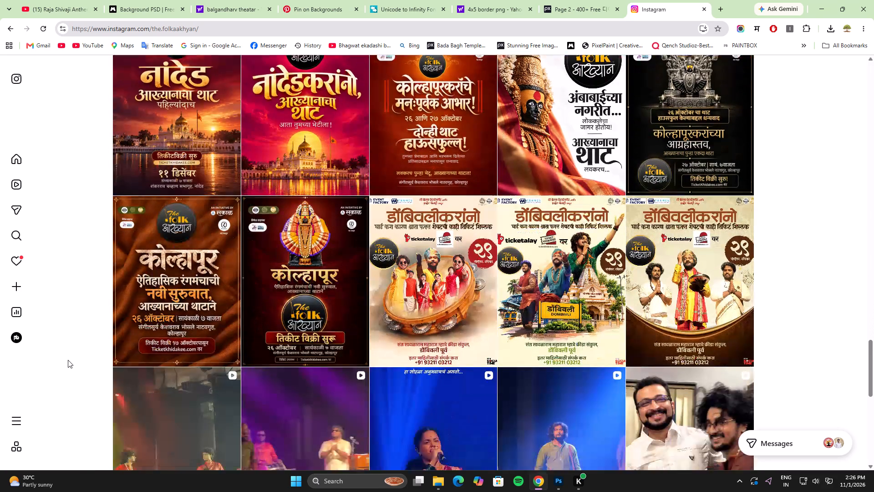
pyautogui.scroll(-10, 68, 360)
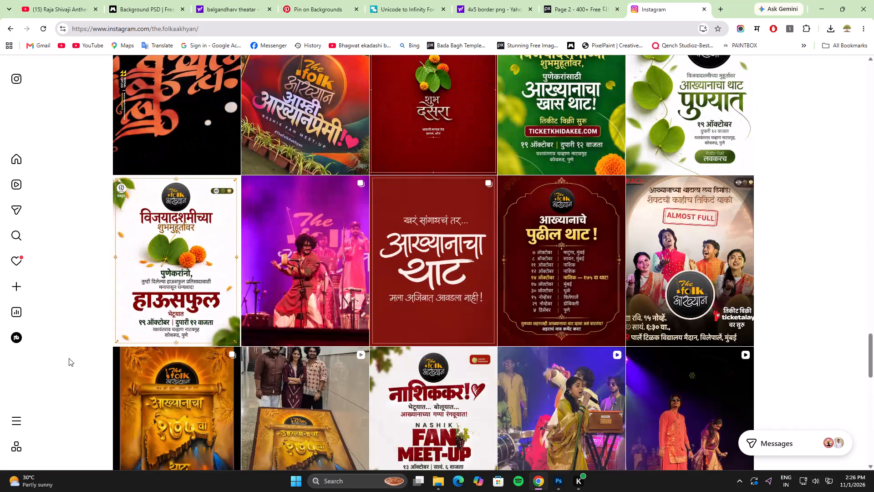
pyautogui.scroll(1, 69, 358)
pyautogui.scroll(-2, 72, 354)
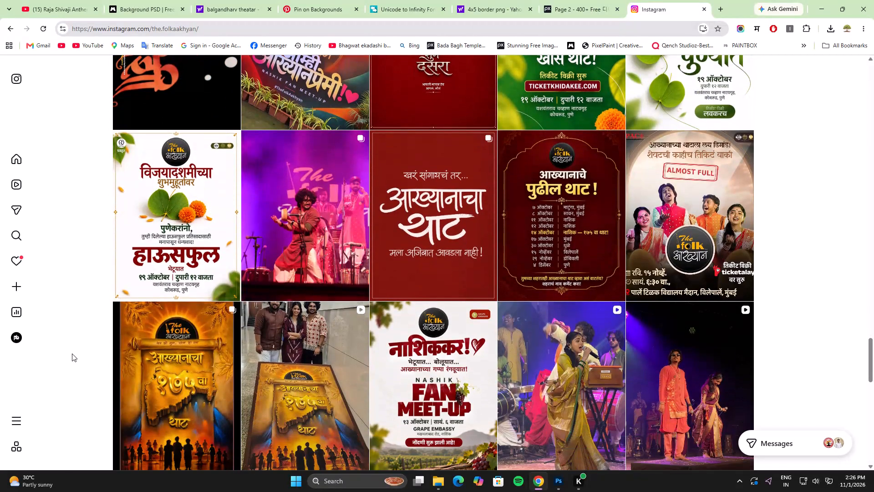
pyautogui.scroll(-2, 72, 354)
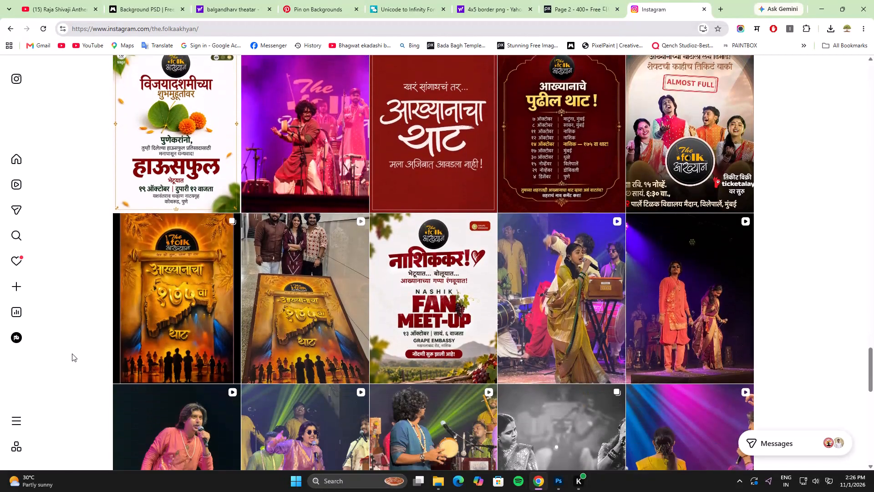
pyautogui.scroll(-6, 72, 354)
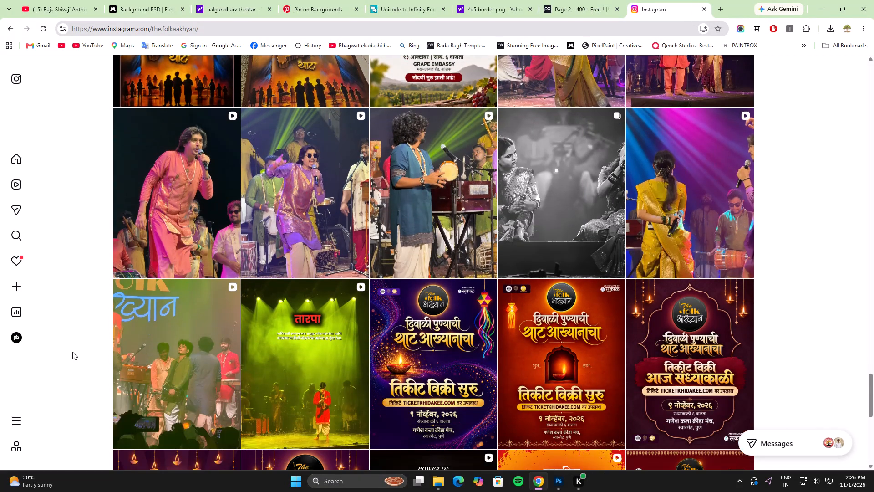
pyautogui.scroll(-5, 72, 352)
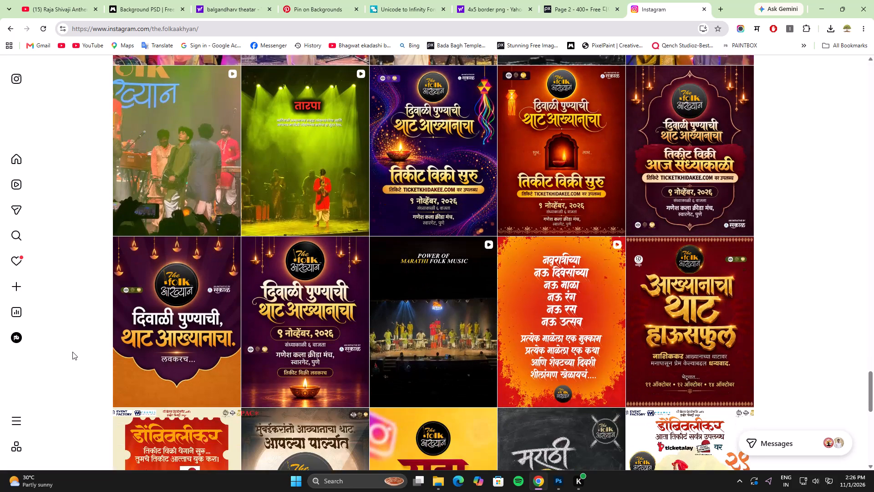
pyautogui.scroll(-1, 72, 352)
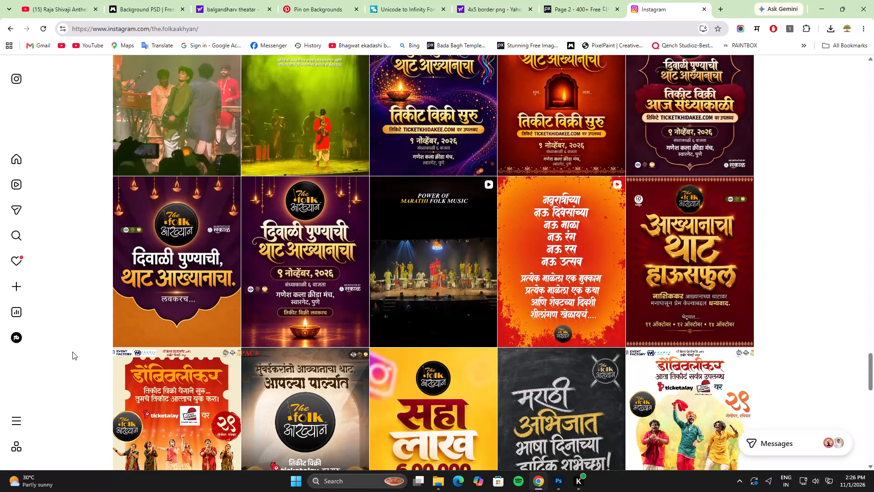
pyautogui.scroll(-2, 72, 352)
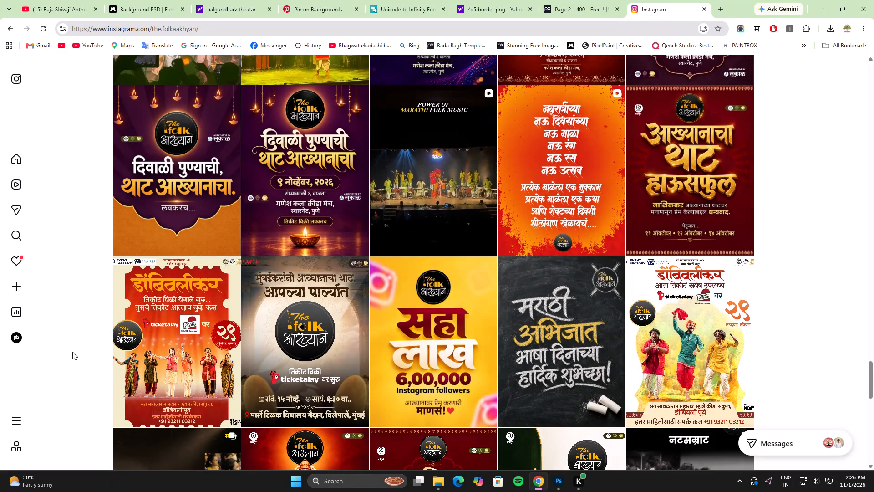
pyautogui.scroll(-3, 72, 352)
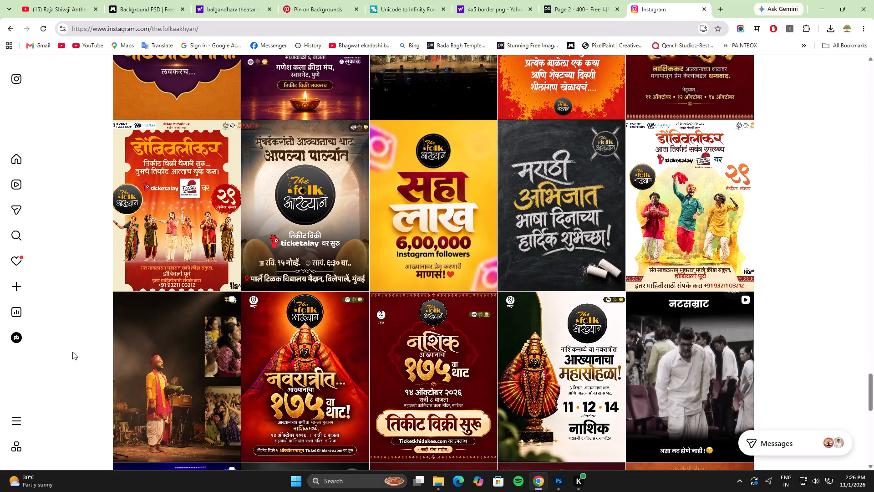
pyautogui.scroll(-6, 72, 352)
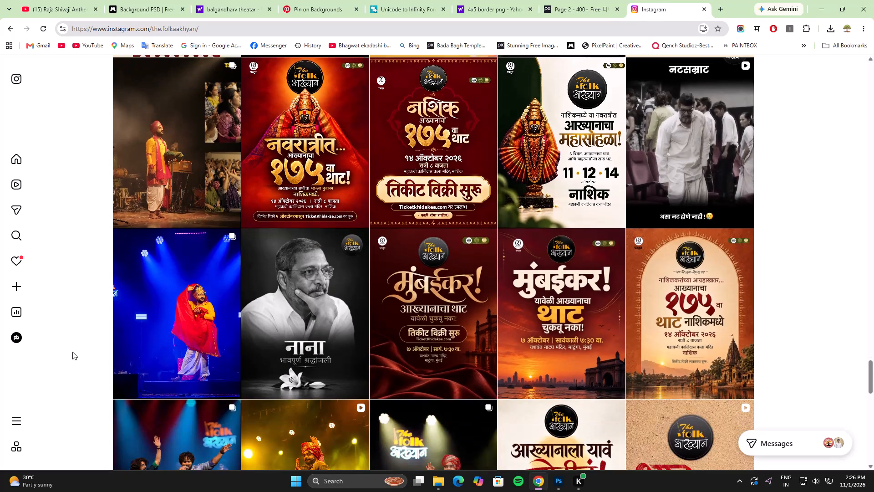
pyautogui.scroll(-3, 72, 352)
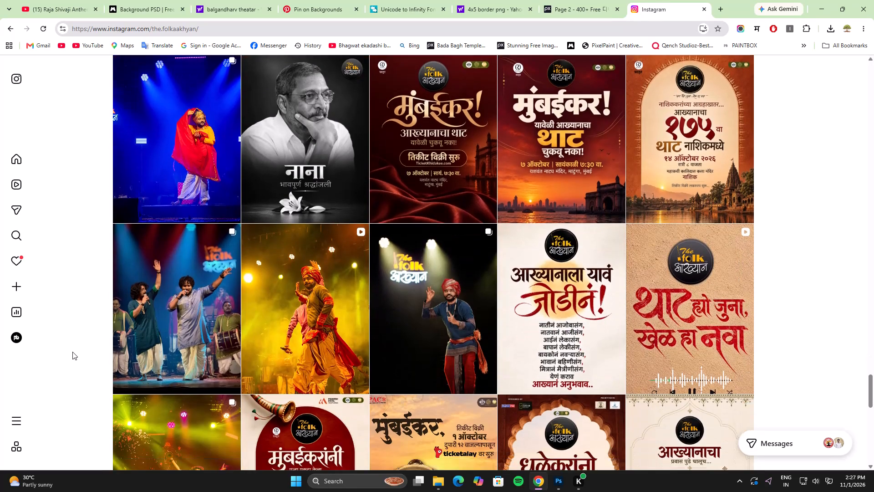
pyautogui.scroll(-9, 72, 352)
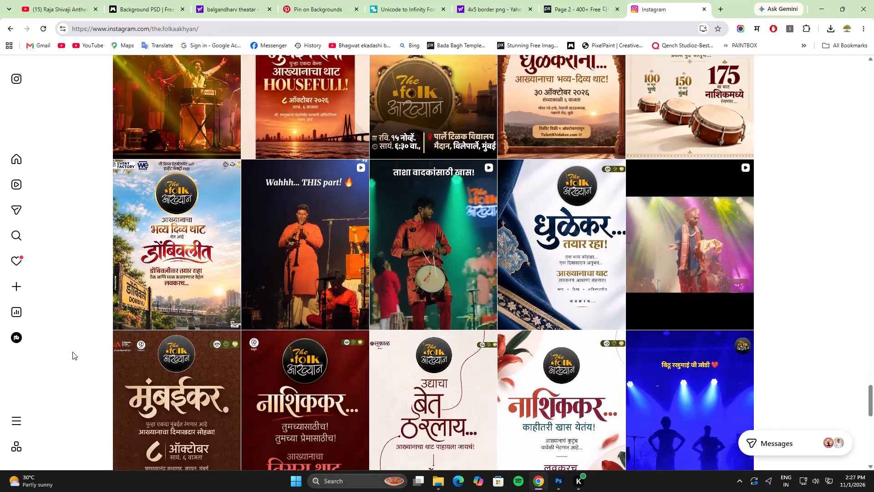
pyautogui.scroll(-7, 72, 352)
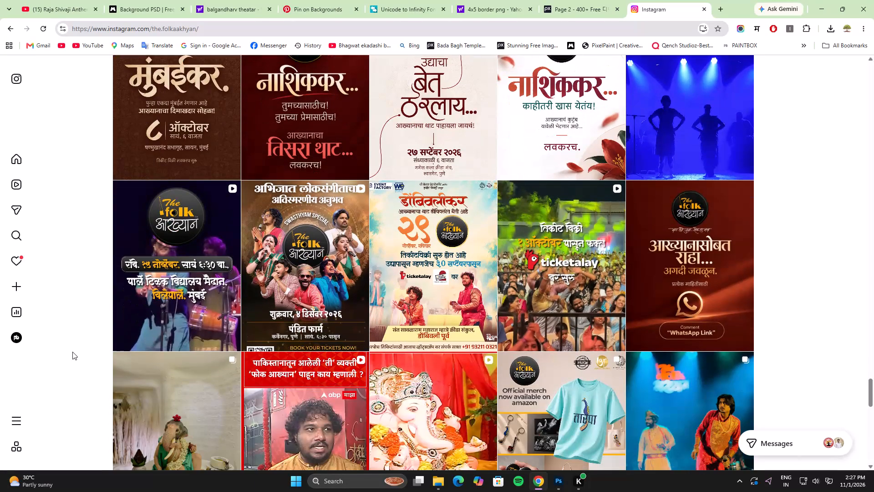
pyautogui.scroll(-6, 72, 352)
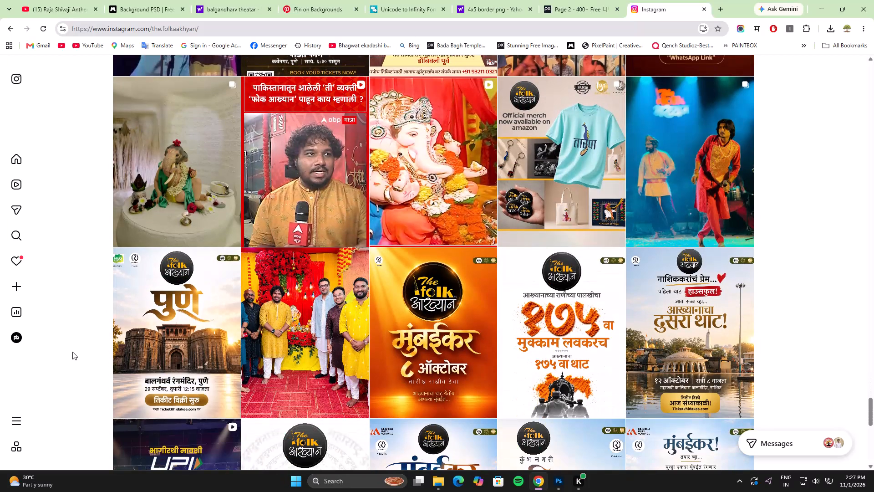
# Open the पुणे fort poster post and copy the venue line बालगंधर्व रंगमंदिर, पुणे from its caption.
pyautogui.click(179, 381)
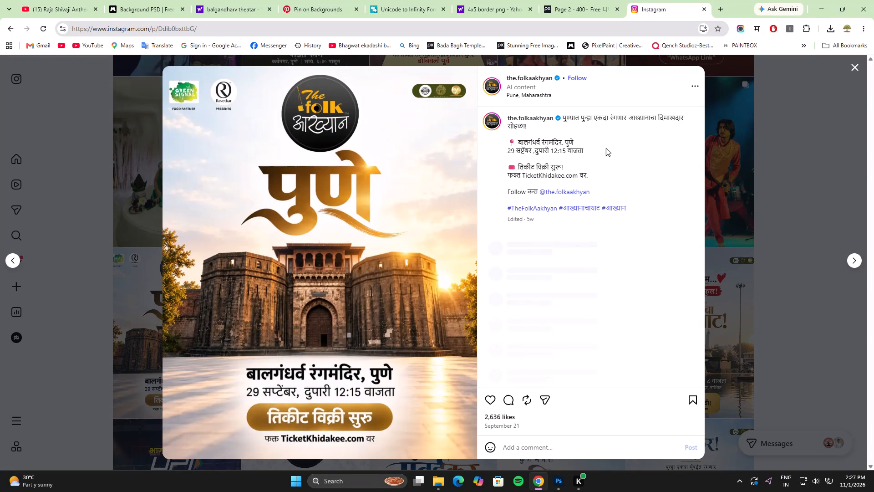
pyautogui.moveTo(517, 141); pyautogui.dragTo(573, 143)
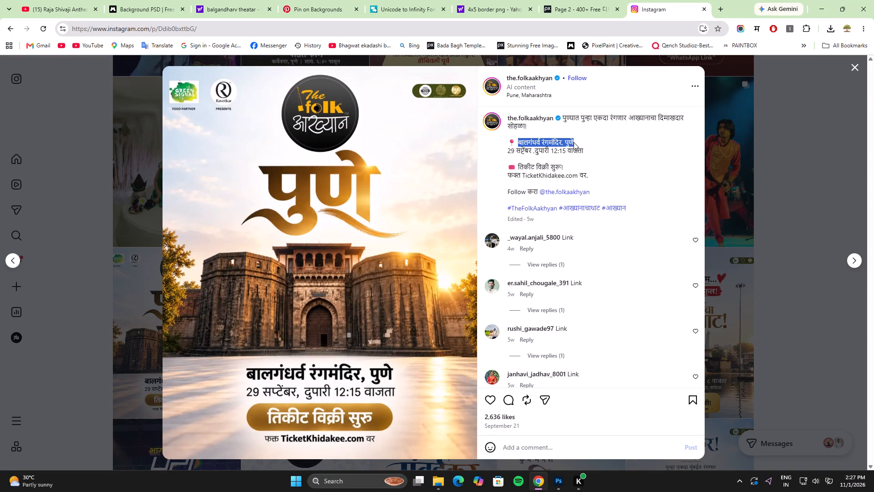
pyautogui.moveTo(573, 143); pyautogui.dragTo(572, 143)
pyautogui.hotkey('ctrl', 'c')
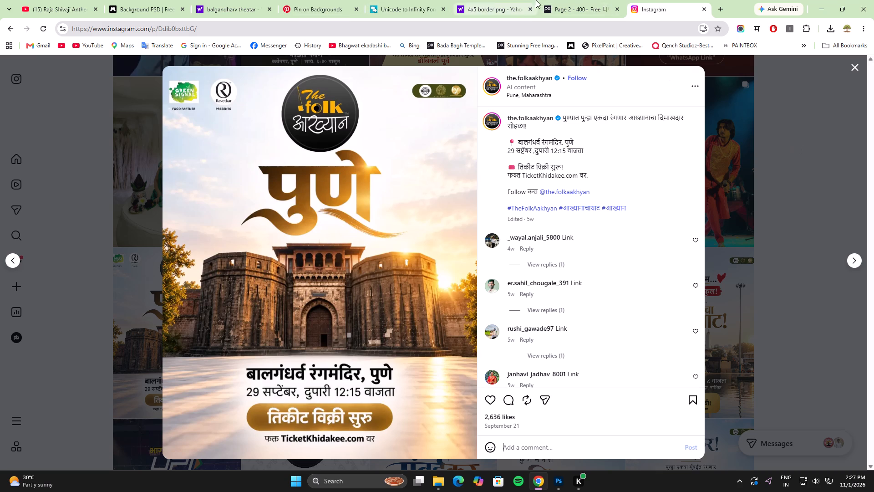
# Convert the copied venue line with the Unicode to Infinity Converter, replacing the old text, copy the result and return to Photoshop.
pyautogui.click(397, 0)
pyautogui.moveTo(318, 217); pyautogui.dragTo(69, 183)
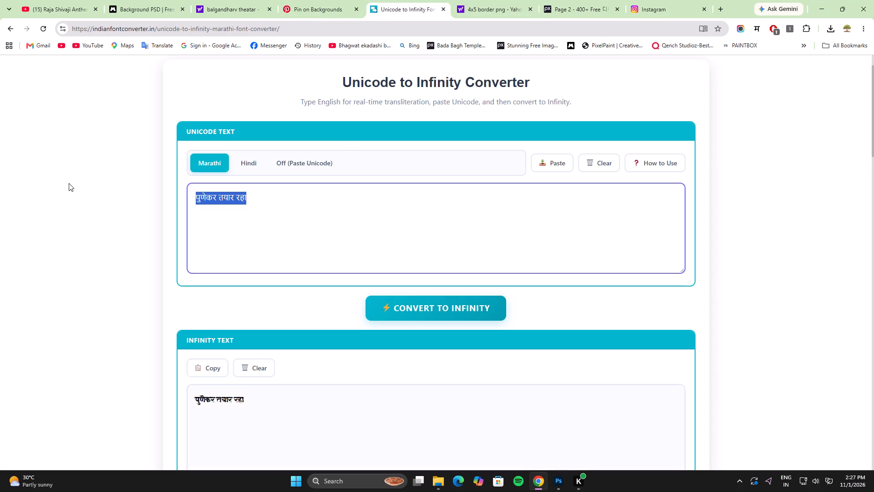
pyautogui.hotkey('ctrl', 'v')
pyautogui.click(460, 307)
pyautogui.moveTo(321, 408); pyautogui.dragTo(160, 386)
pyautogui.hotkey('ctrl', 'c')
pyautogui.hotkey('alt', 'Tab')
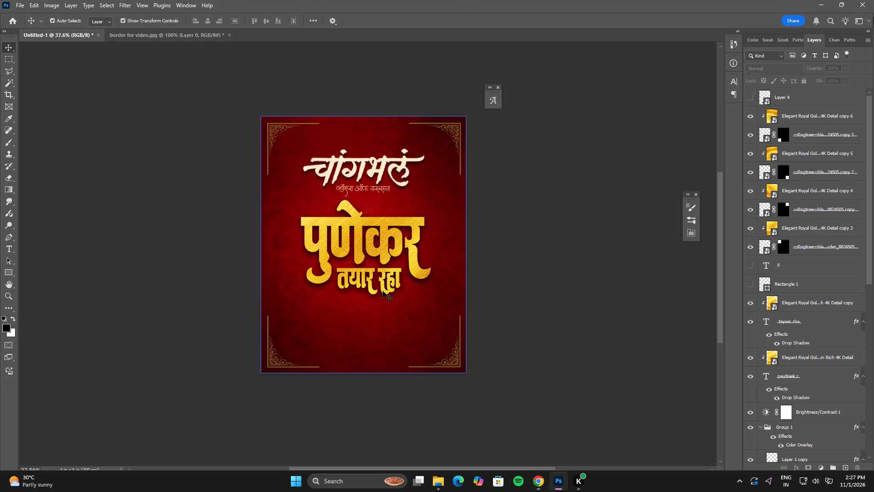
# Add a text line near the poster's bottom with the copied venue text बालागंधर्व रंगमंदिर, पुणे.
pyautogui.press('t')
pyautogui.click(360, 347)
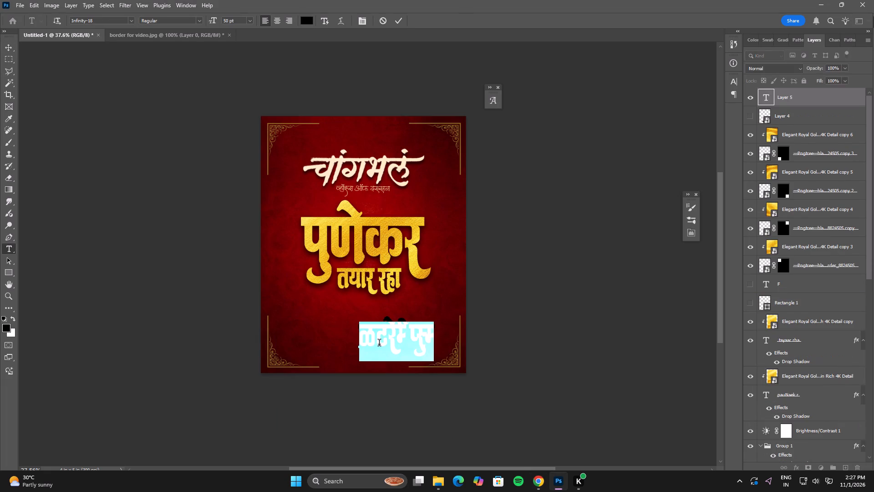
pyautogui.hotkey('ctrl', 'v')
# Set the venue text's font to Infinity-39 Regular.
pyautogui.tripleClick(381, 339)
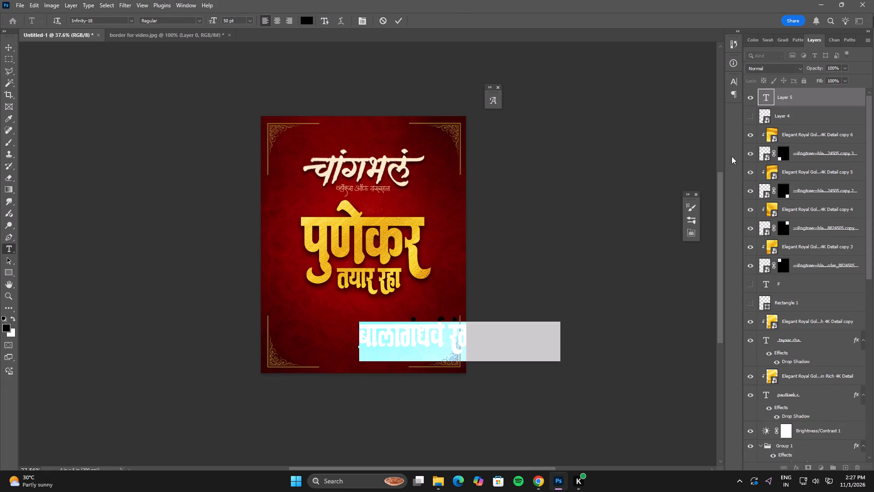
pyautogui.click(733, 81)
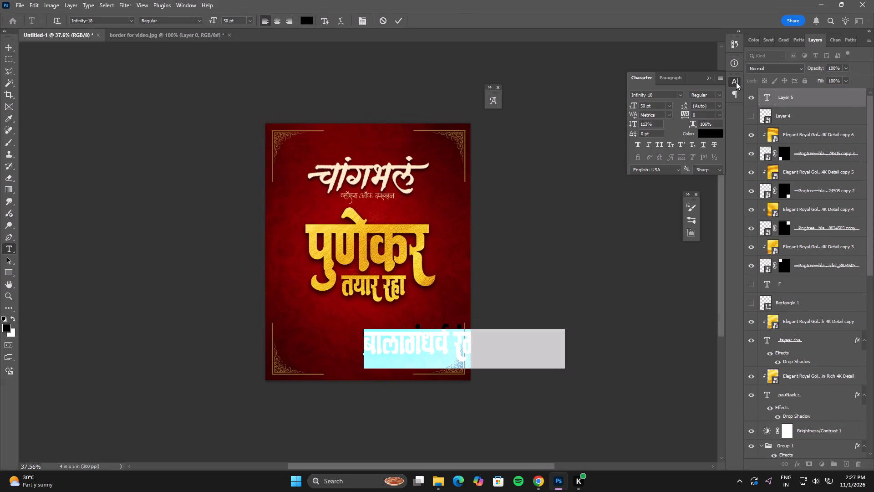
pyautogui.click(681, 95)
pyautogui.scroll(4, 762, 201)
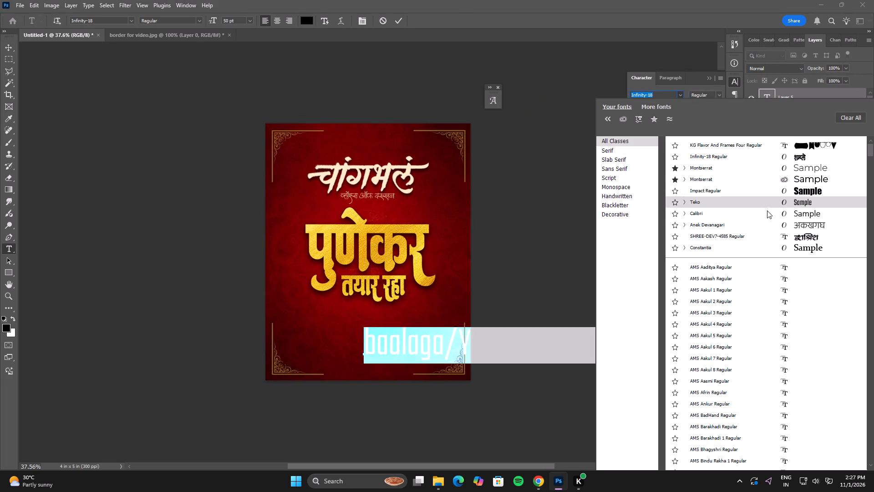
pyautogui.scroll(3, 798, 184)
pyautogui.moveTo(870, 149); pyautogui.dragTo(870, 216)
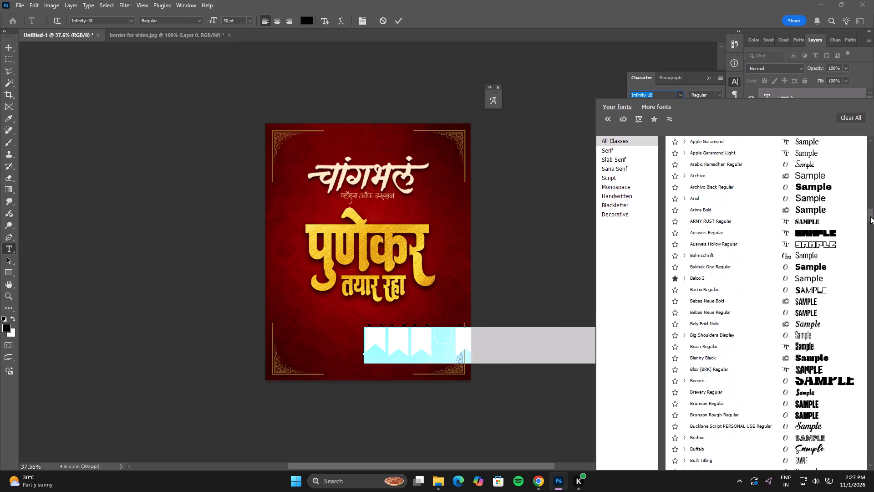
pyautogui.moveTo(870, 216); pyautogui.dragTo(870, 252)
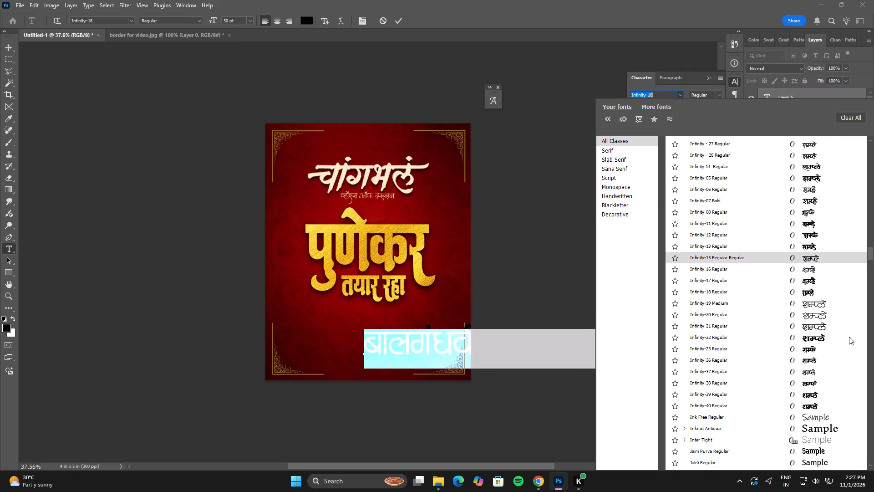
pyautogui.click(819, 393)
pyautogui.click(12, 45)
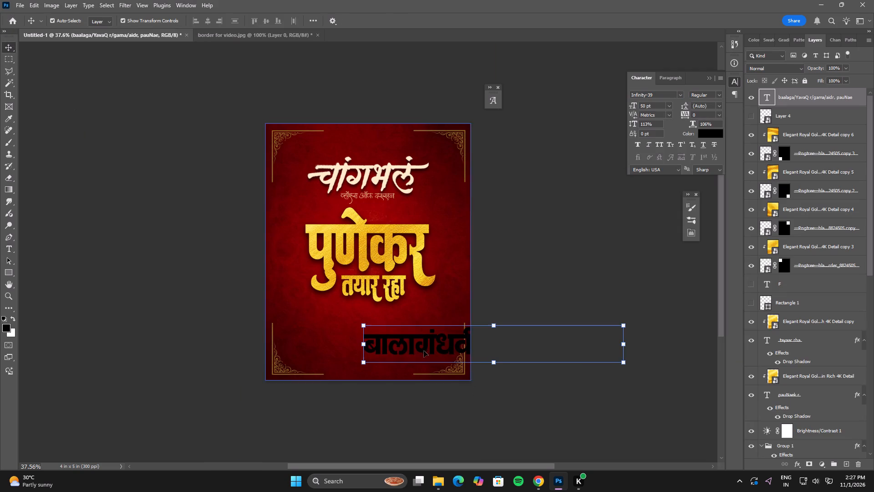
# Correct the first word of the venue text to बालगंधर्व.
pyautogui.doubleClick(423, 349)
pyautogui.click(413, 345)
pyautogui.press('BackSpace')
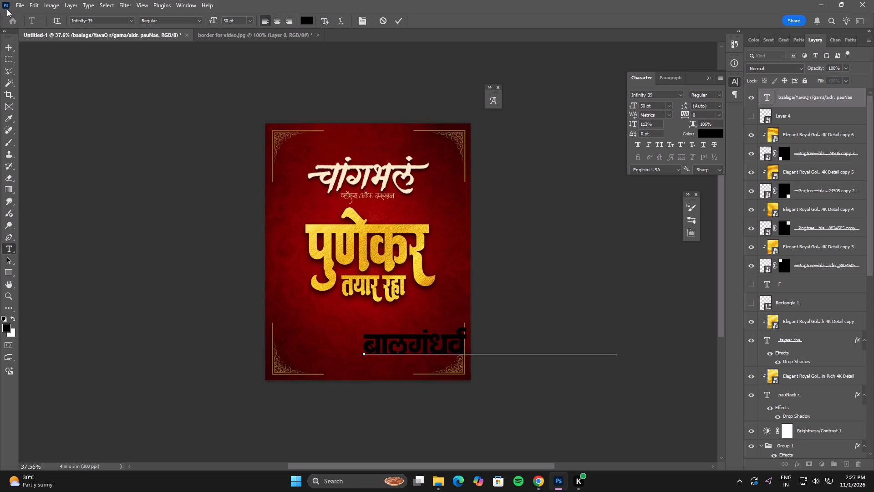
pyautogui.click(5, 47)
# Scale the venue text down to about 23 pt and place it between the lower corner ornaments.
pyautogui.moveTo(622, 349); pyautogui.dragTo(467, 355)
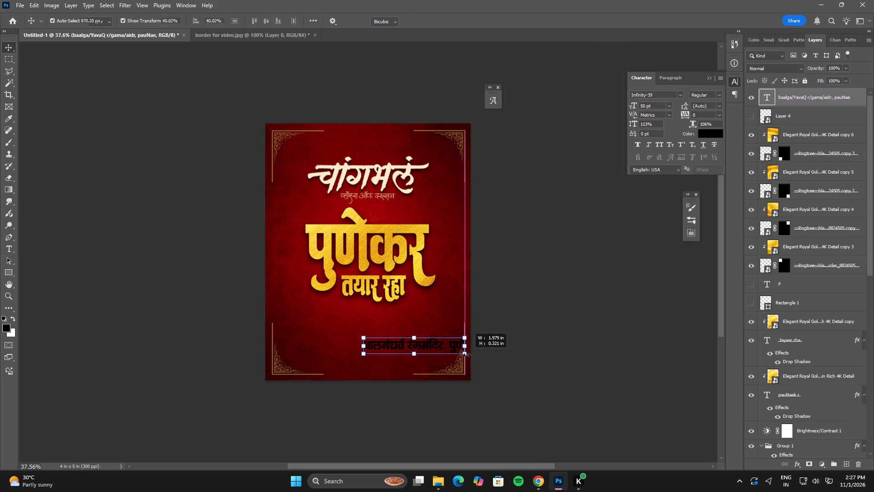
pyautogui.moveTo(467, 355); pyautogui.dragTo(466, 355)
pyautogui.doubleClick(439, 350)
pyautogui.moveTo(435, 345); pyautogui.dragTo(392, 328)
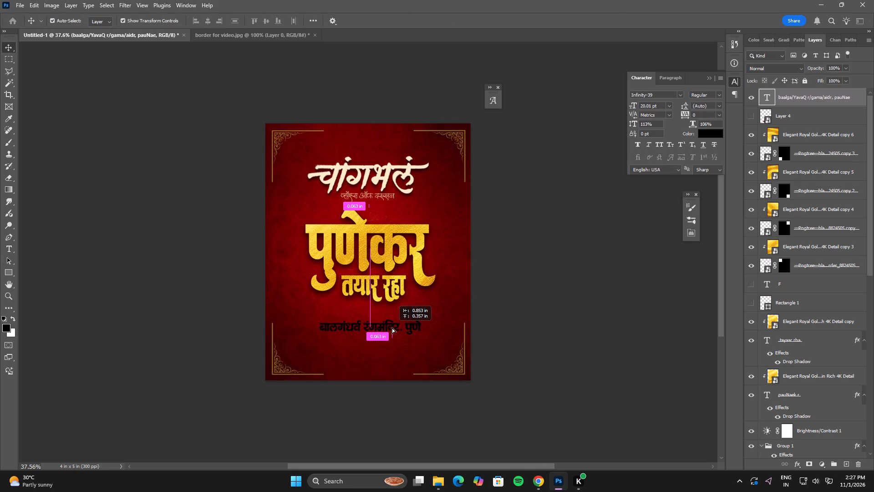
pyautogui.moveTo(392, 328); pyautogui.dragTo(396, 327)
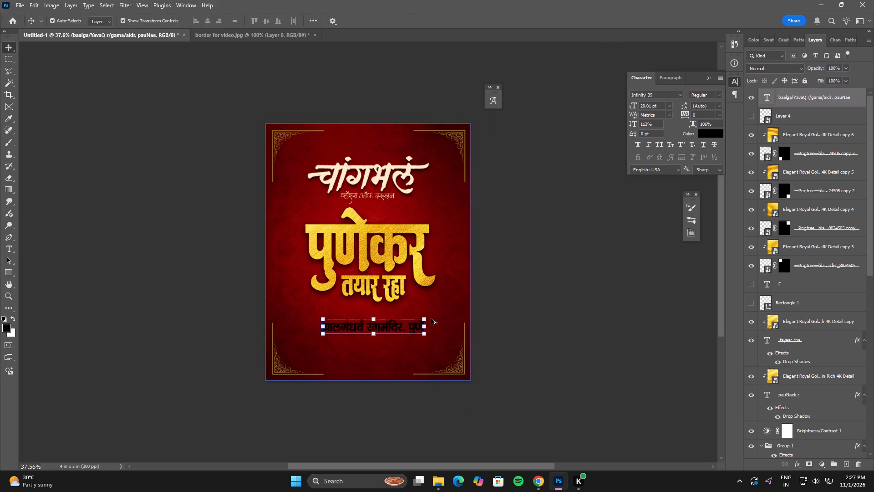
pyautogui.keyDown('alt'); pyautogui.moveTo(427, 318); pyautogui.dragTo(435, 318); pyautogui.keyUp('alt')
pyautogui.doubleClick(420, 323)
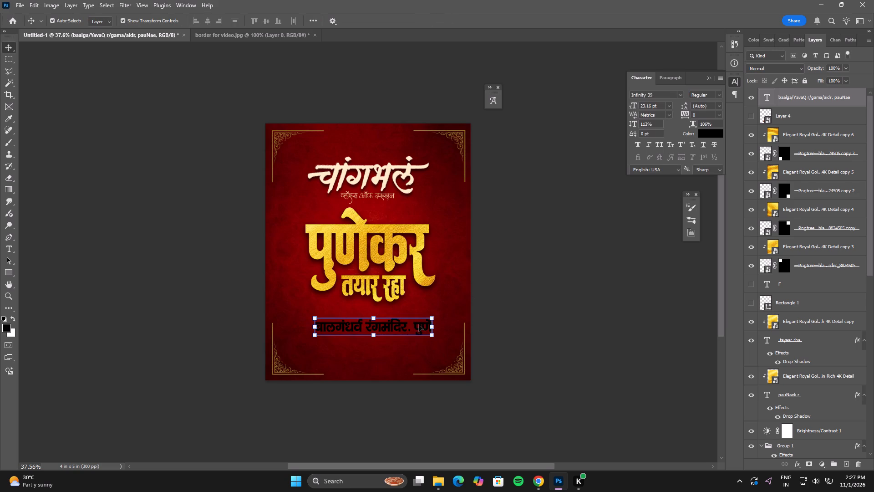
pyautogui.moveTo(419, 325); pyautogui.dragTo(419, 348)
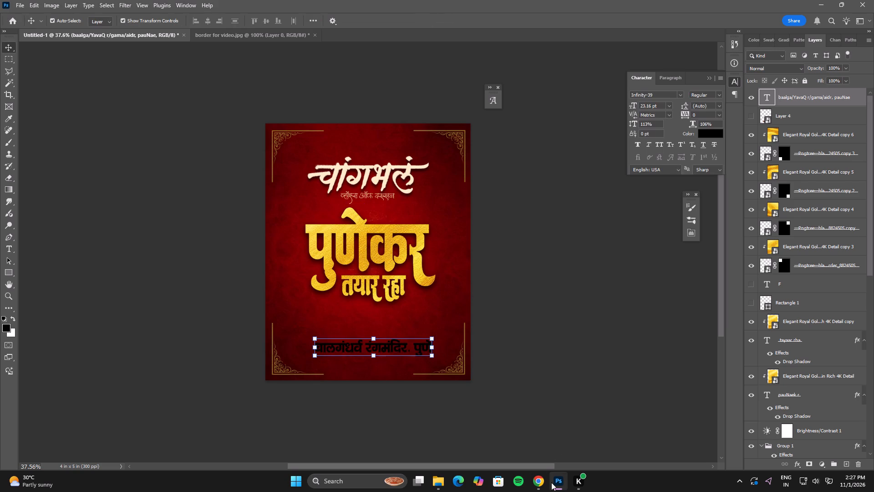
# Switch to the Unicode to Infinity converter in Chrome, toggle the Marathi input extension, and replace the venue text with २२.
pyautogui.click(540, 479)
pyautogui.moveTo(322, 204); pyautogui.dragTo(156, 199)
pyautogui.write('22')
pyautogui.press('BackSpace')
pyautogui.press('BackSpace')
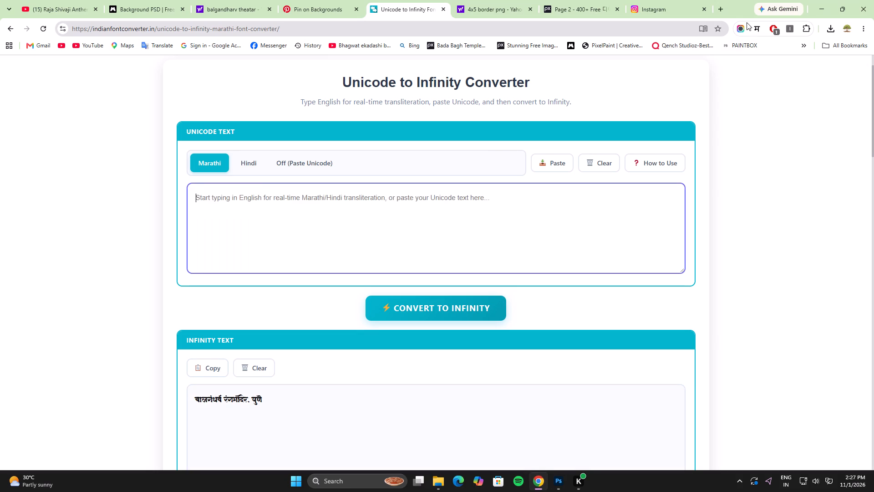
pyautogui.click(756, 30)
pyautogui.click(700, 58)
pyautogui.click(249, 199)
pyautogui.write('22')
pyautogui.click(203, 199)
pyautogui.press('BackSpace')
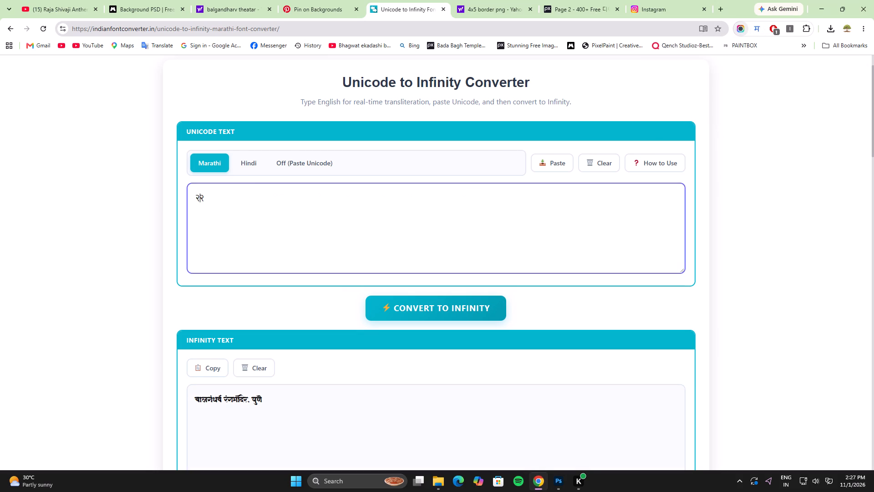
pyautogui.click(210, 198)
# Complete the Unicode date as २२ नोव्हेंबर २०२६, with no spaces between the year's digits.
pyautogui.write('novembar')
pyautogui.press('space')
pyautogui.write('202')
pyautogui.press('6')
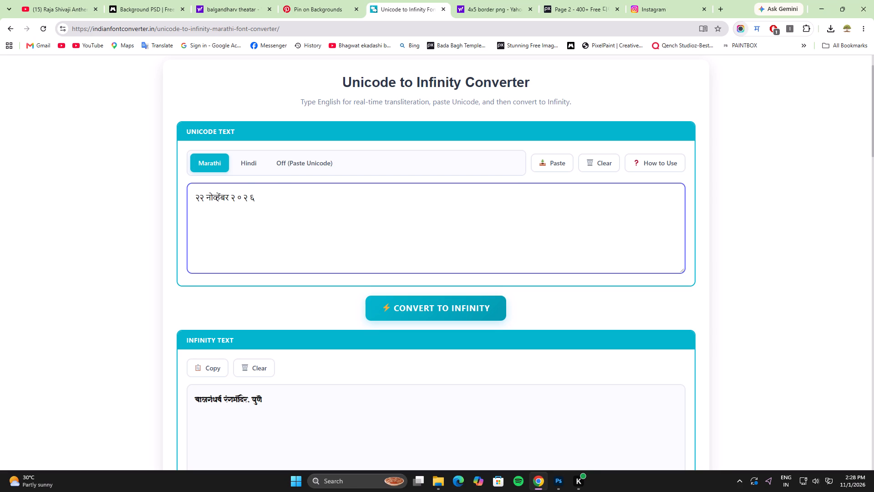
pyautogui.press('BackSpace')
pyautogui.press('Left')
pyautogui.press('BackSpace')
pyautogui.press('Left')
pyautogui.press('BackSpace')
pyautogui.press('Left')
pyautogui.press('BackSpace')
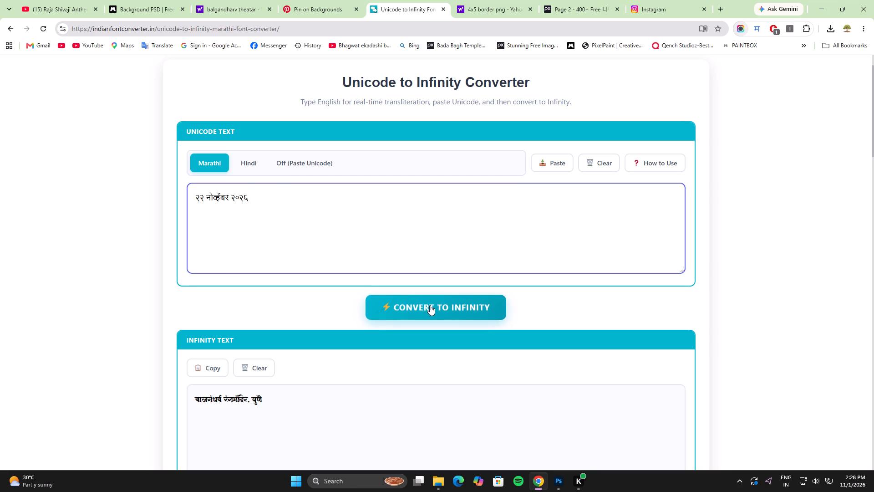
# Convert the date to Infinity text and copy the converted line.
pyautogui.click(428, 308)
pyautogui.moveTo(307, 408); pyautogui.dragTo(104, 381)
pyautogui.hotkey('ctrl', 'c')
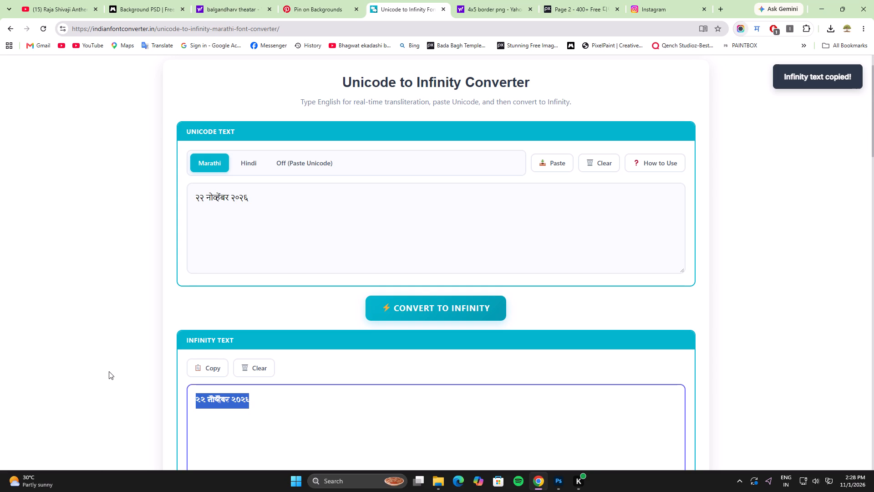
# Back in Photoshop, duplicate the venue line about 0.32 in above itself and replace the copy's text with the copied date.
pyautogui.hotkey('alt', 'Tab')
pyautogui.keyDown('alt'); pyautogui.moveTo(394, 349); pyautogui.dragTo(393, 332); pyautogui.keyUp('alt')
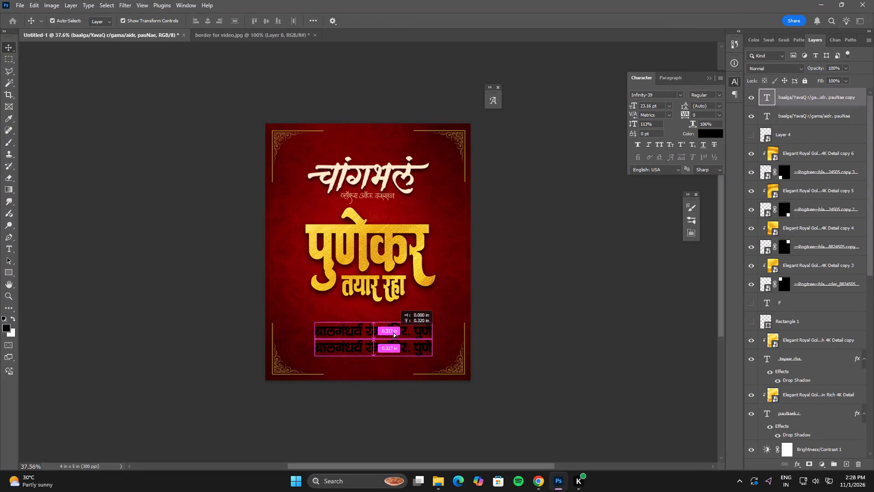
pyautogui.keyDown('alt'); pyautogui.moveTo(393, 332); pyautogui.dragTo(393, 332); pyautogui.keyUp('alt')
pyautogui.doubleClick(393, 332)
pyautogui.hotkey('ctrl', 'v')
pyautogui.click(579, 339)
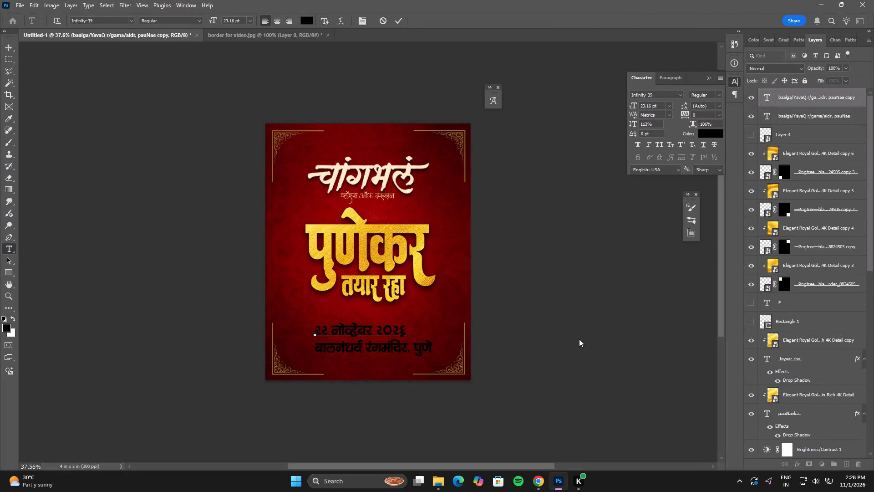
# Center the date and venue lines horizontally on the poster, using the Background layer as the alignment reference.
pyautogui.keyDown('shift'); pyautogui.click(429, 349); pyautogui.keyUp('shift')
pyautogui.moveTo(872, 219); pyautogui.dragTo(870, 418)
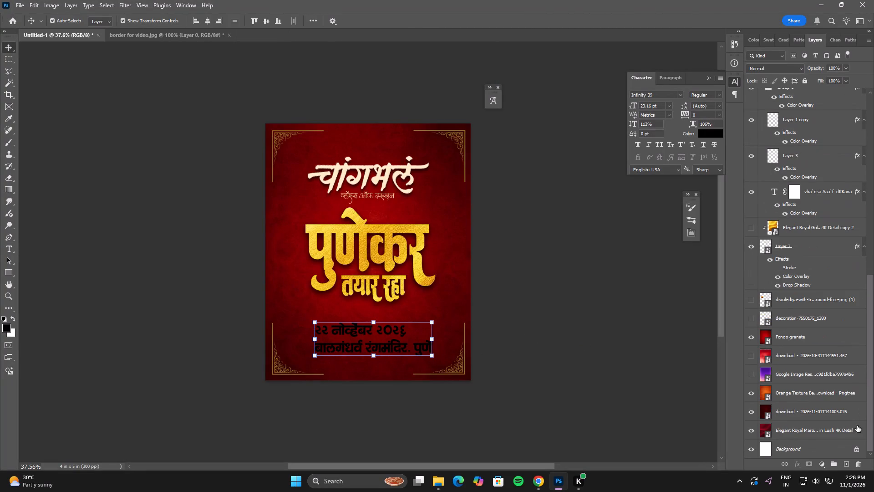
pyautogui.keyDown('ctrl'); pyautogui.click(823, 445); pyautogui.keyUp('ctrl')
pyautogui.click(207, 24)
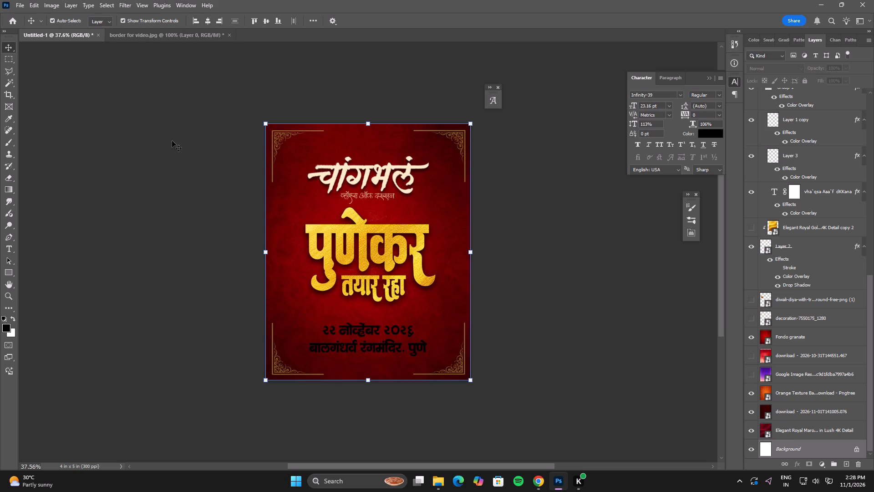
pyautogui.click(169, 145)
# Recolor both the date and venue lines to cream ffebc5, sampled from the चांगभलं title.
pyautogui.click(399, 331)
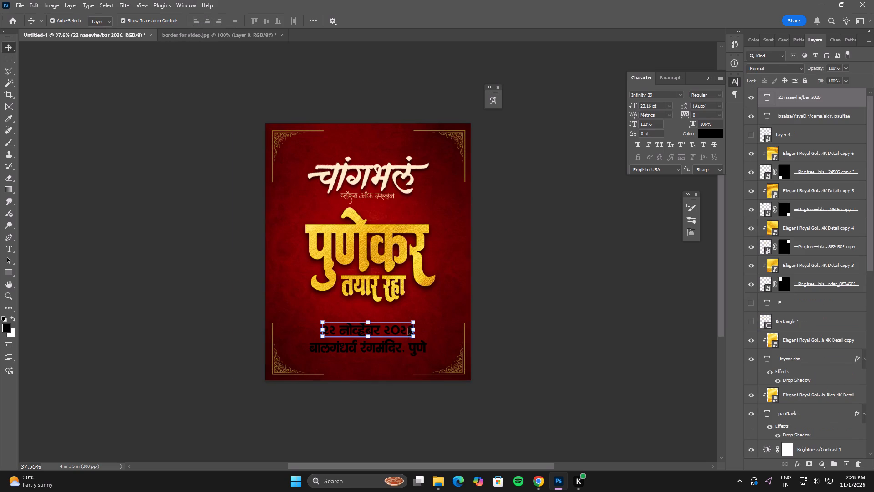
pyautogui.keyDown('shift'); pyautogui.click(423, 350); pyautogui.keyUp('shift')
pyautogui.click(710, 135)
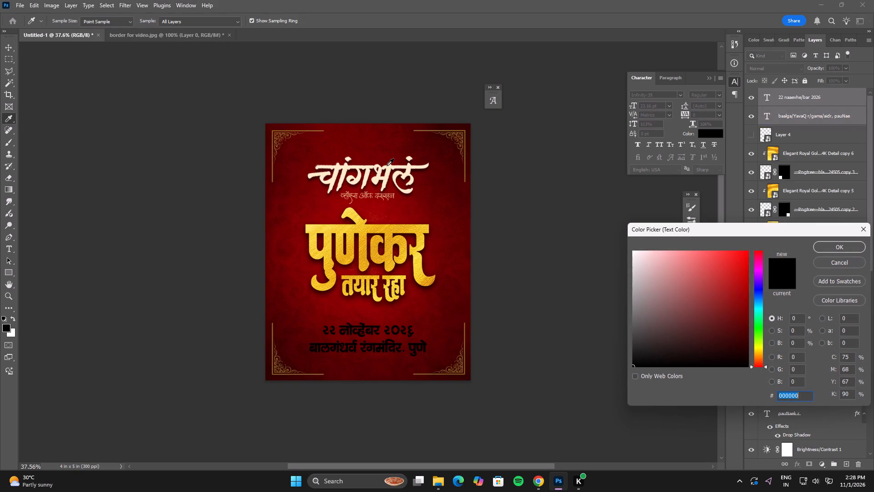
pyautogui.click(389, 167)
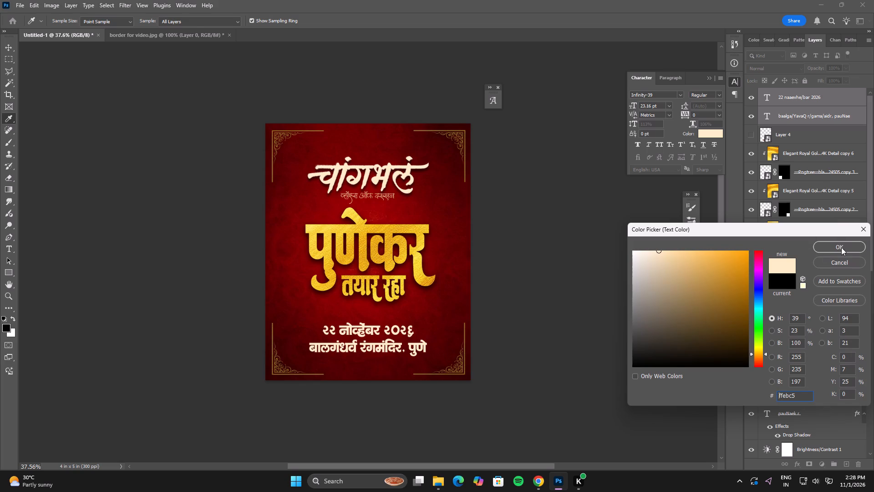
pyautogui.click(841, 247)
pyautogui.click(568, 350)
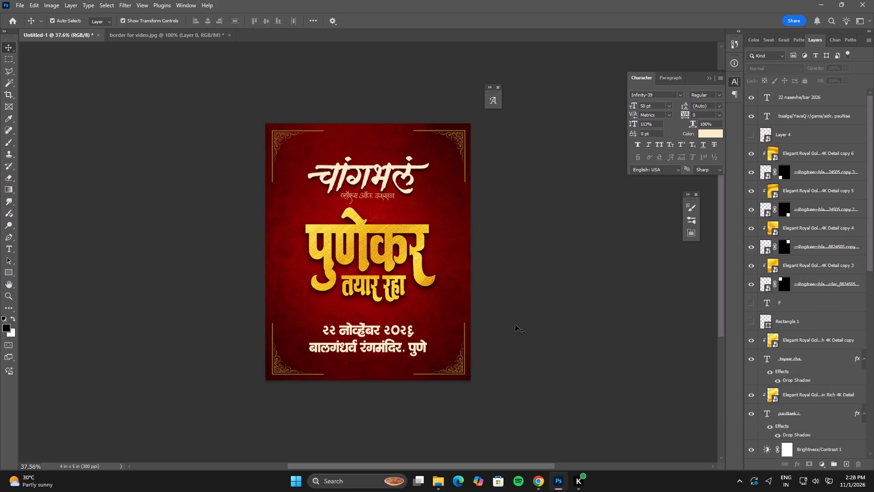
# Enlarge the date line to about 32.5 pt and shift it slightly up, clear of the venue line.
pyautogui.click(393, 331)
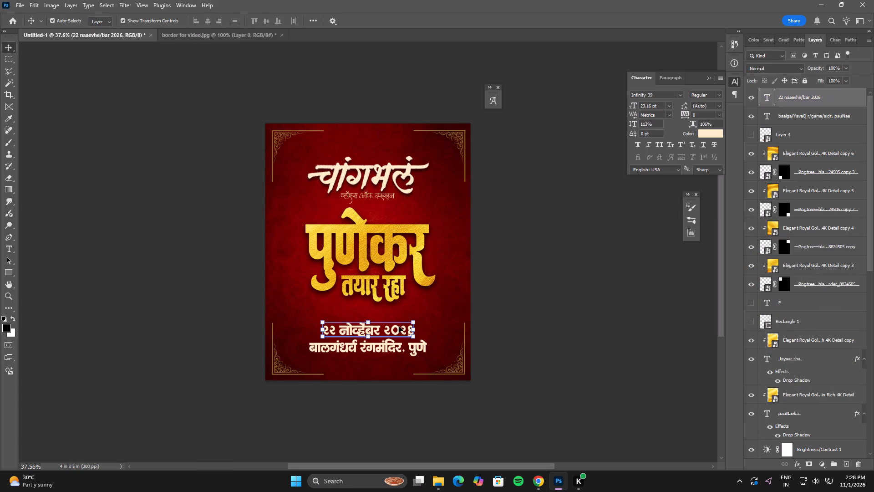
pyautogui.keyDown('alt'); pyautogui.moveTo(416, 322); pyautogui.dragTo(437, 319); pyautogui.keyUp('alt')
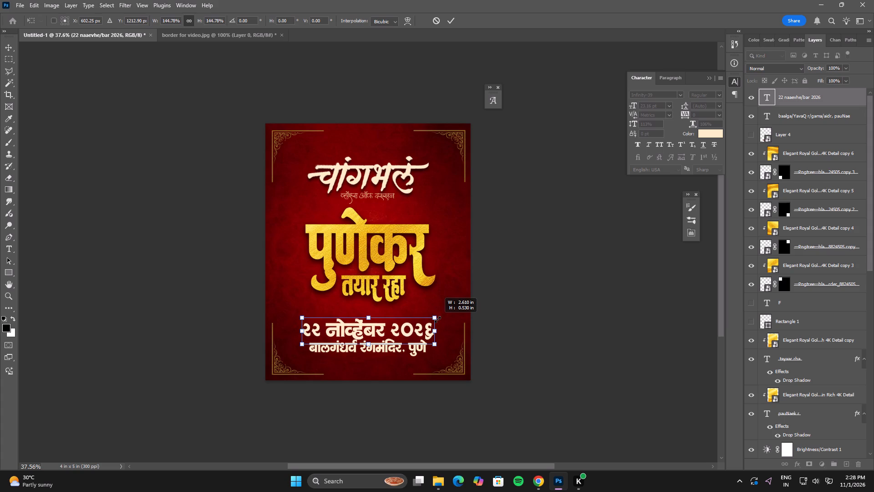
pyautogui.keyDown('alt'); pyautogui.moveTo(437, 319); pyautogui.dragTo(435, 319); pyautogui.keyUp('alt')
pyautogui.doubleClick(408, 324)
pyautogui.click(389, 328)
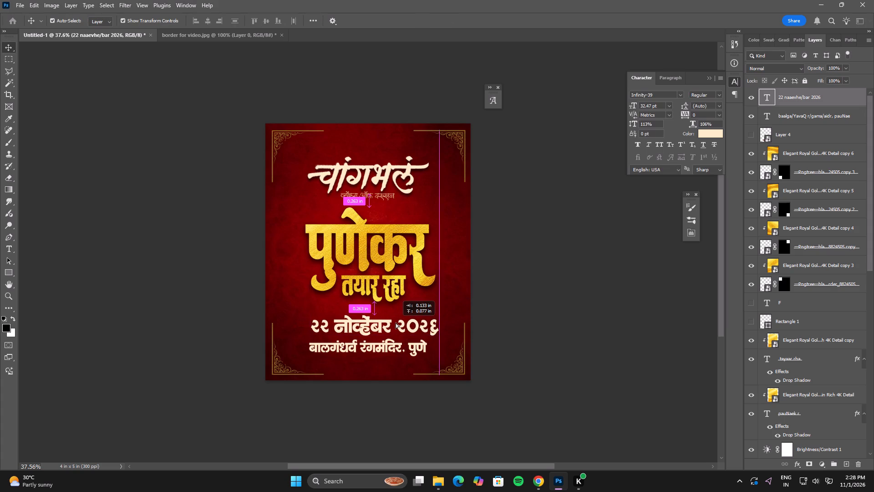
# Move the चांगभलं title and its tagline up about 30 px.
pyautogui.click(389, 192)
pyautogui.keyDown('shift'); pyautogui.click(391, 166); pyautogui.keyUp('shift')
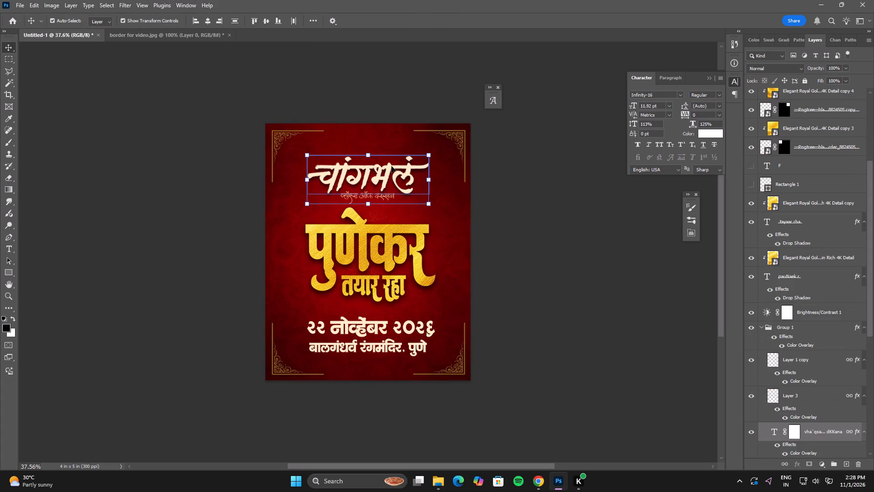
pyautogui.hotkey('shift', 'Up')
pyautogui.hotkey('shift', 'Up')
pyautogui.hotkey('shift', 'Up')
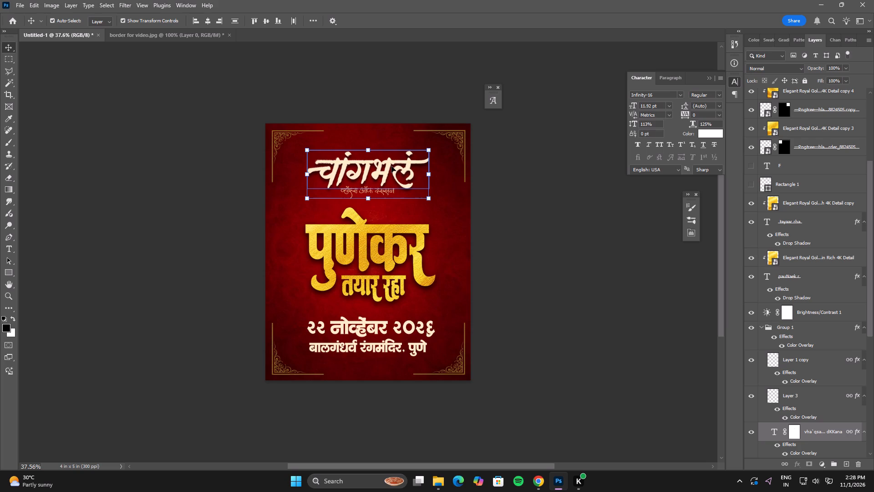
# Move the golden पुणेकर तयार रहा headline, both text layers with their clipped gold textures, up about 31 px.
pyautogui.click(381, 228)
pyautogui.click(802, 208)
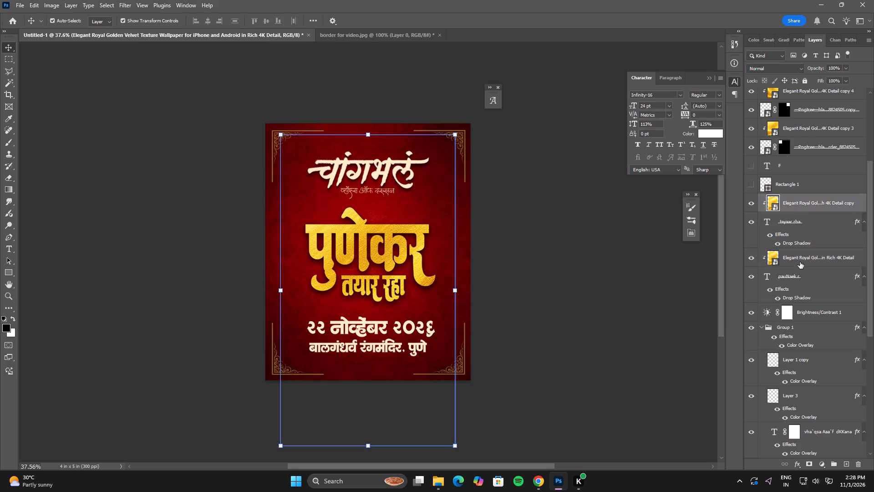
pyautogui.keyDown('shift'); pyautogui.click(803, 275); pyautogui.keyUp('shift')
pyautogui.hotkey('shift', 'Up')
pyautogui.hotkey('shift', 'Up')
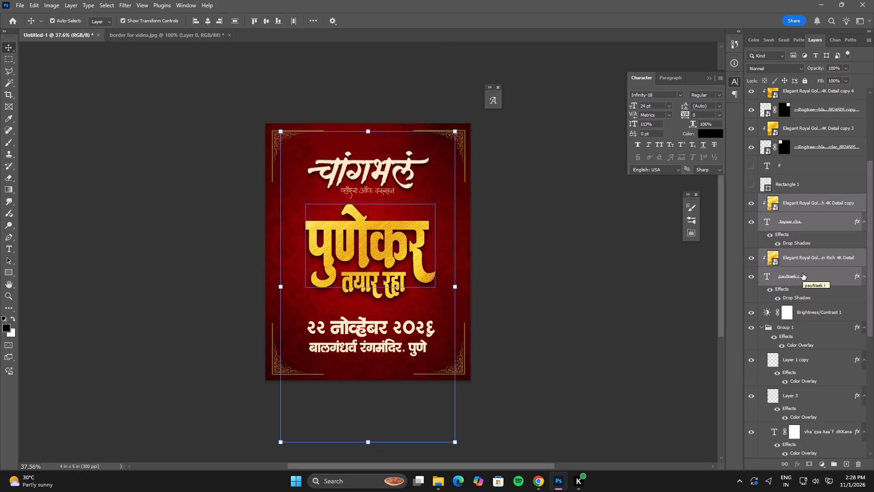
pyautogui.hotkey('shift', 'Up')
pyautogui.press('Up')
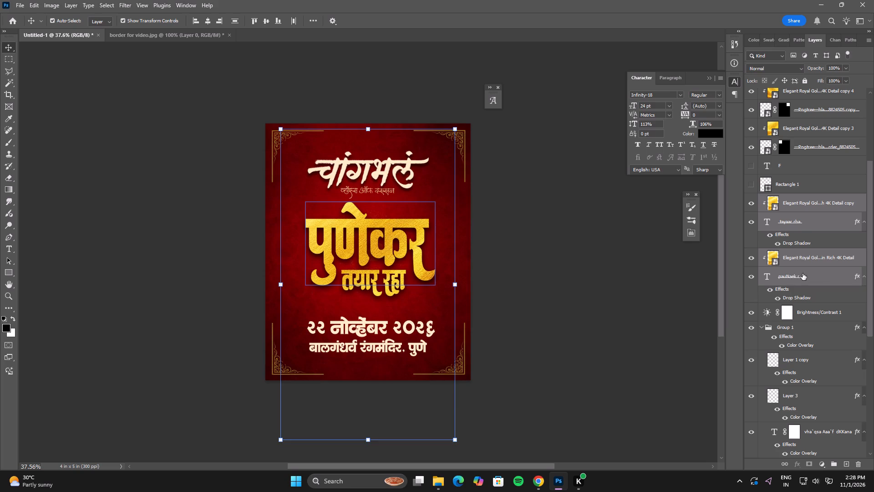
pyautogui.click(616, 292)
# Preview the poster full screen, and enlarge the date line to about 33.8 pt, placing it slightly higher above the venue.
pyautogui.write('ff')
pyautogui.press('f')
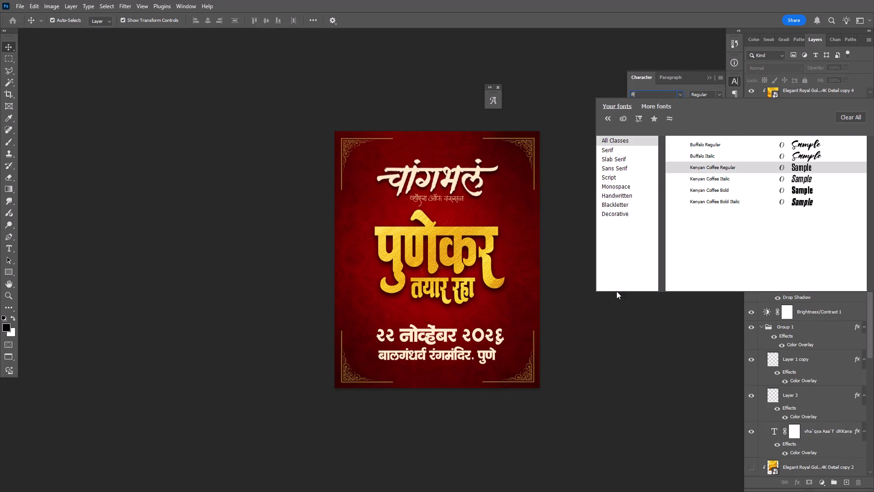
pyautogui.click(607, 315)
pyautogui.press('f')
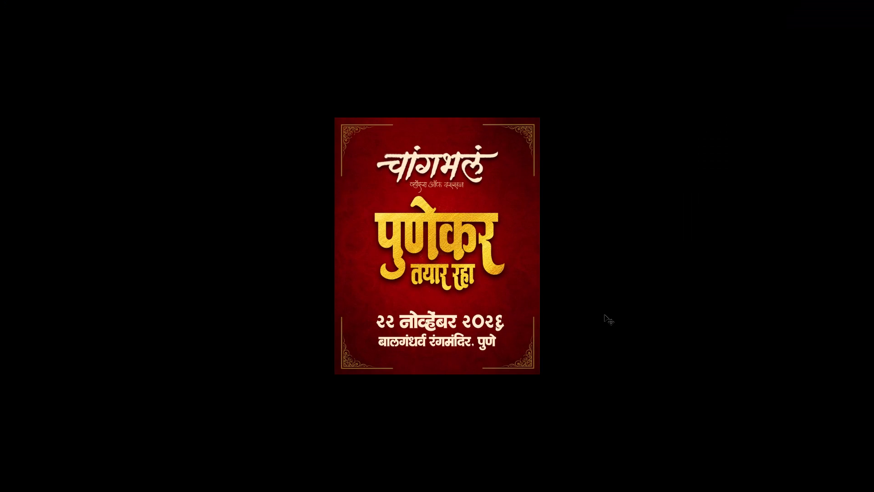
pyautogui.press('f')
pyautogui.click(417, 328)
pyautogui.keyDown('alt'); pyautogui.click(436, 317); pyautogui.keyUp('alt')
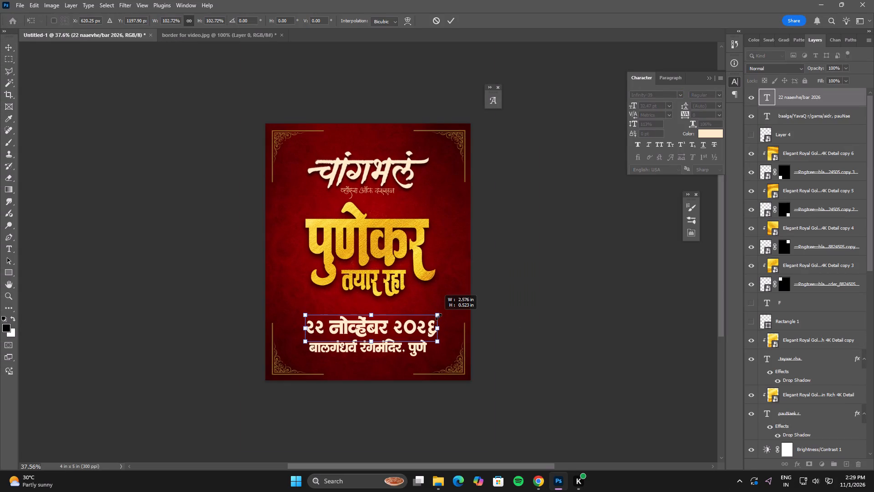
pyautogui.doubleClick(425, 321)
pyautogui.keyDown('shift'); pyautogui.moveTo(391, 327); pyautogui.dragTo(391, 326); pyautogui.keyUp('shift')
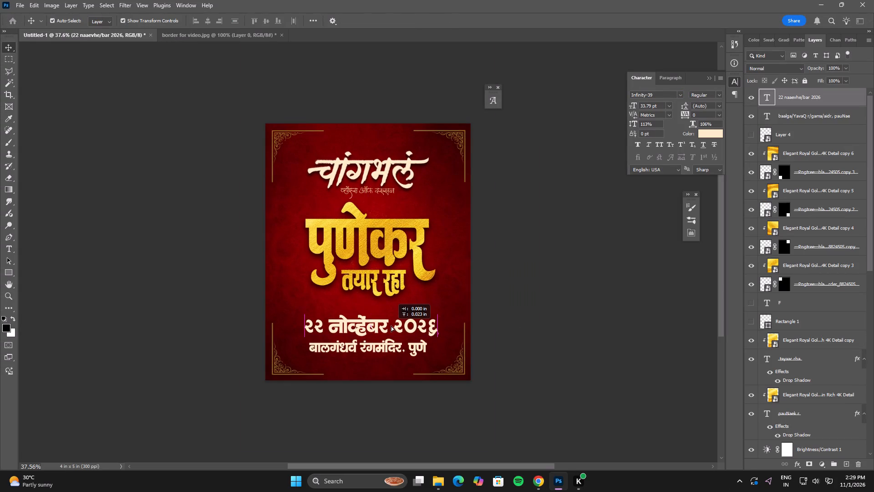
pyautogui.keyDown('shift'); pyautogui.moveTo(391, 326); pyautogui.dragTo(392, 321); pyautogui.keyUp('shift')
# Shrink the venue line to about 17.3 pt and center it below the date with a wider gap.
pyautogui.click(395, 348)
pyautogui.keyDown('alt'); pyautogui.moveTo(428, 338); pyautogui.dragTo(423, 338); pyautogui.keyUp('alt')
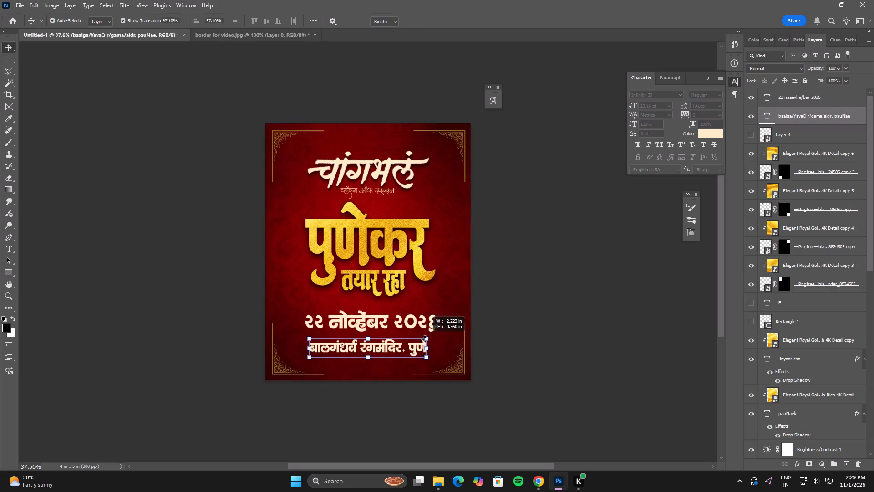
pyautogui.keyDown('alt'); pyautogui.moveTo(423, 338); pyautogui.dragTo(420, 339); pyautogui.keyUp('alt')
pyautogui.doubleClick(392, 347)
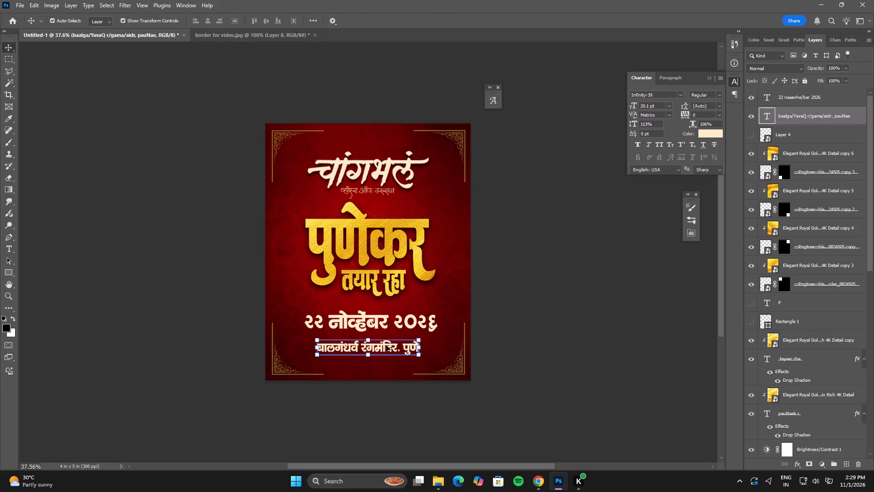
pyautogui.moveTo(386, 345); pyautogui.dragTo(392, 343)
pyautogui.keyDown('alt'); pyautogui.moveTo(424, 340); pyautogui.dragTo(417, 340); pyautogui.keyUp('alt')
pyautogui.doubleClick(391, 348)
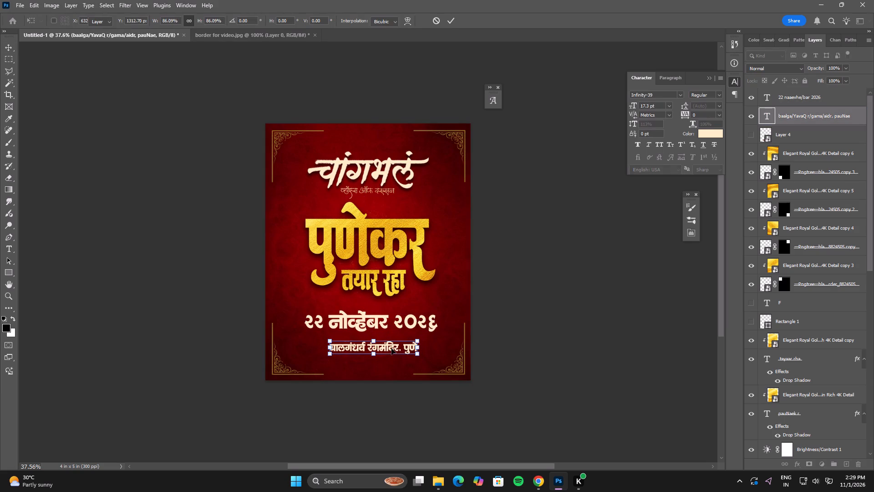
pyautogui.moveTo(398, 347); pyautogui.dragTo(393, 345)
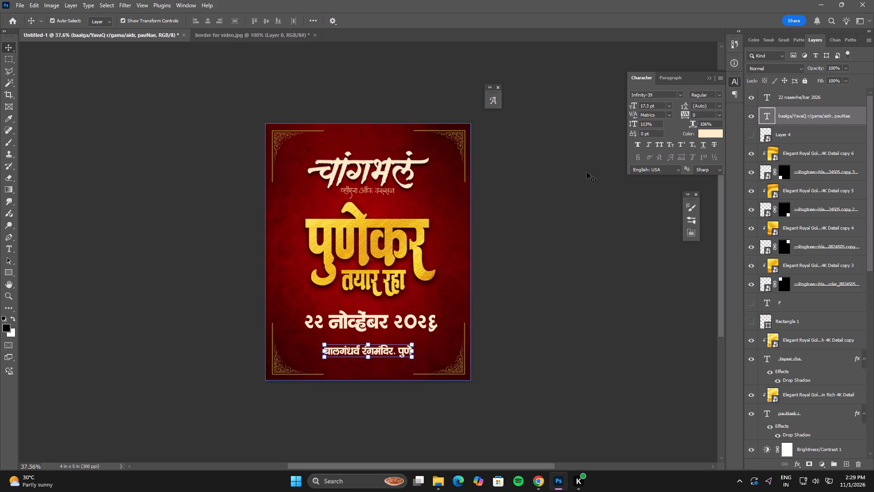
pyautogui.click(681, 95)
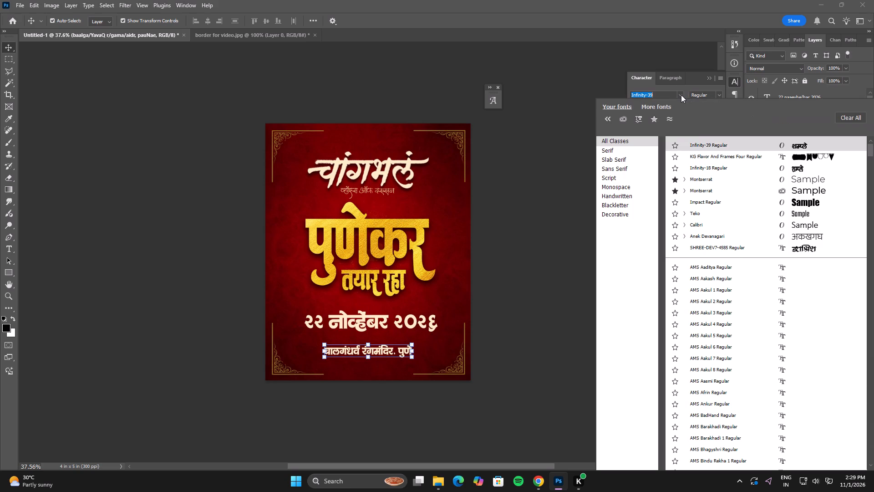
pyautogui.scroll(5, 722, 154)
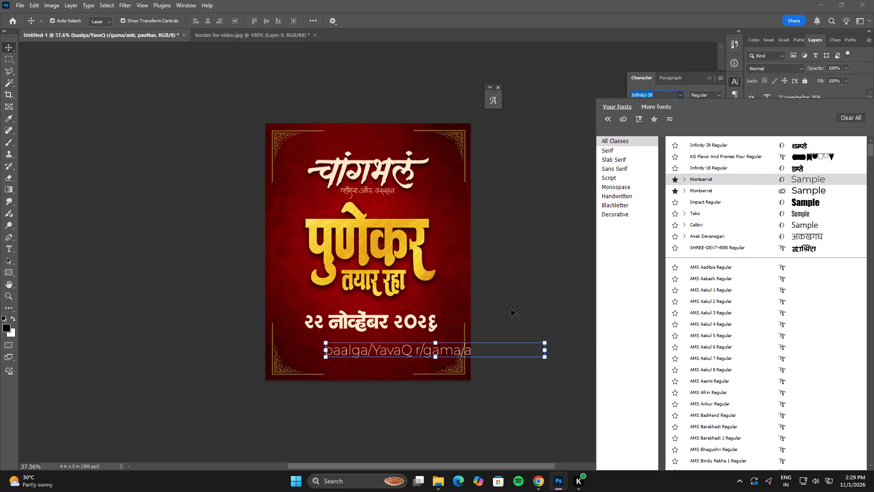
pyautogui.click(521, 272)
# Switch to the converter in Chrome, copy the Unicode date २२ नोव्हेंबर २०२६, and return to Photoshop.
pyautogui.click(412, 320)
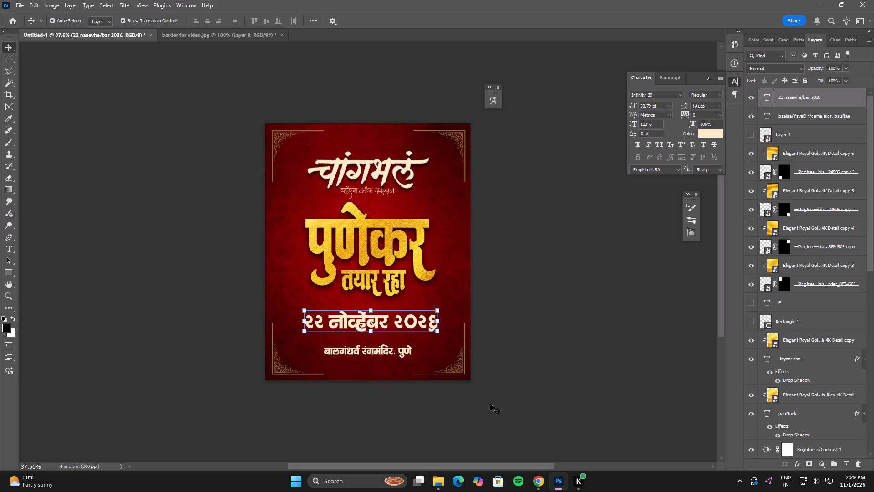
pyautogui.click(543, 483)
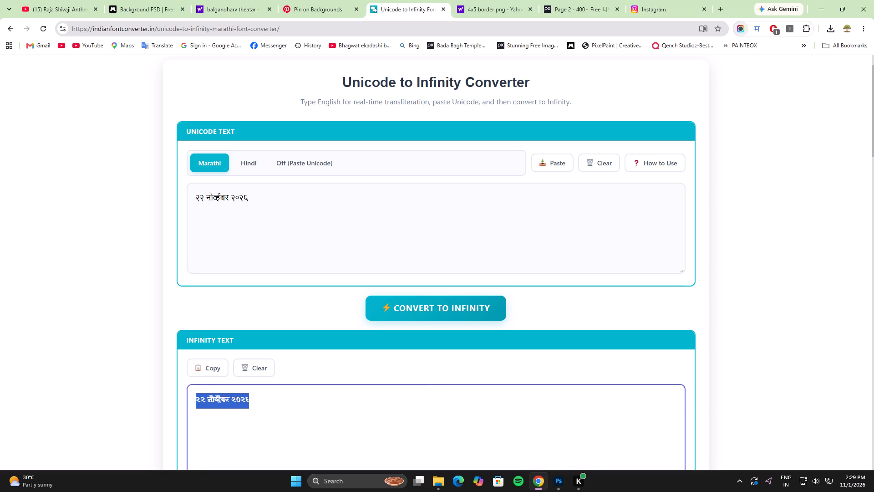
pyautogui.moveTo(293, 200); pyautogui.dragTo(58, 189)
pyautogui.hotkey('ctrl', 'c')
pyautogui.hotkey('alt', 'Tab')
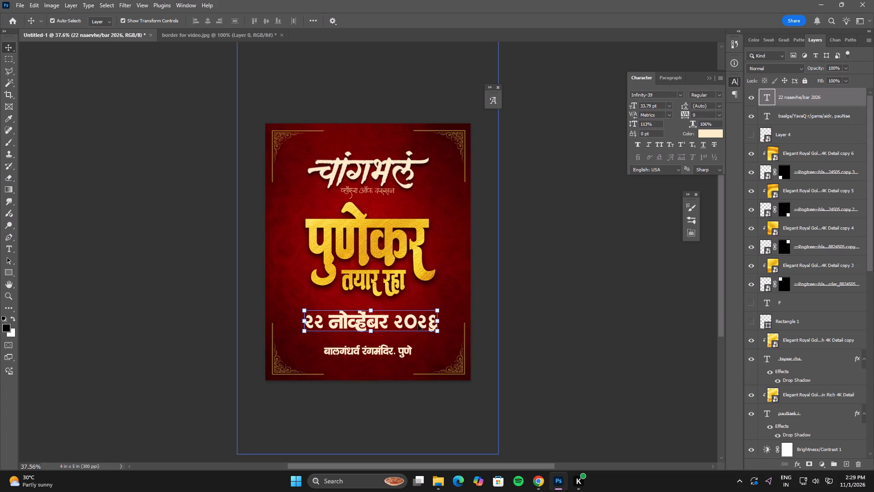
# Hide the Infinity date line and add a new Baloo 2 text line in its place containing the copied Unicode date.
pyautogui.click(753, 101)
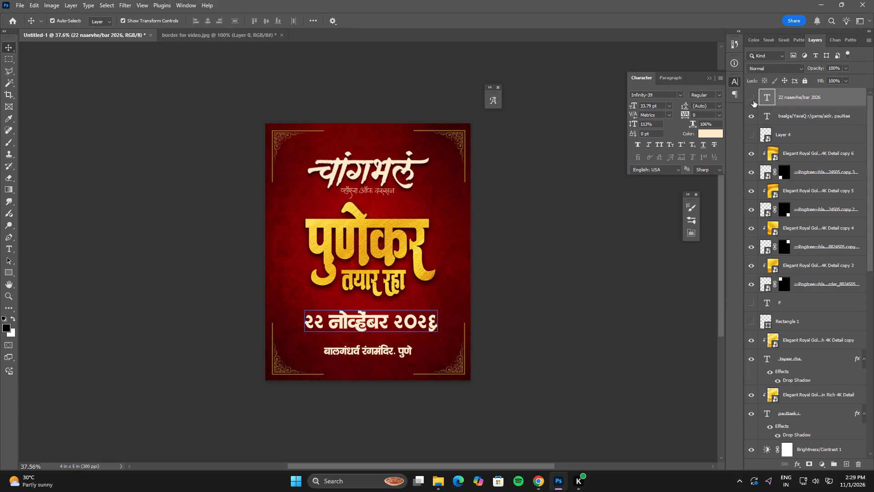
pyautogui.press('t')
pyautogui.click(305, 332)
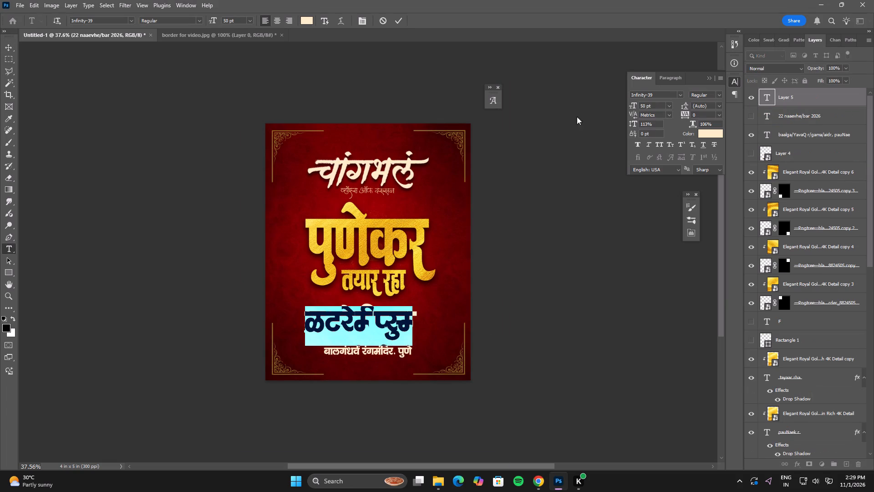
pyautogui.click(677, 96)
pyautogui.scroll(3, 708, 118)
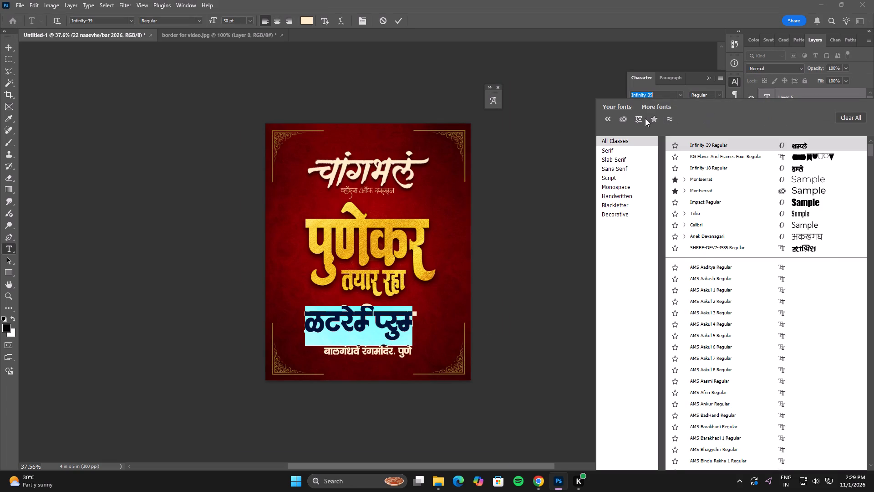
pyautogui.click(652, 116)
pyautogui.click(712, 200)
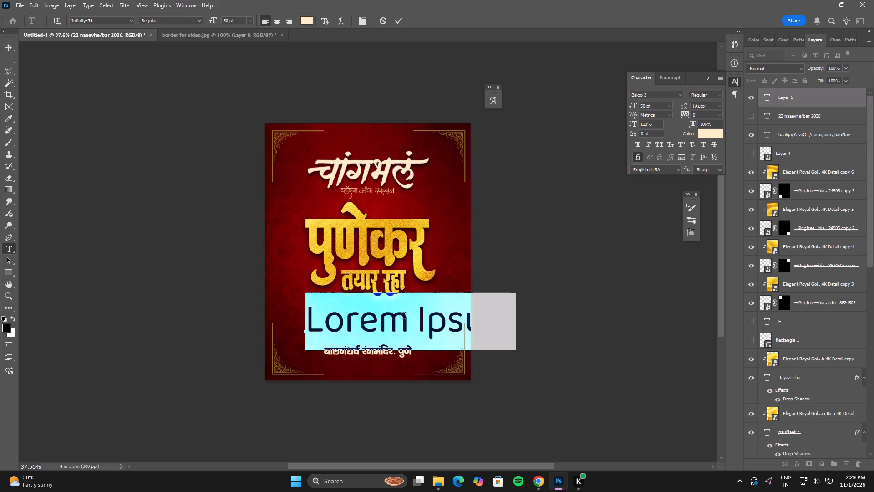
pyautogui.hotkey('ctrl', 'v')
pyautogui.click(7, 45)
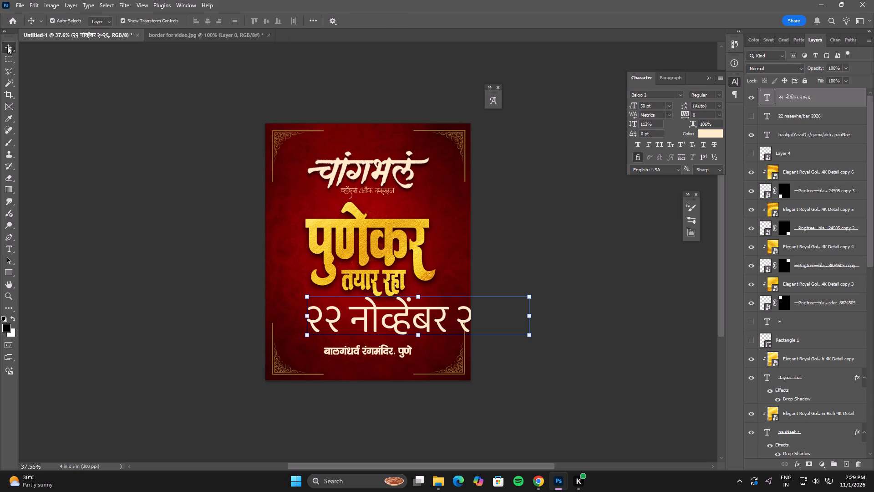
# Set the new date line's font style to ExtraBold.
pyautogui.click(716, 96)
pyautogui.click(727, 141)
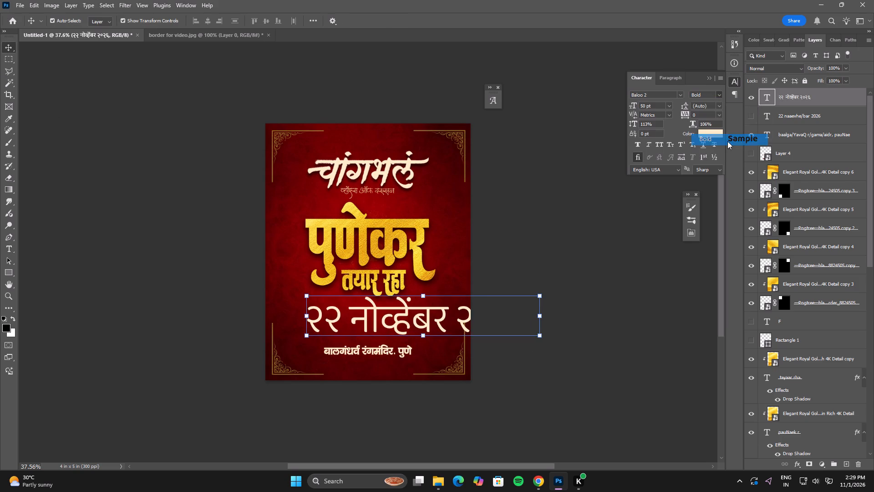
pyautogui.click(721, 95)
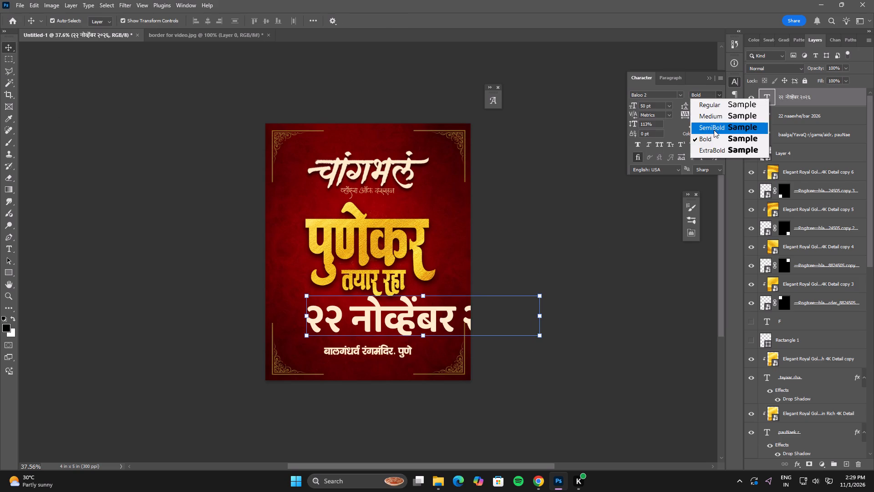
pyautogui.click(718, 152)
# Shrink the new date line to about 20.99 pt and place it centered between the headline and the venue line.
pyautogui.keyDown('alt'); pyautogui.moveTo(543, 295); pyautogui.dragTo(474, 316); pyautogui.keyUp('alt')
pyautogui.doubleClick(451, 320)
pyautogui.moveTo(457, 321); pyautogui.dragTo(402, 325)
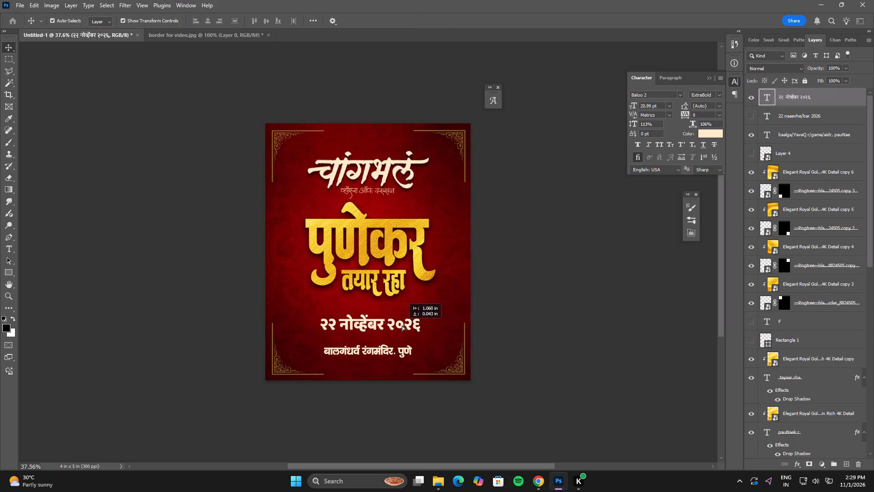
pyautogui.moveTo(402, 325); pyautogui.dragTo(402, 326)
# Delete the Infinity-font venue line below the date.
pyautogui.click(401, 350)
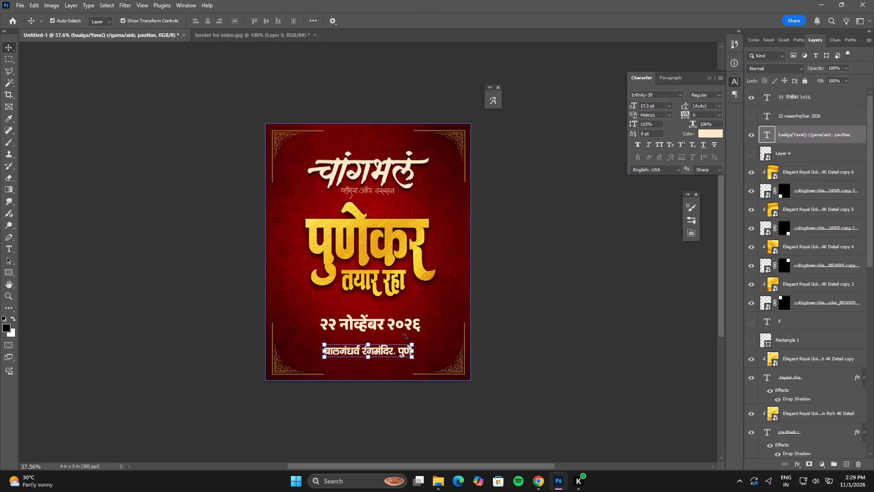
pyautogui.press('BackSpace')
# Switch to the converter in Chrome, restore and copy the Unicode venue text बालगंधर्व रंगमंदिर, पुणे without the date, and return to Photoshop.
pyautogui.hotkey('alt', 'Tab')
pyautogui.hotkey('ctrl', 'z')
pyautogui.hotkey('ctrl', 'z')
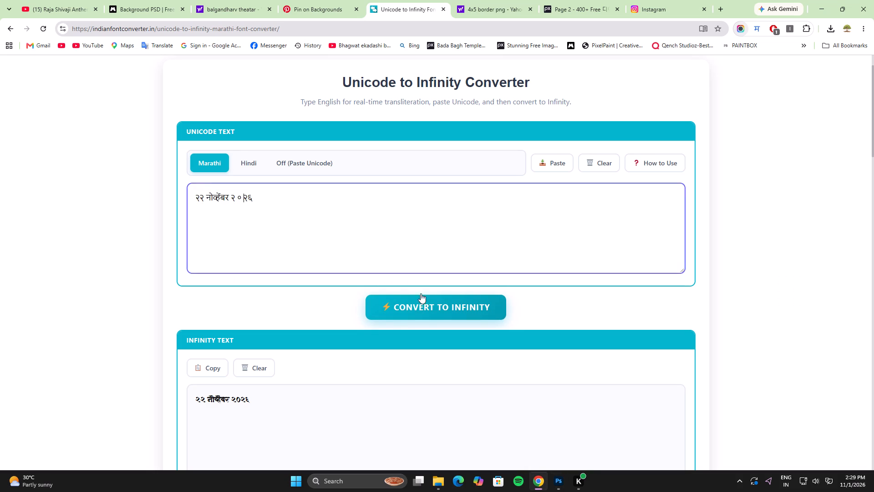
pyautogui.hotkey('ctrl', 'z')
pyautogui.hotkey('ctrl', 'z')
pyautogui.hotkey('ctrl', 'z')
pyautogui.hotkey('ctrl', 'z')
pyautogui.hotkey('ctrl', 'z')
pyautogui.hotkey('ctrl', 'z')
pyautogui.hotkey('ctrl', 'z')
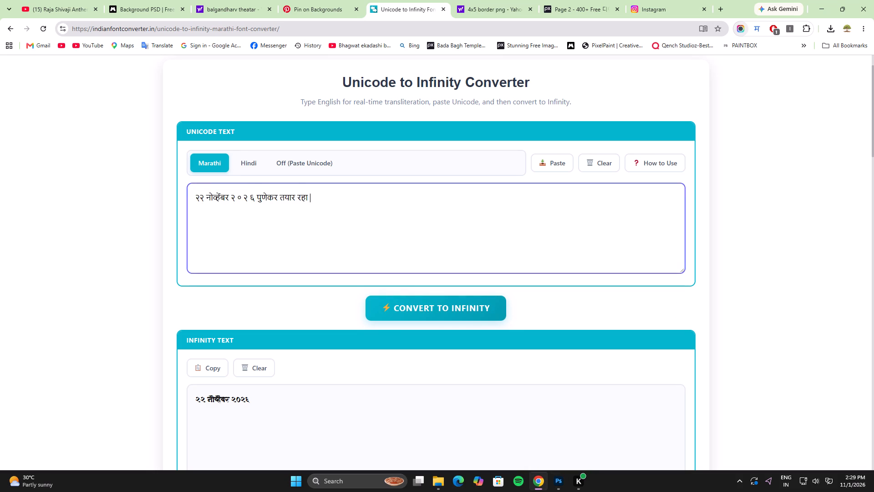
pyautogui.hotkey('ctrl', 'z')
pyautogui.hotkey('ctrl', 'shift', 'z')
pyautogui.hotkey('ctrl', 'shift', 'z')
pyautogui.hotkey('ctrl', 'shift', 'z')
pyautogui.moveTo(256, 198); pyautogui.dragTo(132, 198)
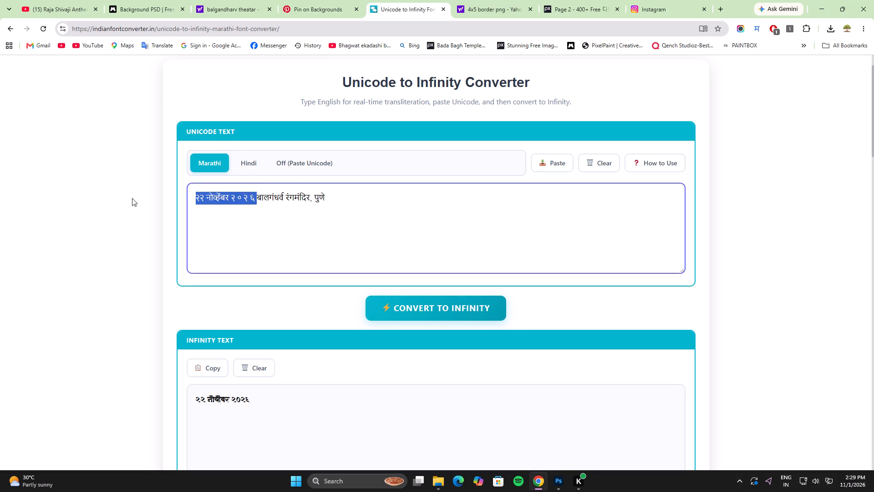
pyautogui.press('BackSpace')
pyautogui.moveTo(317, 197); pyautogui.dragTo(98, 186)
pyautogui.hotkey('ctrl', 'c')
pyautogui.hotkey('alt', 'Tab')
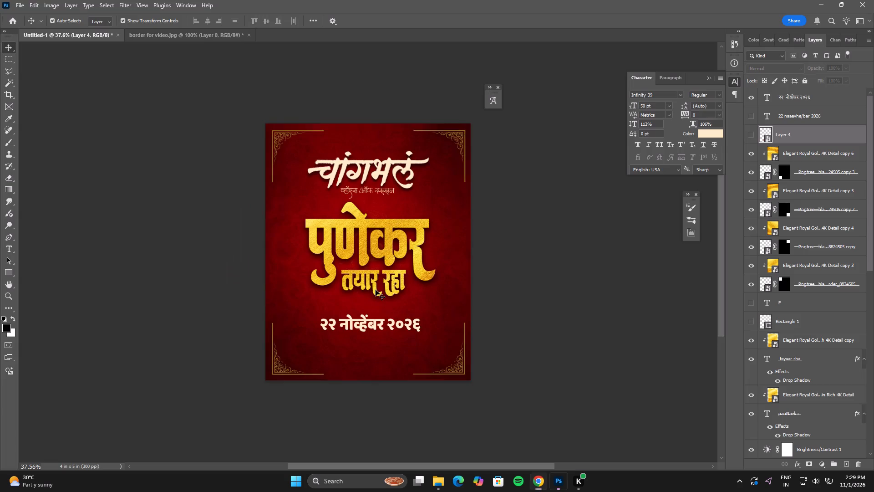
# Duplicate the date line directly below itself and replace the copy's text with बालगंधर्व रंगमंदिर, पुणे.
pyautogui.click(384, 326)
pyautogui.keyDown('alt'); pyautogui.moveTo(397, 322); pyautogui.dragTo(398, 349); pyautogui.keyUp('alt')
pyautogui.doubleClick(398, 349)
pyautogui.hotkey('ctrl', 'v')
pyautogui.click(588, 325)
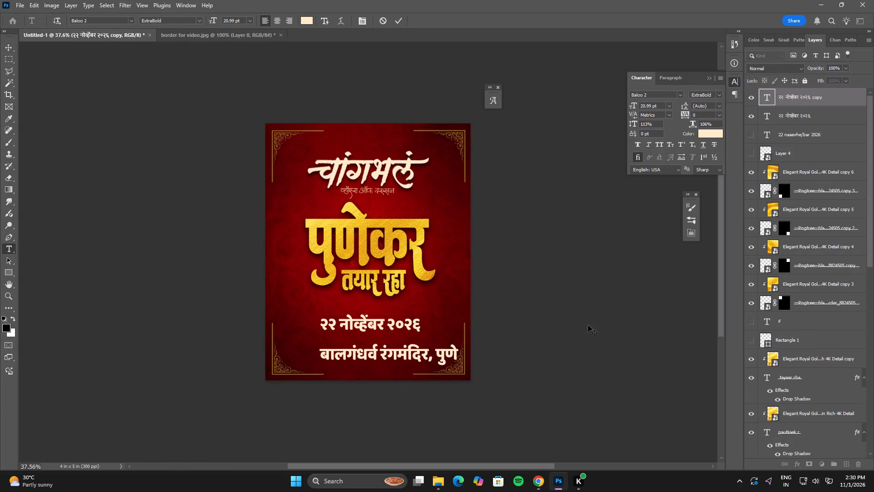
# Set the new venue line's font style to SemiBold.
pyautogui.click(717, 97)
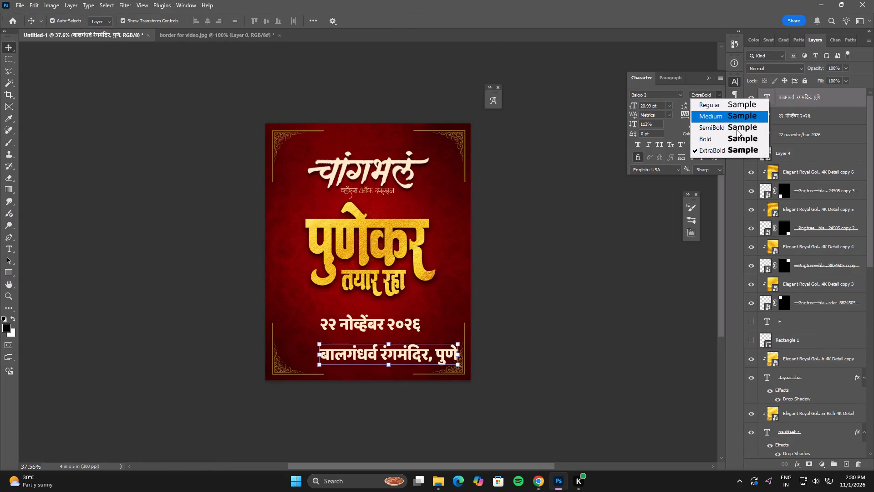
pyautogui.click(739, 126)
pyautogui.click(575, 333)
# Shrink the venue line to about 14.48 pt and move it up close beneath the date.
pyautogui.click(412, 357)
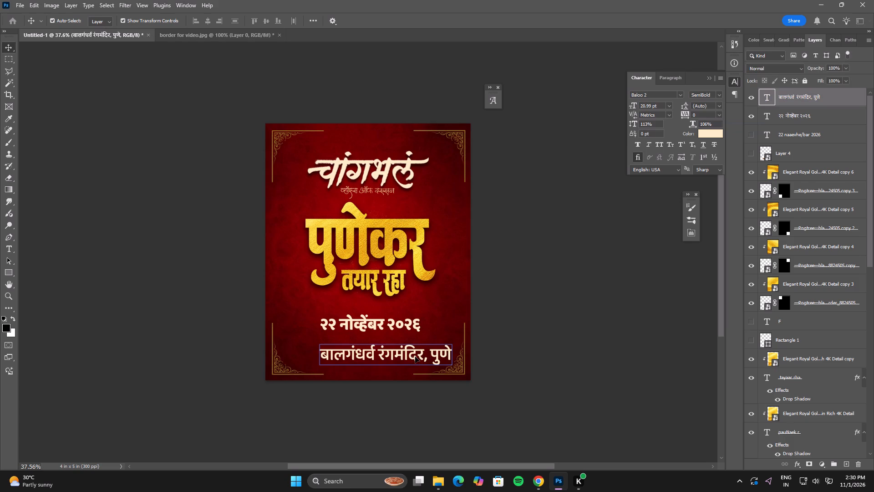
pyautogui.keyDown('alt'); pyautogui.moveTo(451, 345); pyautogui.dragTo(431, 348); pyautogui.keyUp('alt')
pyautogui.doubleClick(406, 356)
pyautogui.moveTo(415, 354); pyautogui.dragTo(408, 352)
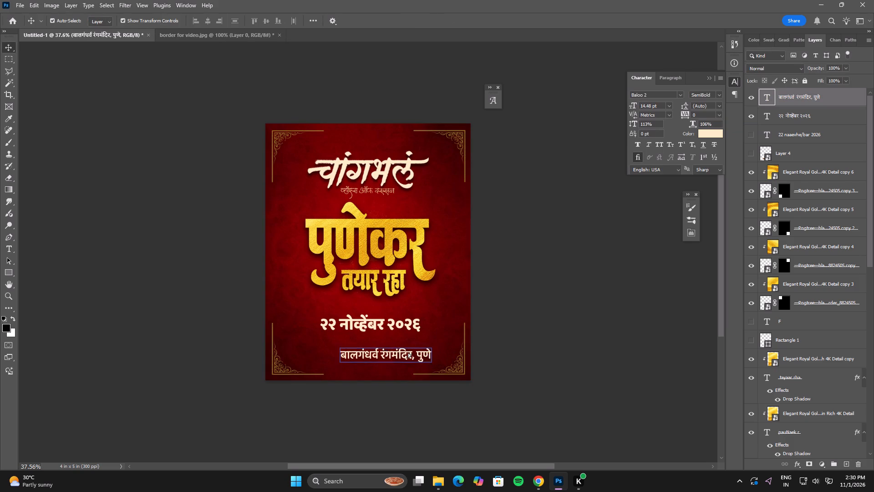
pyautogui.moveTo(408, 352); pyautogui.dragTo(402, 346)
# Enlarge the date line to about 23.51 pt from its center.
pyautogui.click(414, 321)
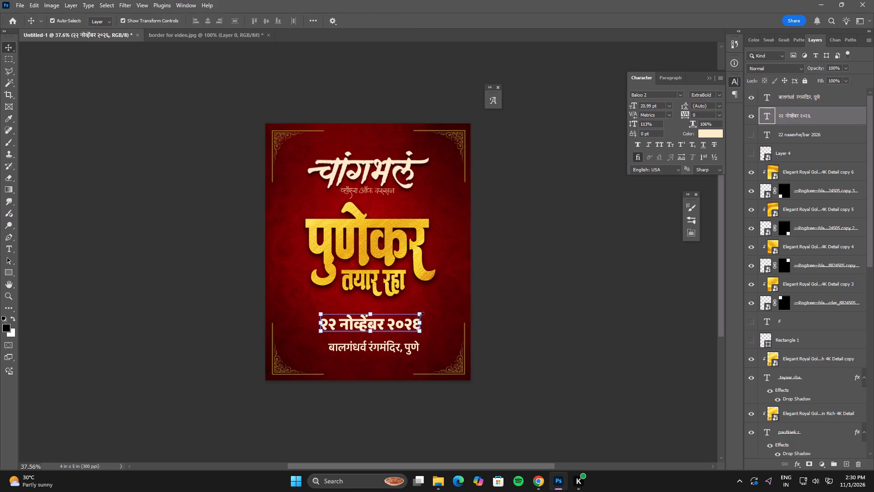
pyautogui.keyDown('alt'); pyautogui.moveTo(422, 312); pyautogui.dragTo(428, 312); pyautogui.keyUp('alt')
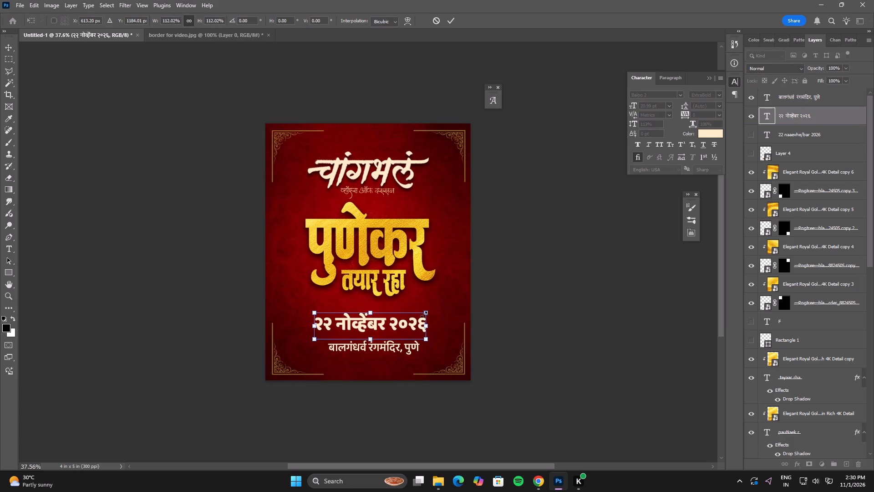
pyautogui.doubleClick(403, 322)
# Align the date and venue lines to the horizontal center of the Background layer.
pyautogui.keyDown('shift'); pyautogui.click(404, 348); pyautogui.keyUp('shift')
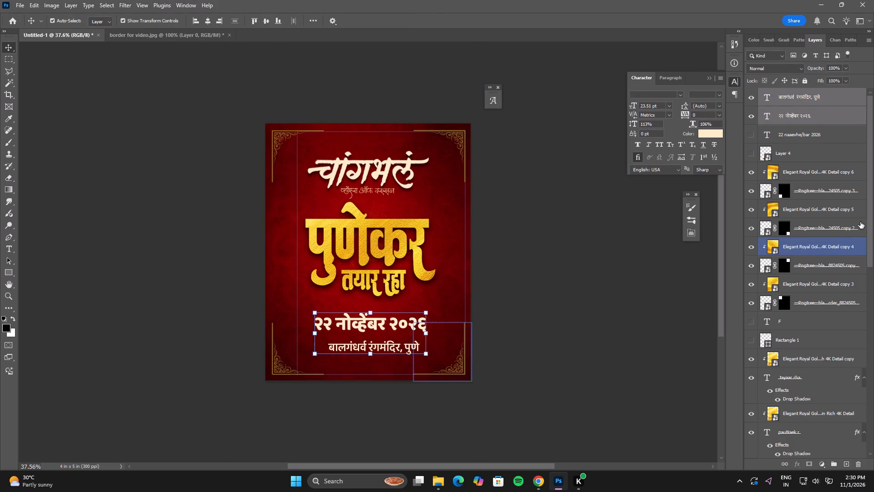
pyautogui.moveTo(870, 215); pyautogui.dragTo(871, 435)
pyautogui.keyDown('ctrl'); pyautogui.click(827, 451); pyautogui.keyUp('ctrl')
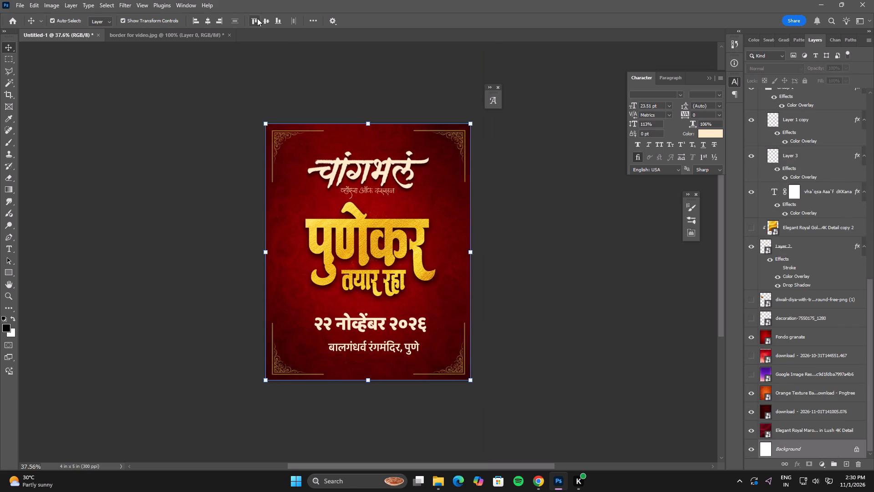
pyautogui.click(207, 20)
pyautogui.click(553, 327)
# Nudge the venue line slightly upward to tighten its gap below the date.
pyautogui.click(391, 351)
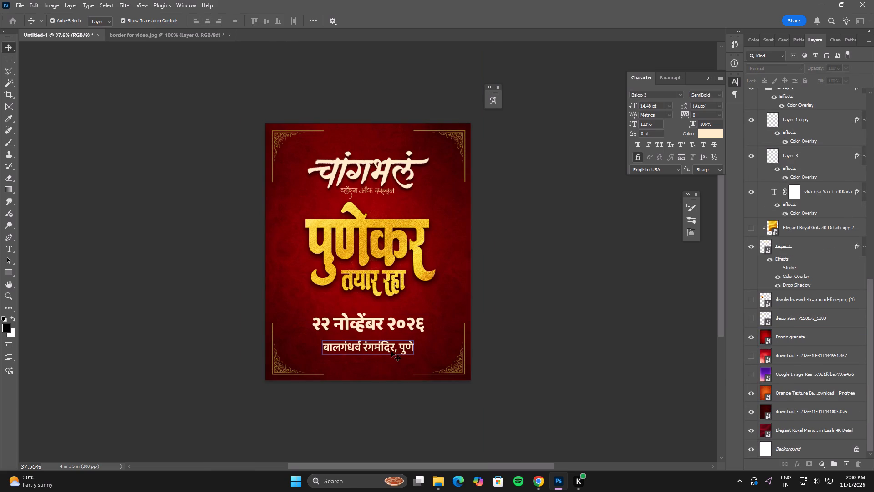
pyautogui.press('Up')
pyautogui.press('Up')
pyautogui.press('Up')
pyautogui.press('Up')
pyautogui.press('Up')
pyautogui.press('Up')
pyautogui.press('Up')
pyautogui.press('Up')
pyautogui.press('Up')
pyautogui.press('Up')
pyautogui.press('Down')
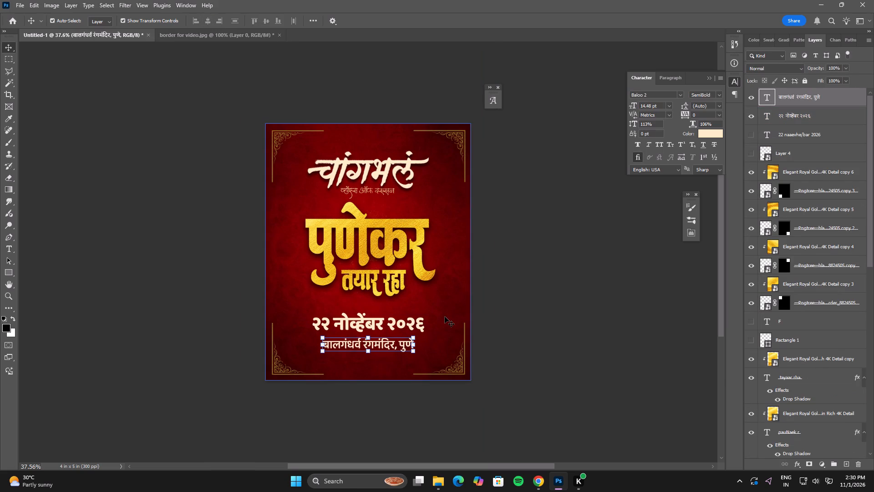
pyautogui.press('Up')
pyautogui.press('Down')
pyautogui.press('Down')
pyautogui.press('Down')
pyautogui.press('Down')
pyautogui.press('Down')
pyautogui.press('Down')
pyautogui.press('Down')
pyautogui.press('Down')
pyautogui.press('Down')
pyautogui.press('Down')
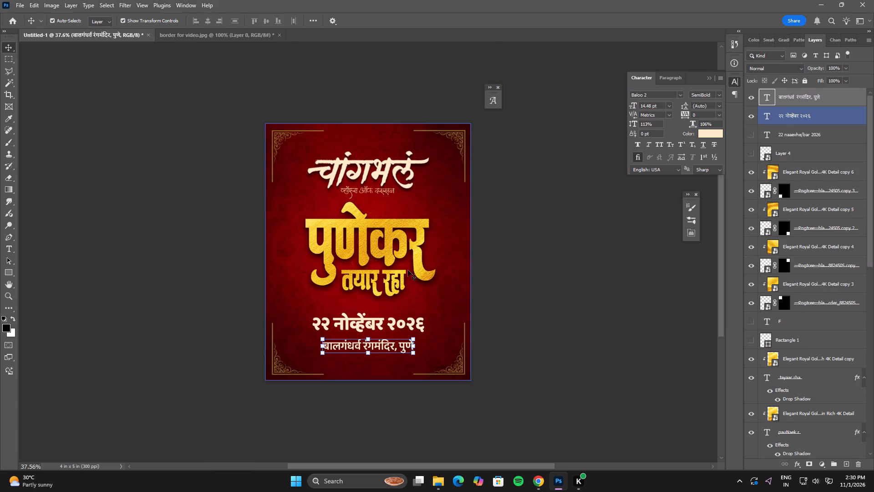
# Nudge the चांगभलं title and its small tagline slightly upward together.
pyautogui.click(381, 189)
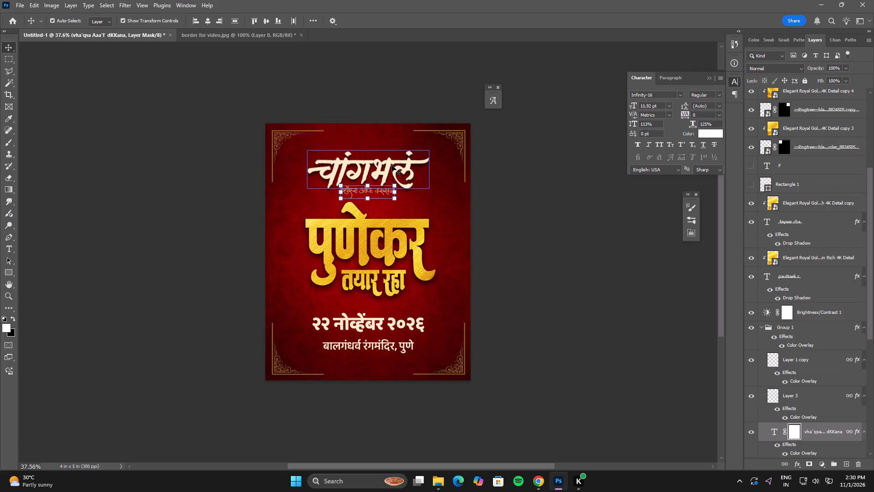
pyautogui.keyDown('shift'); pyautogui.click(391, 163); pyautogui.keyUp('shift')
pyautogui.press('Up')
pyautogui.press('Up')
pyautogui.press('Up')
pyautogui.press('Up')
pyautogui.press('Up')
pyautogui.press('Up')
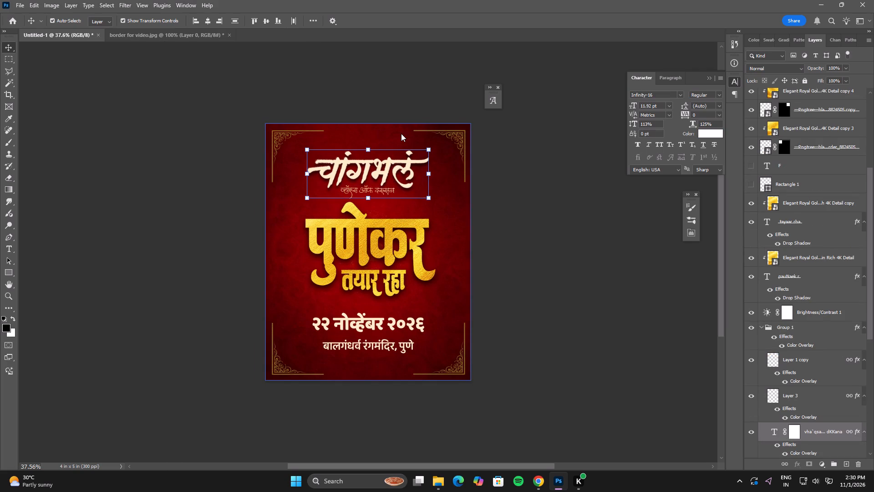
# Nudge the golden पुणेकर तयार रहा headline text and its texture layers slightly upward together.
pyautogui.click(417, 253)
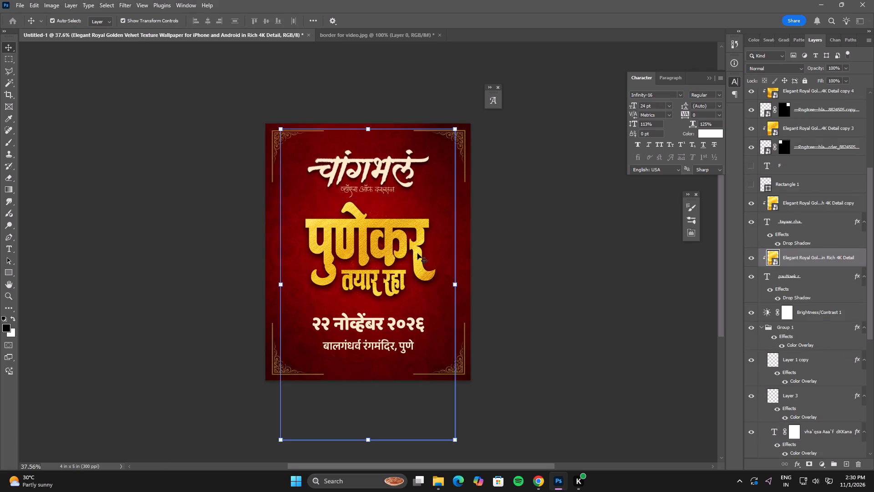
pyautogui.click(818, 278)
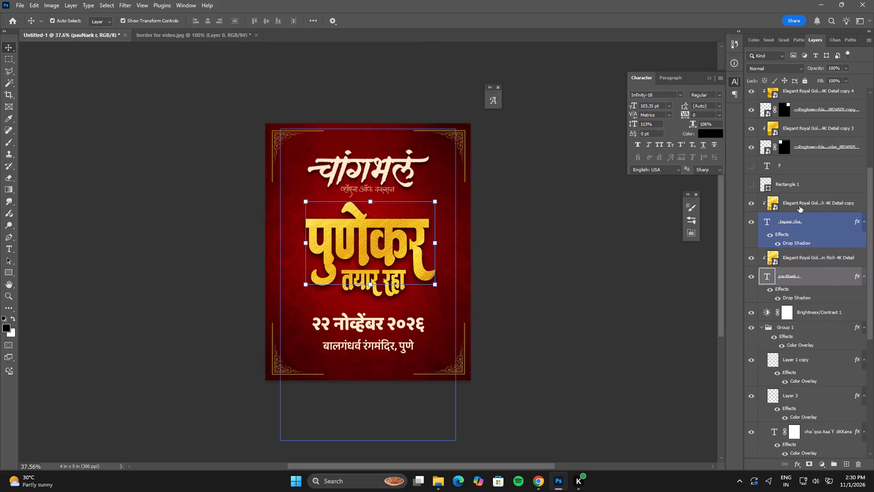
pyautogui.keyDown('shift'); pyautogui.click(799, 205); pyautogui.keyUp('shift')
pyautogui.press('Up')
pyautogui.press('Up')
pyautogui.press('Up')
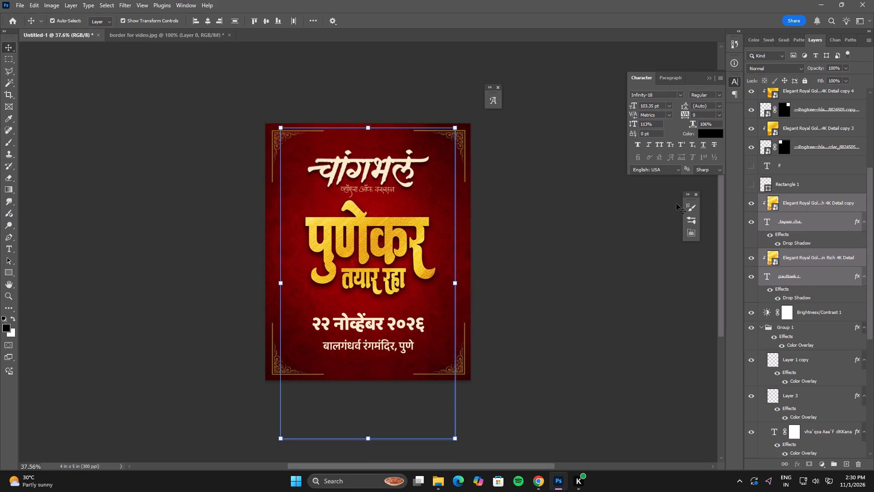
pyautogui.press('Up')
pyautogui.press('Up')
pyautogui.click(584, 203)
# Nudge the चांगभलं title and tagline up a little more to widen the gap above the headline.
pyautogui.click(387, 188)
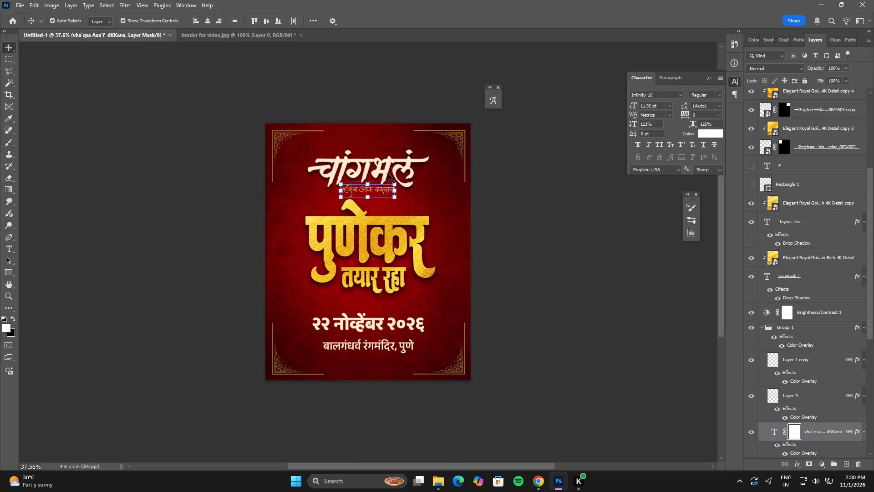
pyautogui.keyDown('shift'); pyautogui.click(389, 161); pyautogui.keyUp('shift')
pyautogui.press('Up')
pyautogui.press('Up')
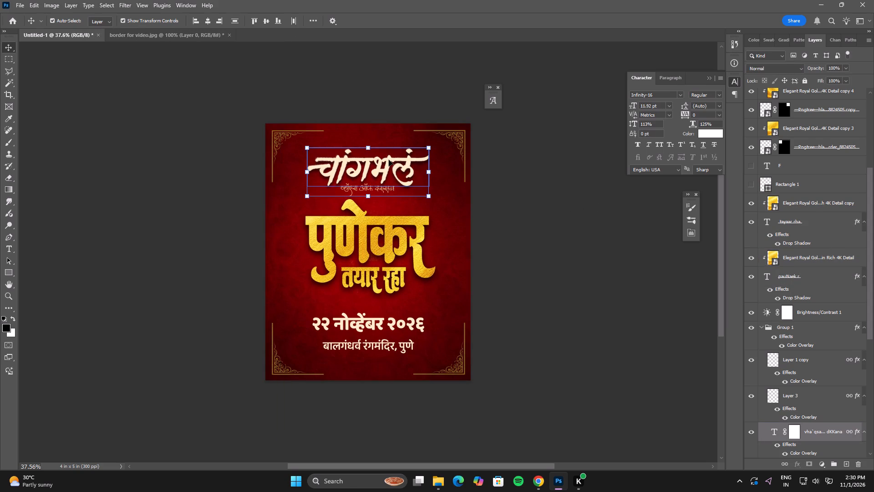
pyautogui.press('Up')
pyautogui.press('Down')
pyautogui.click(539, 217)
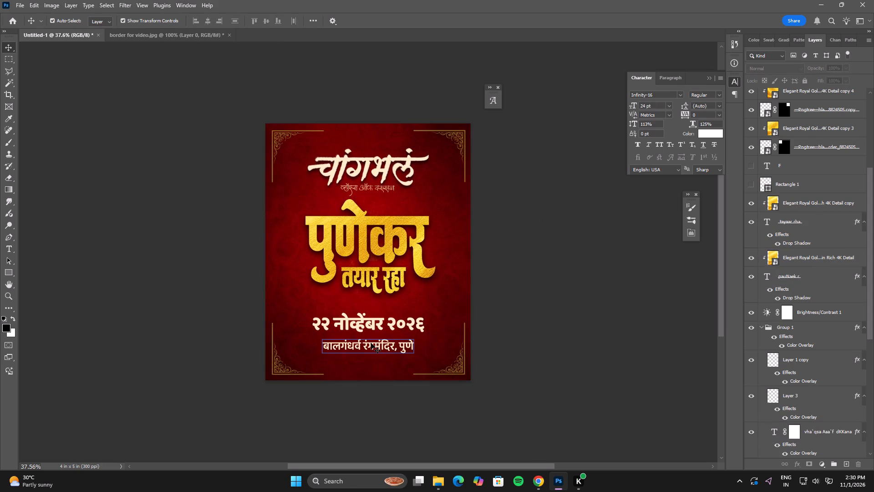
# Nudge the date and venue lines upward together, closer to the golden headline.
pyautogui.click(371, 343)
pyautogui.keyDown('shift'); pyautogui.click(371, 322); pyautogui.keyUp('shift')
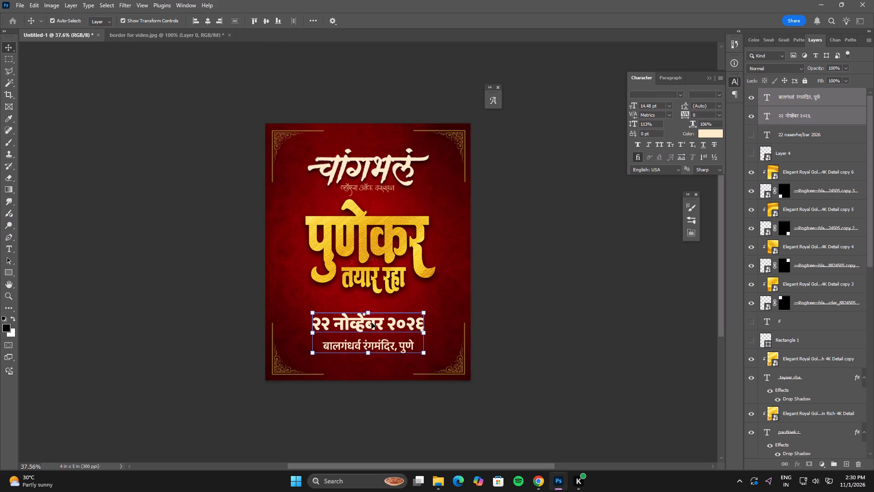
pyautogui.press('Up')
pyautogui.press('Up')
pyautogui.press('Up')
pyautogui.press('Up')
pyautogui.press('Up')
pyautogui.press('Up')
pyautogui.press('Up')
pyautogui.press('Up')
pyautogui.press('Up')
pyautogui.press('Up')
pyautogui.press('Up')
pyautogui.press('Up')
pyautogui.press('Up')
pyautogui.press('Up')
pyautogui.press('Up')
pyautogui.press('Up')
pyautogui.press('Up')
pyautogui.press('Up')
pyautogui.press('Up')
pyautogui.press('Up')
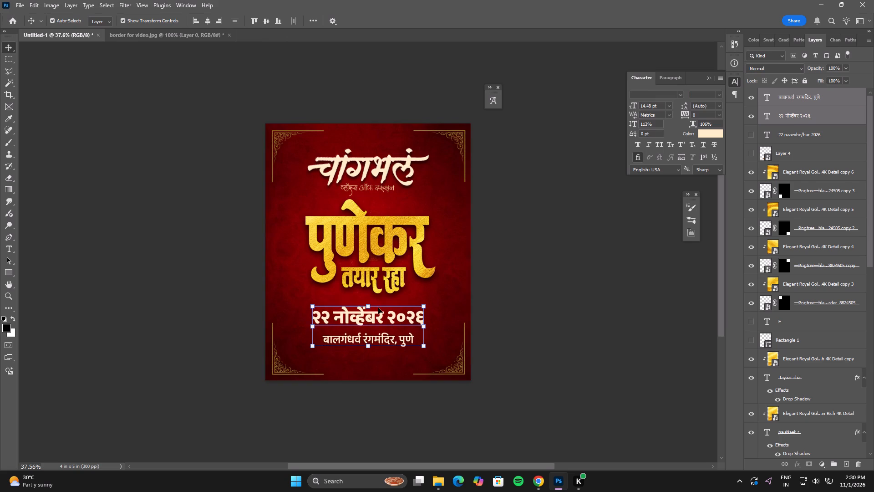
pyautogui.press('Up')
pyautogui.press('Up')
pyautogui.press('Down')
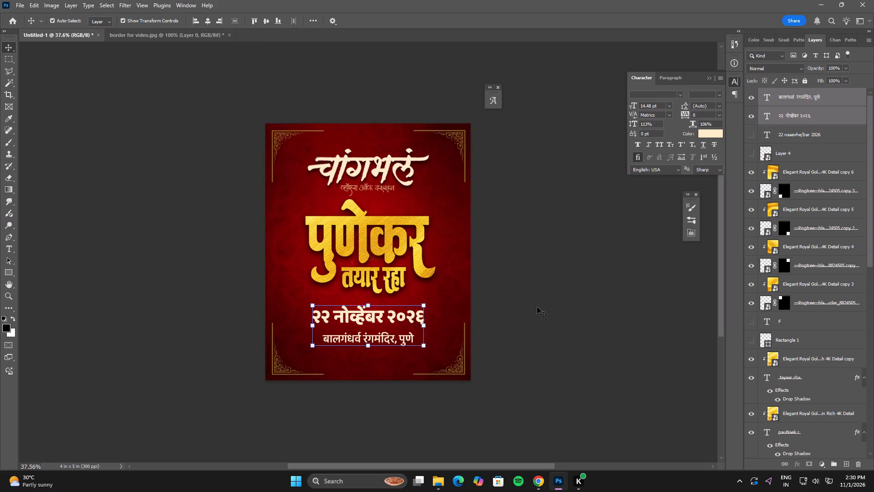
pyautogui.click(537, 307)
# Nudge only the venue line upward so it sits closer beneath the date.
pyautogui.click(392, 341)
pyautogui.press('Up')
pyautogui.press('Up')
pyautogui.press('Up')
pyautogui.press('Up')
pyautogui.press('Up')
pyautogui.press('Up')
pyautogui.press('Up')
pyautogui.press('Up')
pyautogui.press('Up')
pyautogui.press('Up')
pyautogui.press('Up')
pyautogui.press('Up')
pyautogui.press('Up')
pyautogui.press('Up')
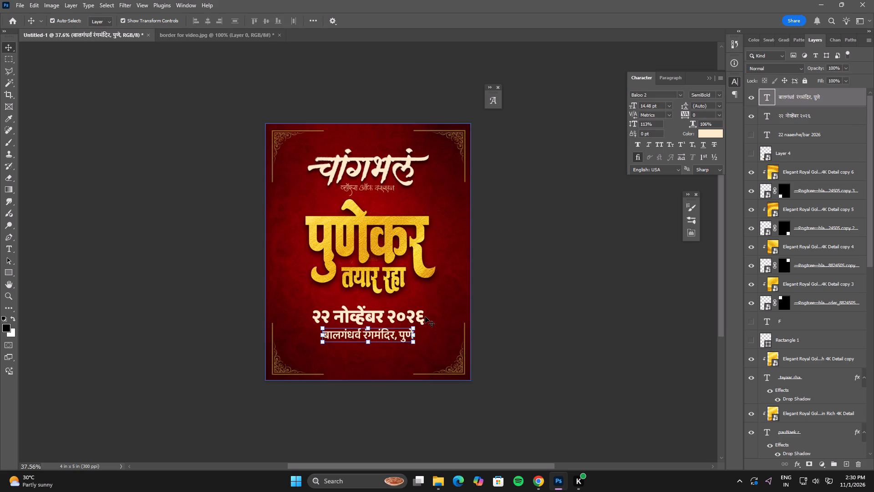
# Open the date line's layer style and add a Drop Shadow effect.
pyautogui.click(419, 313)
pyautogui.doubleClick(823, 115)
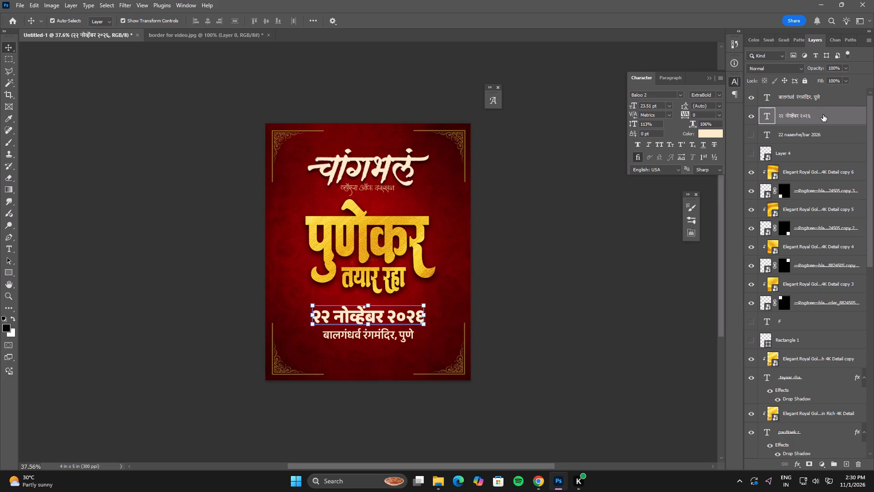
pyautogui.click(574, 364)
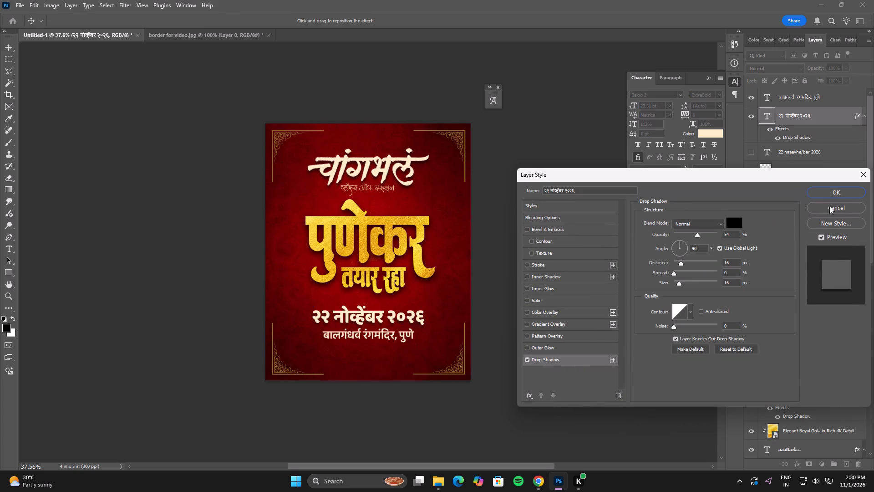
# Apply the Drop Shadow to the date line and copy the effect onto the बालगंधर्व रंगमंदिर, पुणे venue line.
pyautogui.click(836, 197)
pyautogui.keyDown('alt'); pyautogui.moveTo(801, 137); pyautogui.dragTo(796, 99); pyautogui.keyUp('alt')
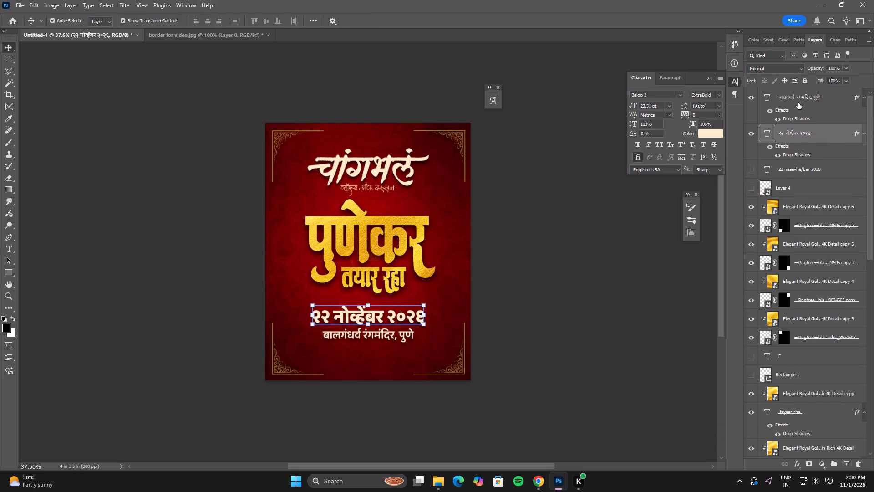
pyautogui.click(618, 285)
# Move the venue line slightly down to widen the gap beneath the date.
pyautogui.click(384, 338)
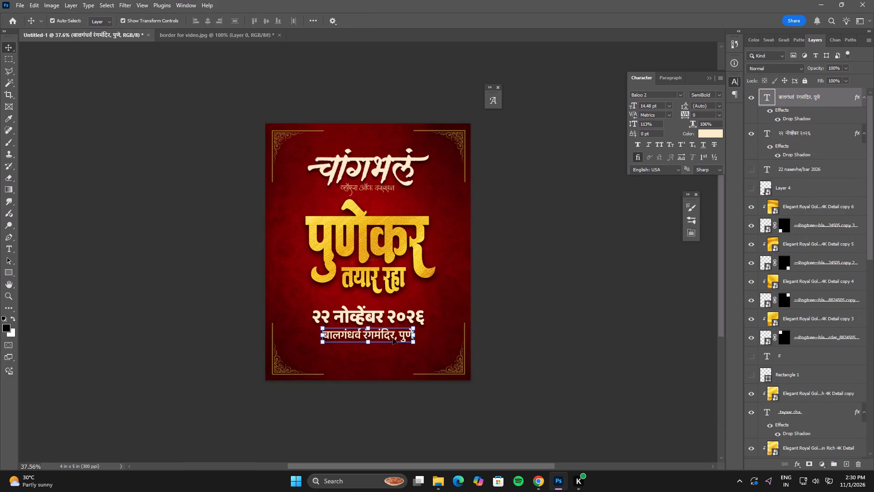
pyautogui.keyDown('shift'); pyautogui.moveTo(393, 338); pyautogui.dragTo(392, 343); pyautogui.keyUp('shift')
pyautogui.click(516, 302)
# Review the poster in full-screen view and examine the पुणे event post on Instagram in Chrome as a layout reference.
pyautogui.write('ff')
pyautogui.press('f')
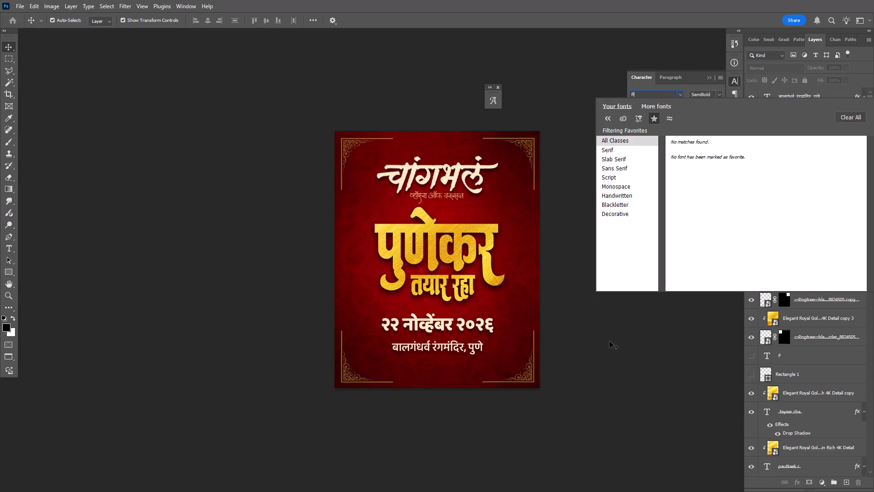
pyautogui.click(610, 341)
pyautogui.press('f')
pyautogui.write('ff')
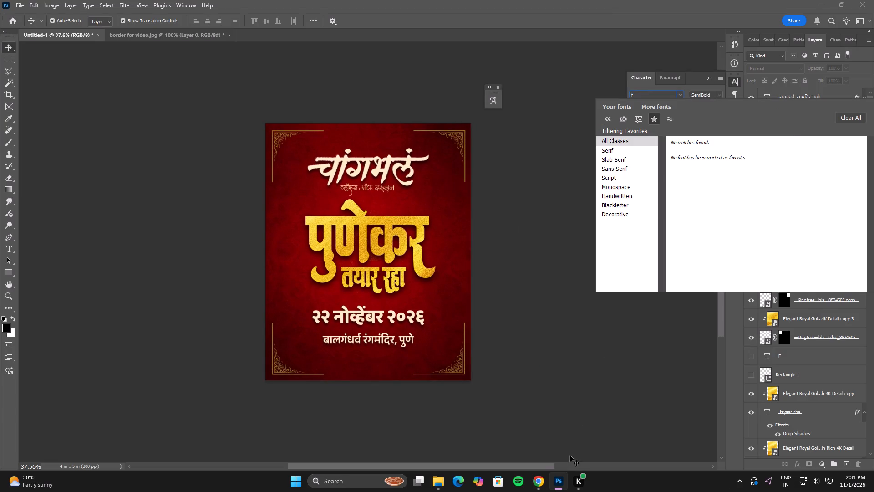
pyautogui.click(575, 437)
pyautogui.click(534, 487)
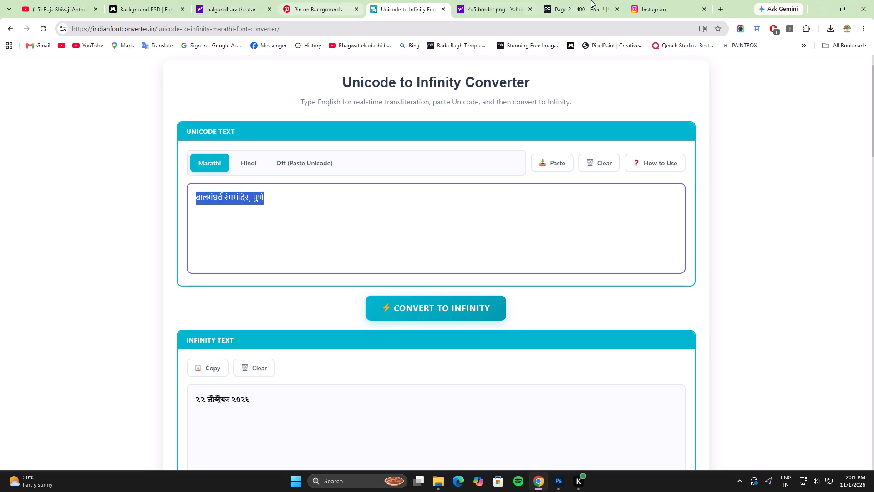
pyautogui.click(649, 0)
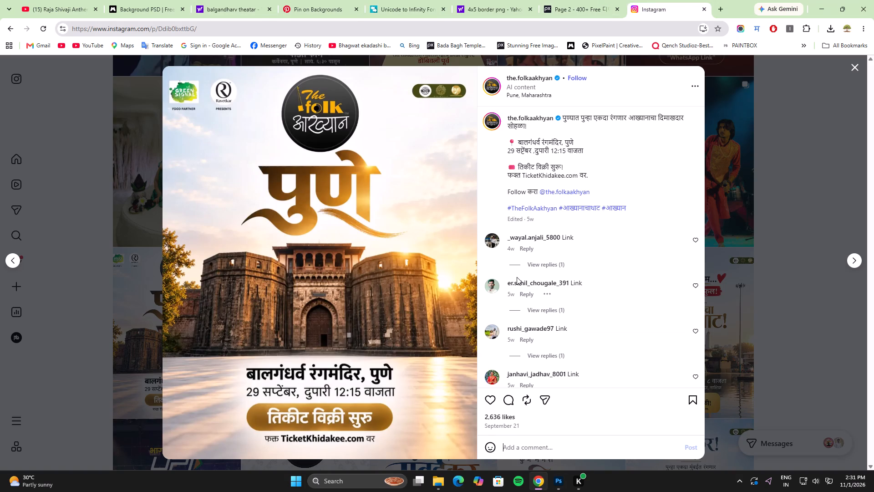
pyautogui.click(789, 248)
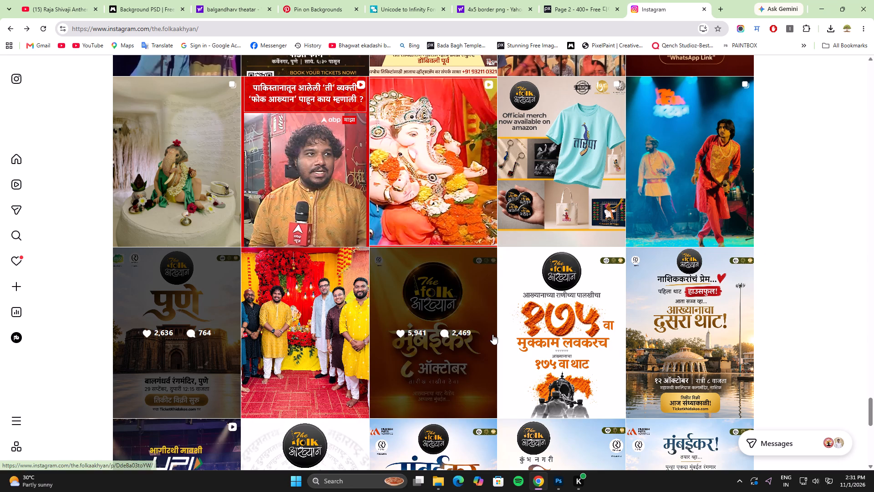
pyautogui.hotkey('alt', 'Tab')
pyautogui.click(599, 320)
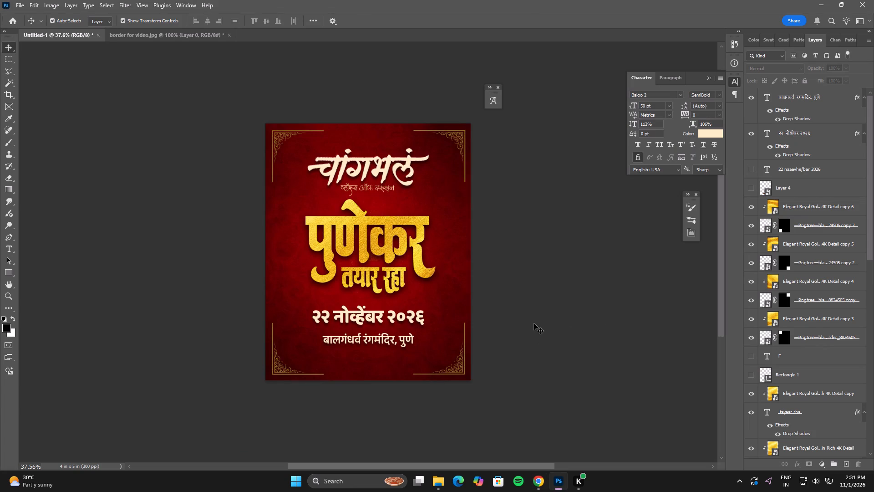
# Enlarge the २२ नोव्हेंबर २०२६ date line to 25.85 pt and shift it slightly down, centred above the venue line.
pyautogui.click(409, 320)
pyautogui.keyDown('alt'); pyautogui.moveTo(423, 306); pyautogui.dragTo(429, 306); pyautogui.keyUp('alt')
pyautogui.doubleClick(403, 320)
pyautogui.keyDown('shift'); pyautogui.click(406, 316); pyautogui.keyUp('shift')
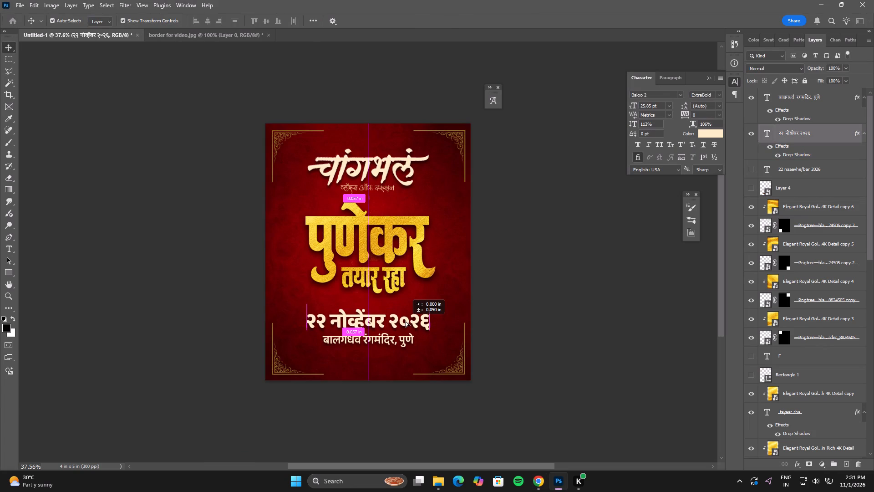
pyautogui.click(537, 293)
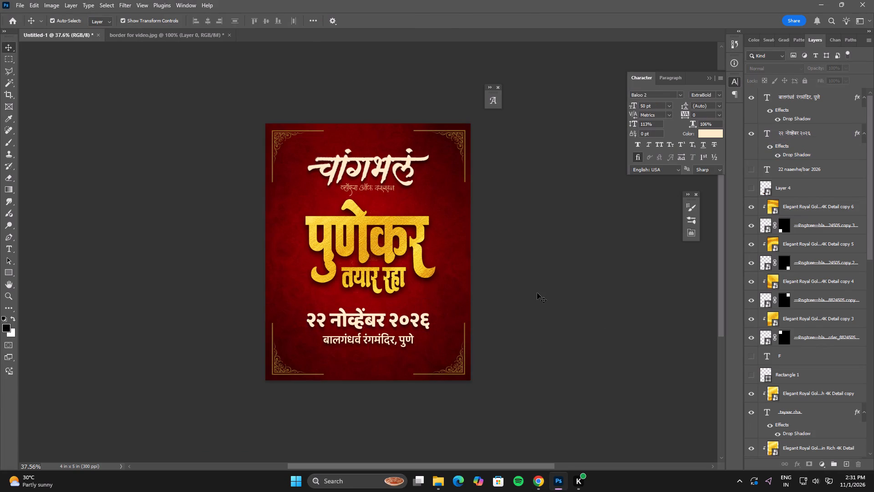
# Select the venue line beneath the enlarged date in full-screen view.
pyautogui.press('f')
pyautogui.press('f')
pyautogui.click(582, 357)
pyautogui.click(462, 346)
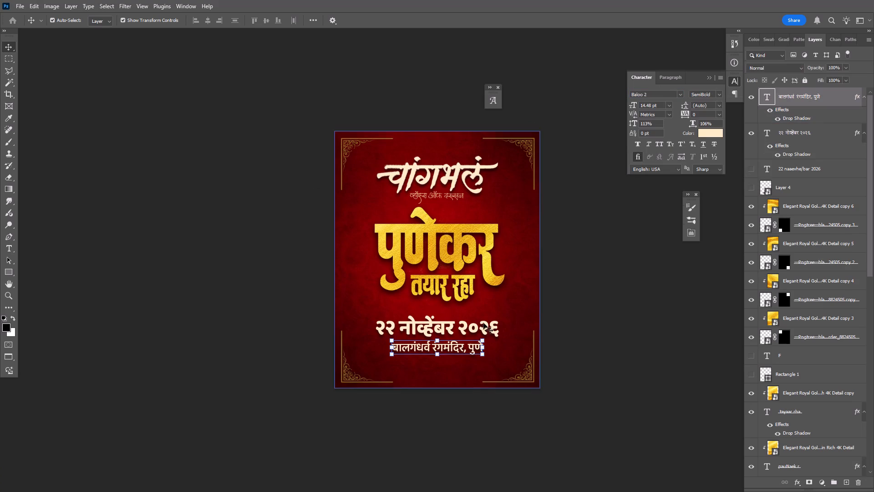
# Move the date and venue lines down slightly together, keeping them horizontally centered, and return to the standard screen mode.
pyautogui.keyDown('shift'); pyautogui.click(484, 322); pyautogui.keyUp('shift')
pyautogui.click(440, 315)
pyautogui.keyDown('shift'); pyautogui.click(445, 333); pyautogui.keyUp('shift')
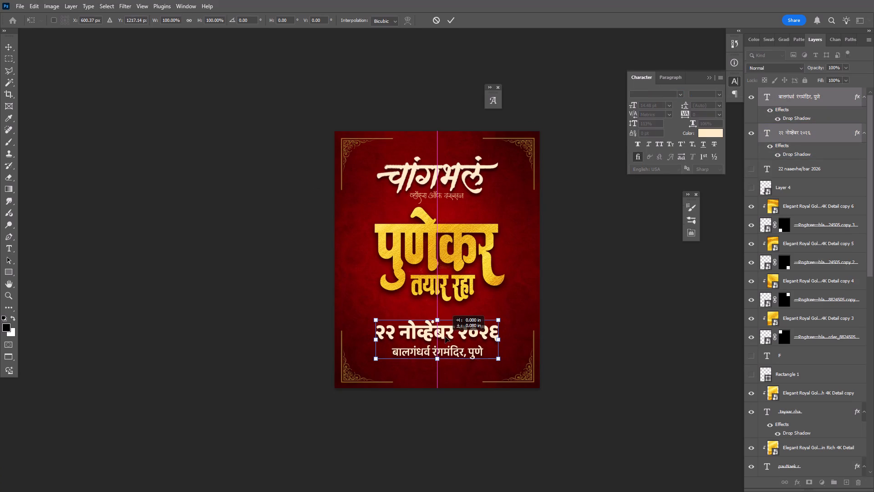
pyautogui.doubleClick(445, 336)
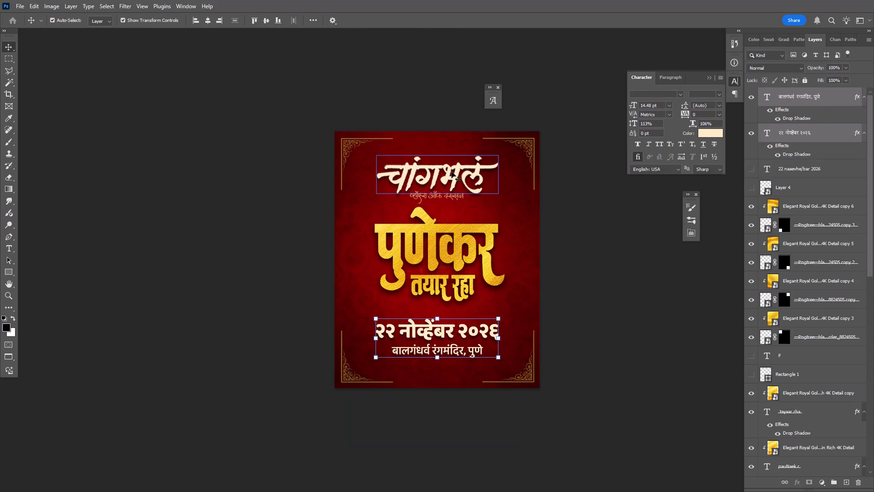
pyautogui.click(604, 267)
pyautogui.write('ff')
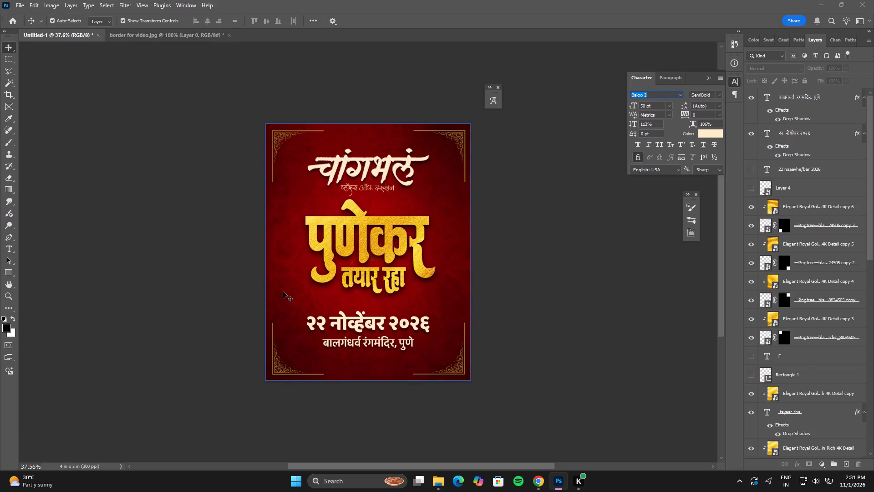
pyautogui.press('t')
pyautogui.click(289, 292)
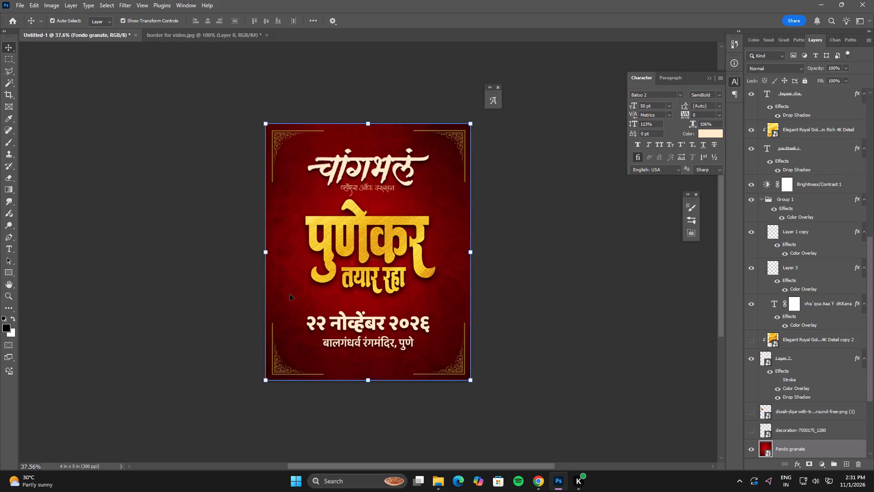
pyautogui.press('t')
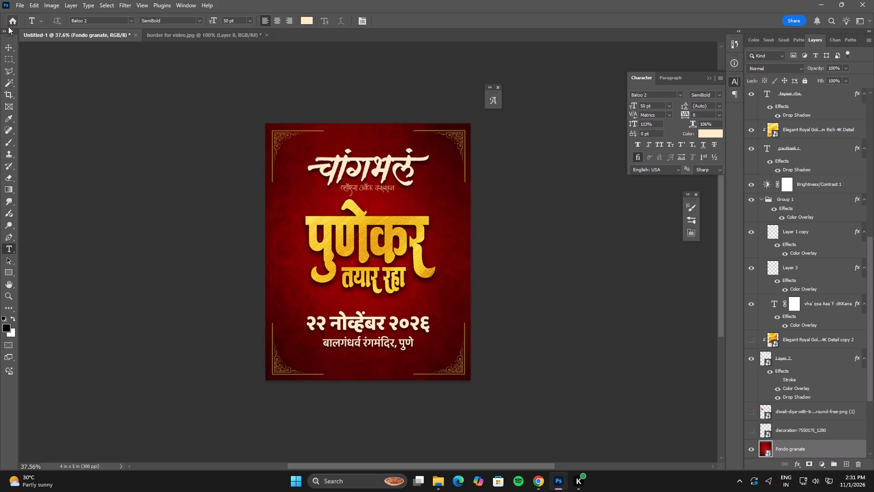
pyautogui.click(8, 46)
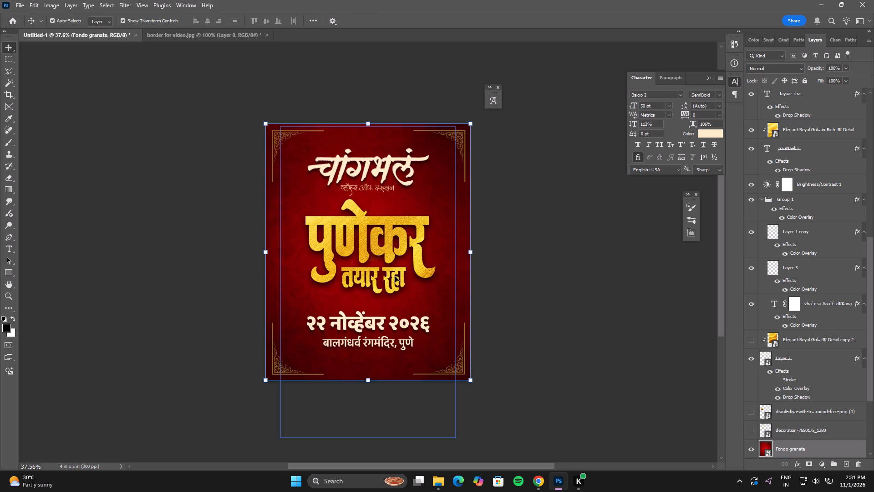
# Preview the whole poster full screen to check its overall composition and text spacing.
pyautogui.click(570, 213)
pyautogui.press('f')
pyautogui.press('f')
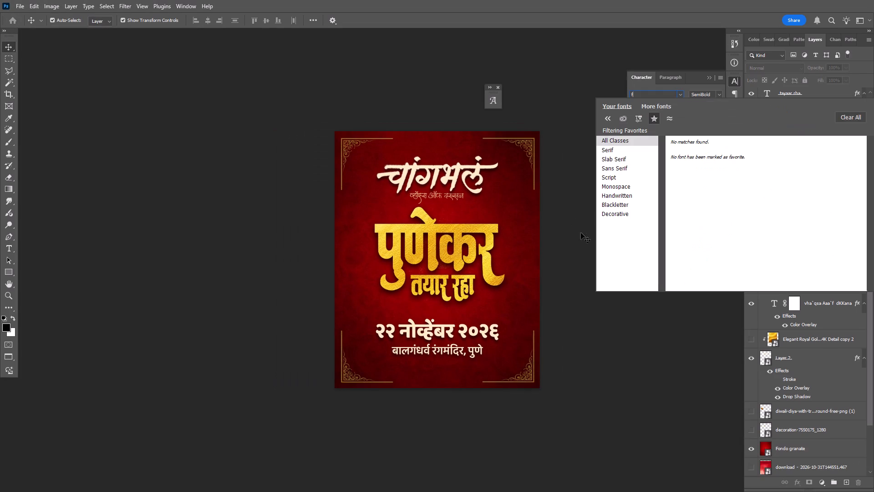
pyautogui.click(588, 352)
pyautogui.press('f')
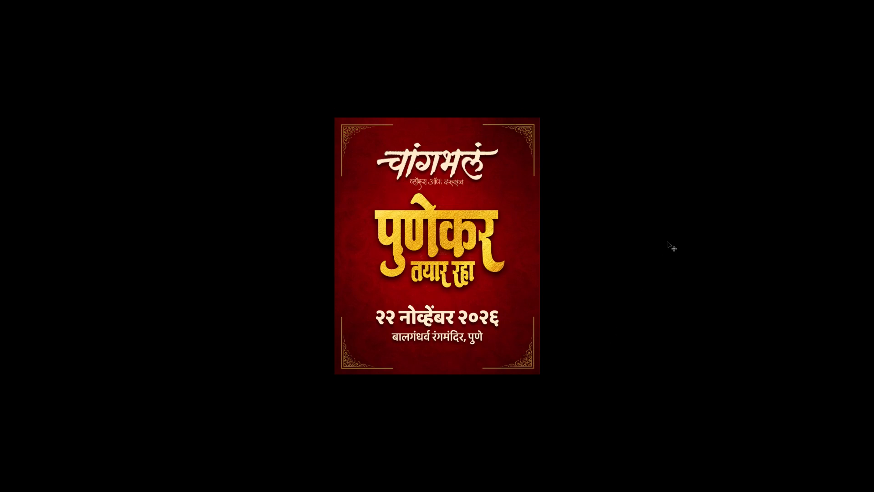
pyautogui.write('ff')
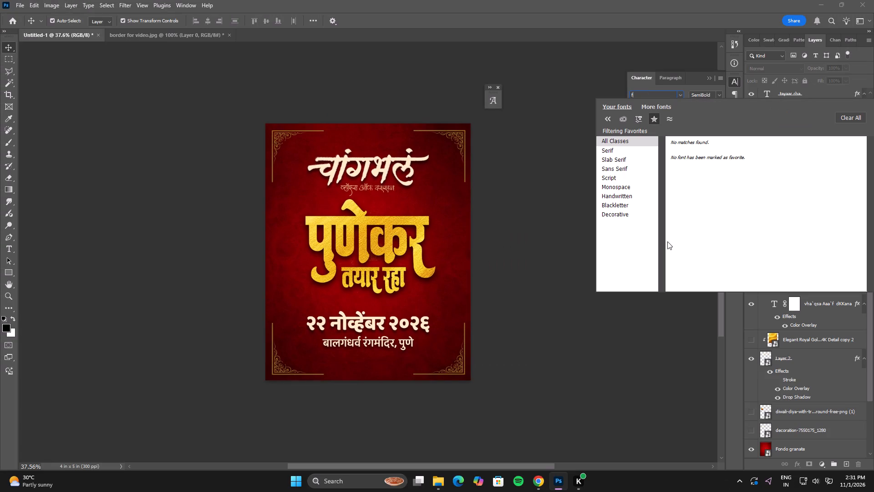
pyautogui.click(589, 335)
pyautogui.write('ff')
pyautogui.click(602, 334)
pyautogui.press('f')
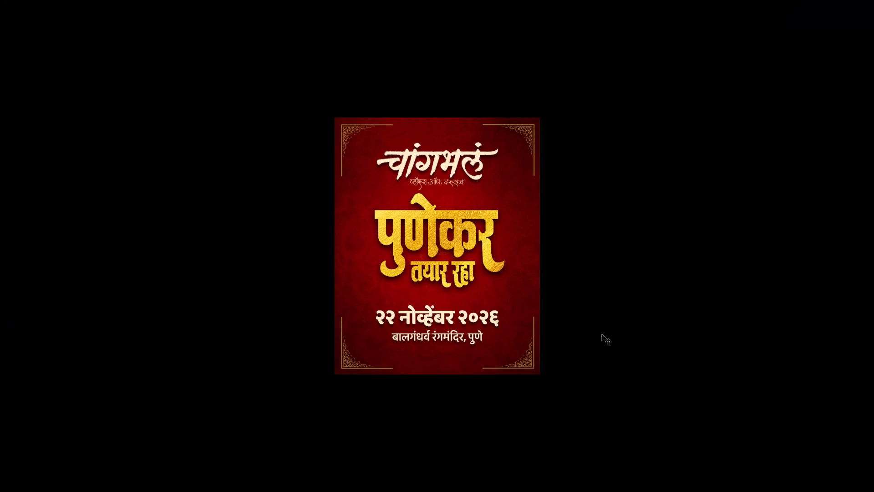
pyautogui.press('f')
pyautogui.click(553, 266)
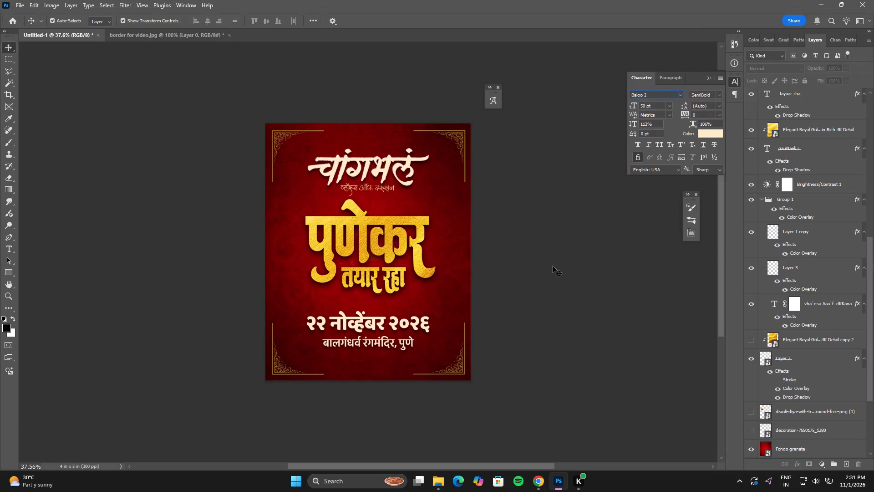
pyautogui.press('f')
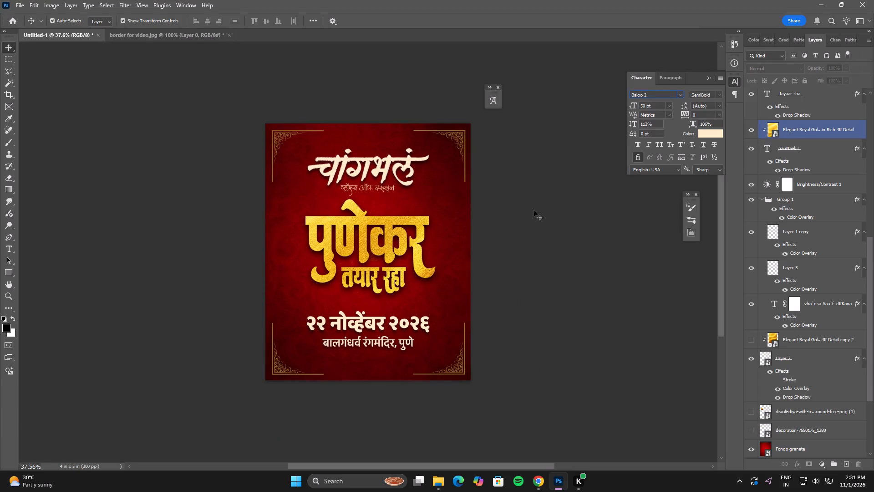
pyautogui.click(534, 210)
pyautogui.write('ff')
pyautogui.click(551, 309)
pyautogui.press('f')
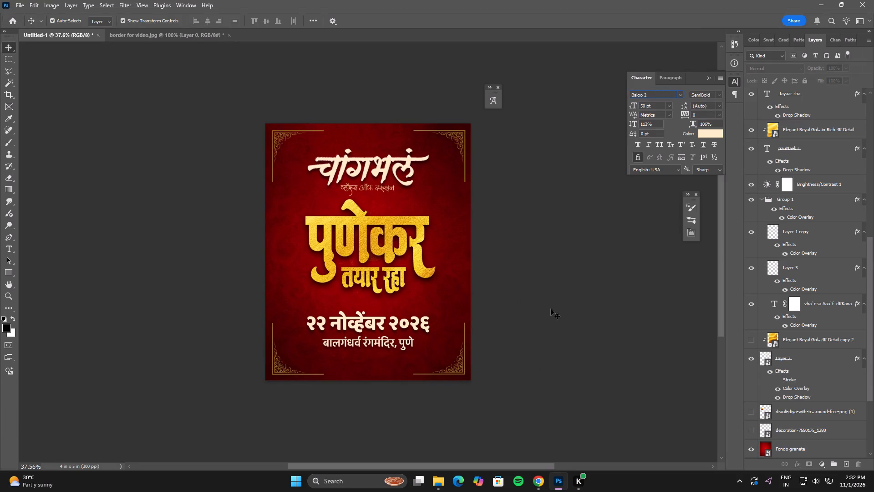
pyautogui.click(551, 309)
pyautogui.press('f')
pyautogui.click(393, 273)
pyautogui.write('ff')
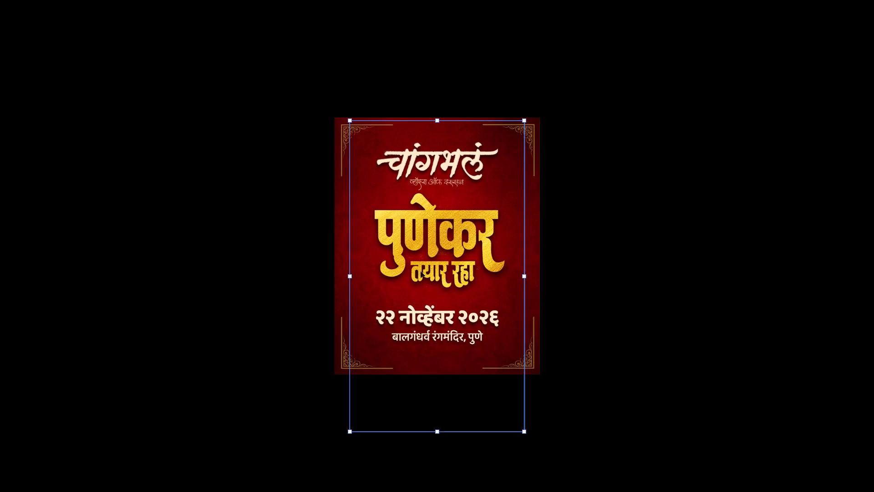
pyautogui.click(618, 248)
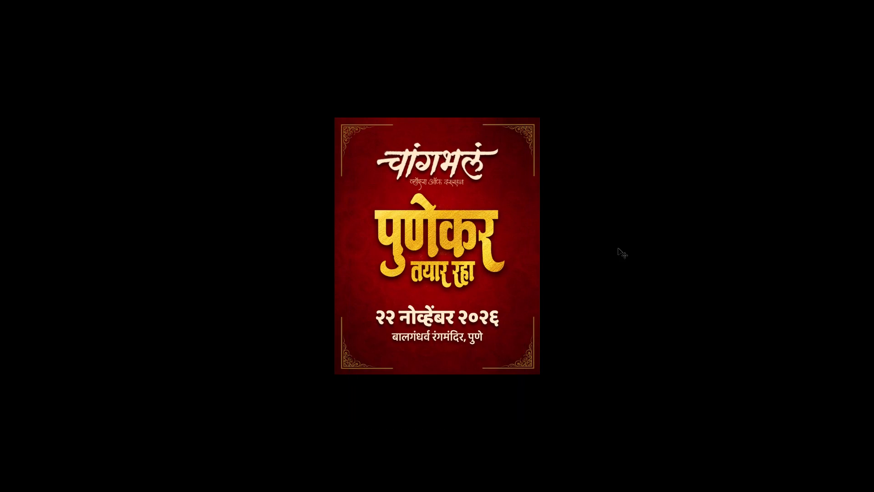
pyautogui.press('f')
pyautogui.click(559, 304)
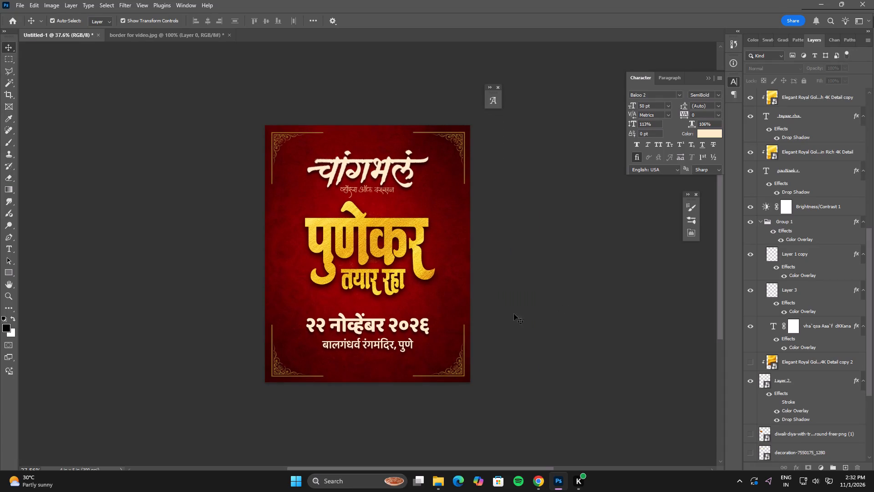
# Nudge the date and venue lines up slightly together, closer to the golden headline.
pyautogui.click(381, 343)
pyautogui.keyDown('shift'); pyautogui.click(403, 320); pyautogui.keyUp('shift')
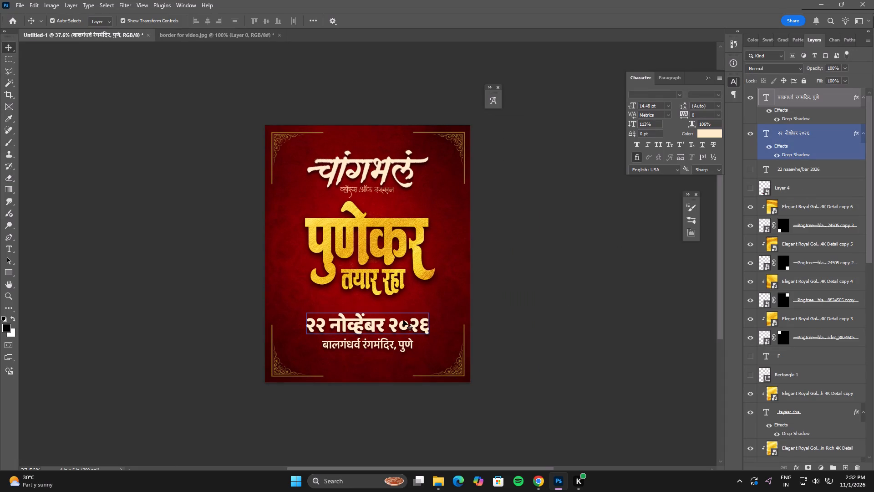
pyautogui.press('Up')
pyautogui.press('Up')
pyautogui.press('Up')
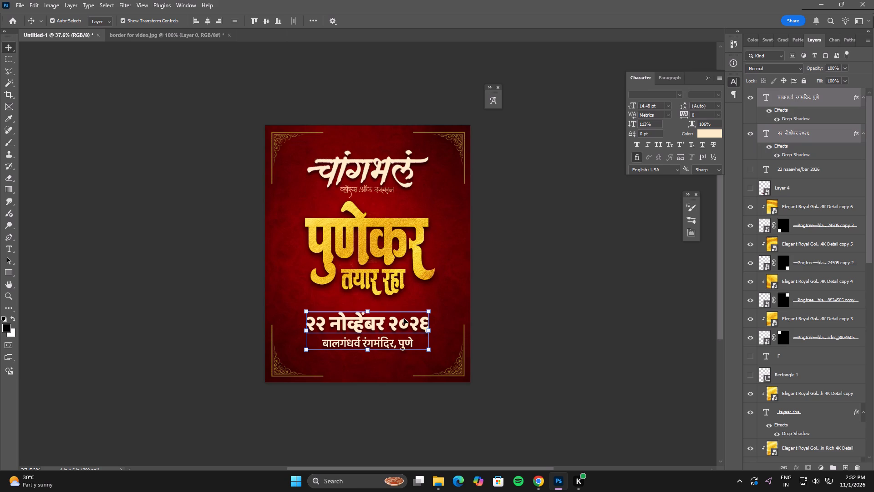
pyautogui.press('Up')
pyautogui.press('Up')
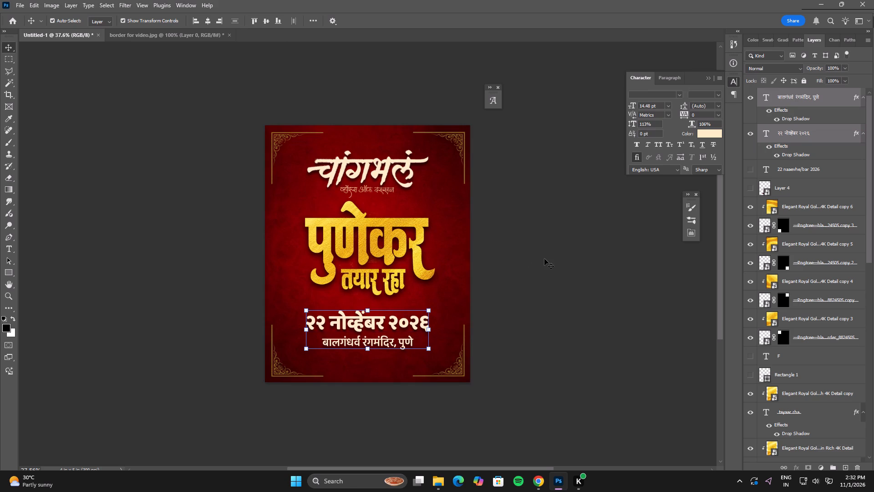
pyautogui.click(544, 259)
# Add a Color Balance adjustment above the Fondo granate background with midtones Cyan–Red at +19 and Yellow–Blue at +35.
pyautogui.click(457, 242)
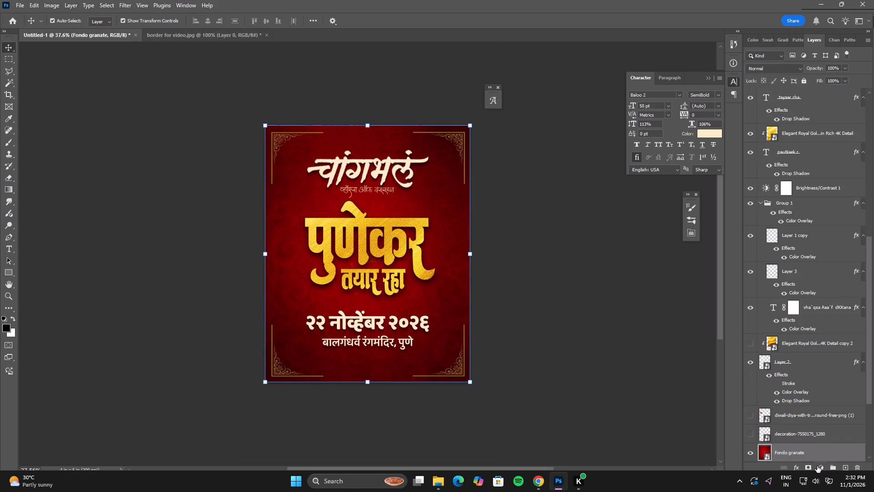
pyautogui.click(821, 467)
pyautogui.click(830, 389)
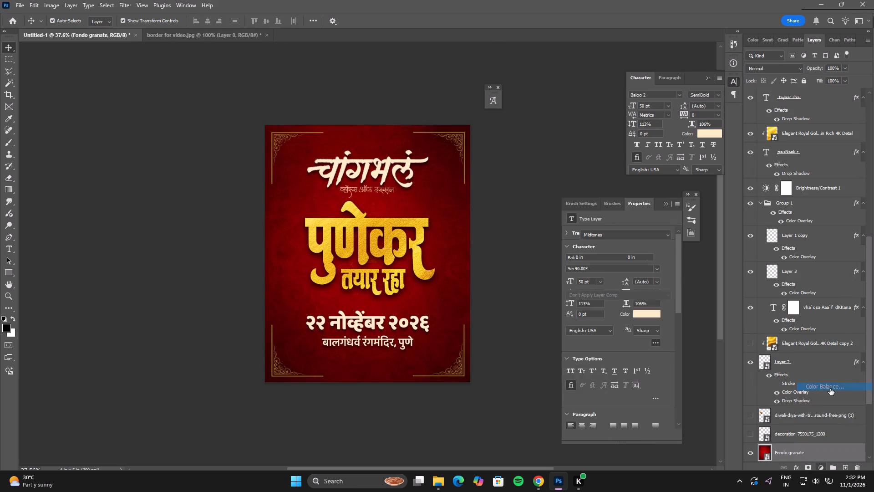
pyautogui.moveTo(605, 252); pyautogui.dragTo(616, 256)
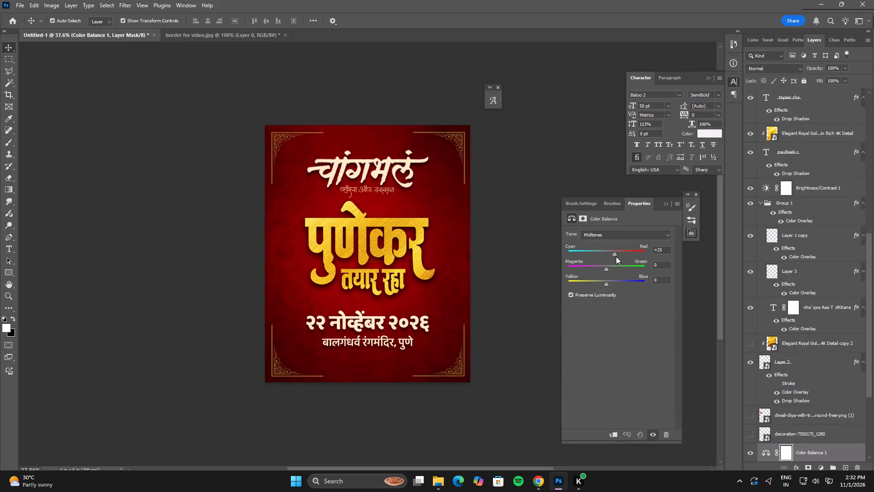
pyautogui.moveTo(616, 256); pyautogui.dragTo(583, 250)
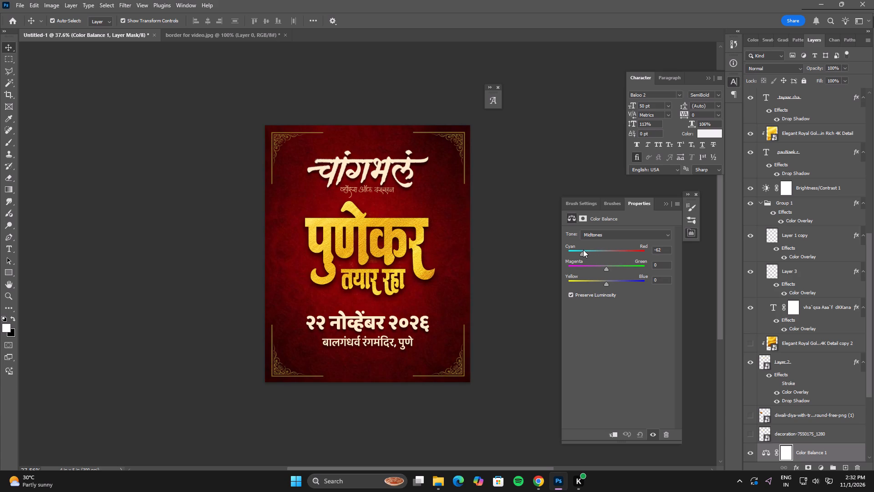
pyautogui.moveTo(583, 250); pyautogui.dragTo(628, 256)
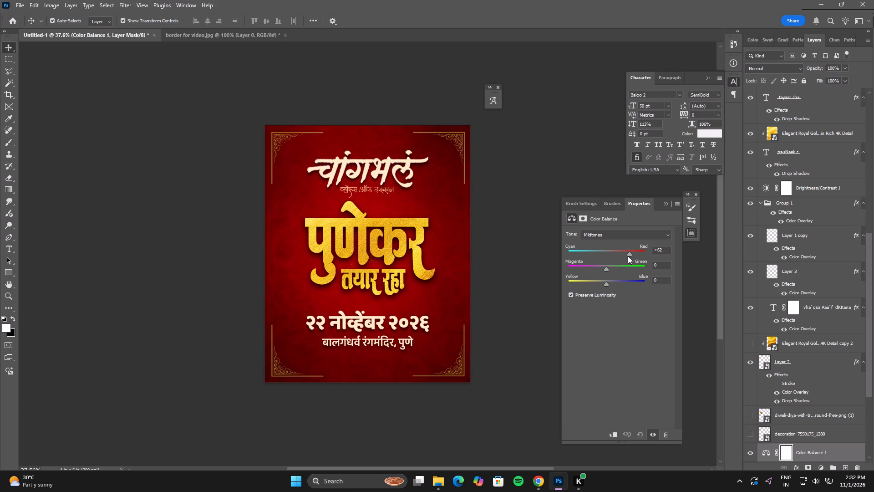
pyautogui.moveTo(628, 256); pyautogui.dragTo(613, 256)
pyautogui.moveTo(605, 282); pyautogui.dragTo(591, 281)
pyautogui.moveTo(591, 281); pyautogui.dragTo(620, 285)
# Compare the poster with and without the Color Balance, and set its midtones to Yellow–Blue -5 and Cyan–Red +43.
pyautogui.doubleClick(747, 452)
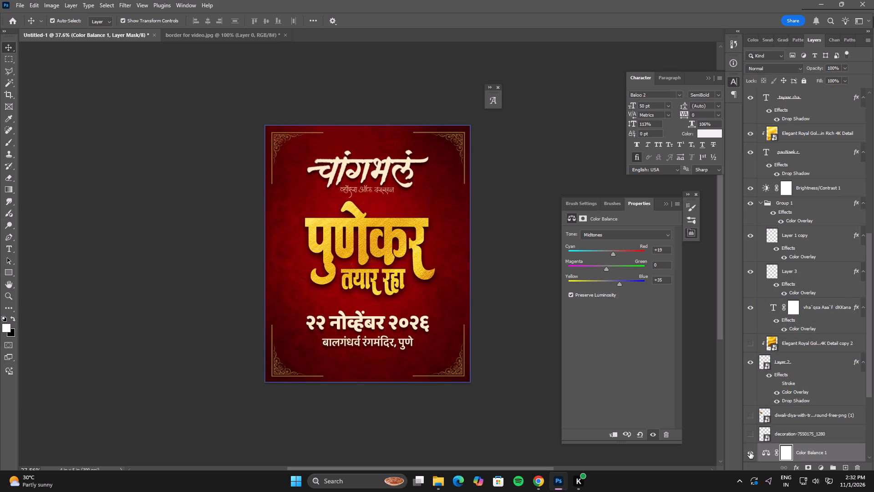
pyautogui.click(751, 454)
pyautogui.doubleClick(751, 454)
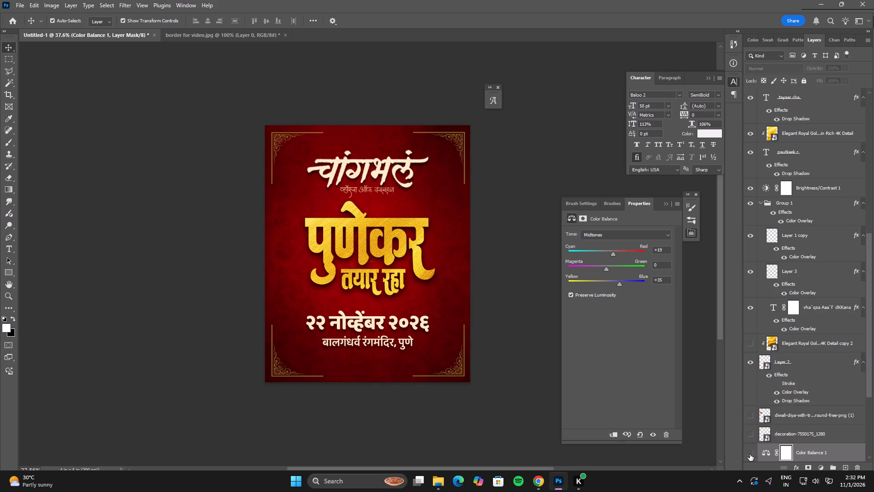
pyautogui.moveTo(619, 282); pyautogui.dragTo(604, 283)
pyautogui.click(750, 455)
pyautogui.moveTo(615, 252); pyautogui.dragTo(622, 252)
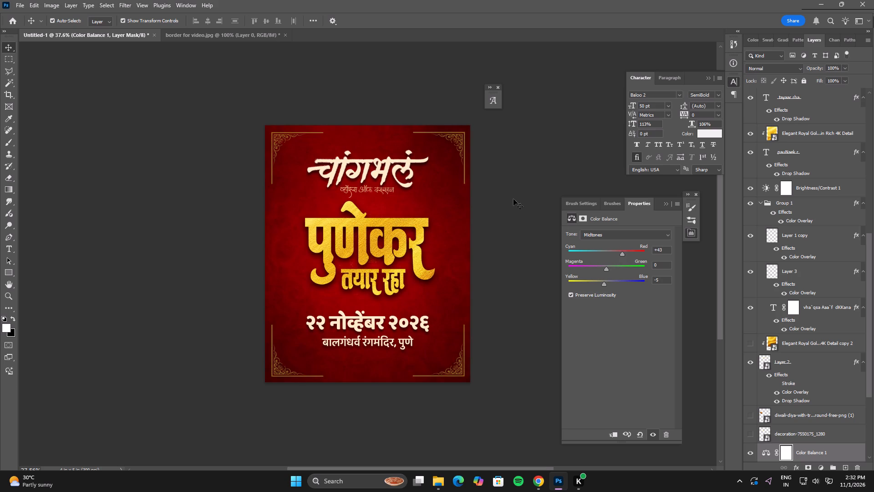
pyautogui.click(501, 165)
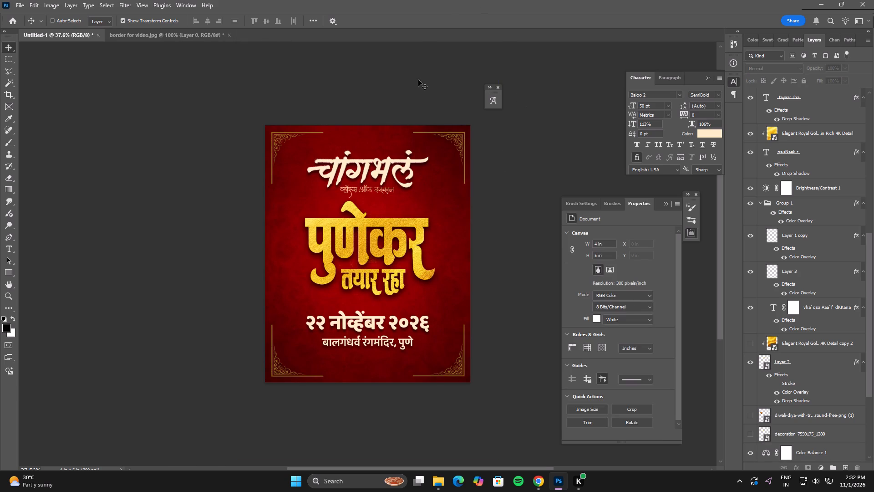
# Undo the last change and leave no layer selected.
pyautogui.hotkey('ctrl', 'z')
pyautogui.click(538, 232)
# In full-screen view, scale the चांगभलं title and its tagline down together to about 2.1 in wide, keeping their centre.
pyautogui.press('f')
pyautogui.press('f')
pyautogui.click(612, 256)
pyautogui.press('space')
pyautogui.press('space')
pyautogui.press('space')
pyautogui.press('space')
pyautogui.press('space')
pyautogui.press('space')
pyautogui.press('space')
pyautogui.press('space')
pyautogui.press('space')
pyautogui.press('space')
pyautogui.press('space')
pyautogui.press('space')
pyautogui.press('space')
pyautogui.press('space')
pyautogui.press('space')
pyautogui.press('space')
pyautogui.press('space')
pyautogui.press('space')
pyautogui.press('space')
pyautogui.moveTo(634, 287); pyautogui.dragTo(630, 290)
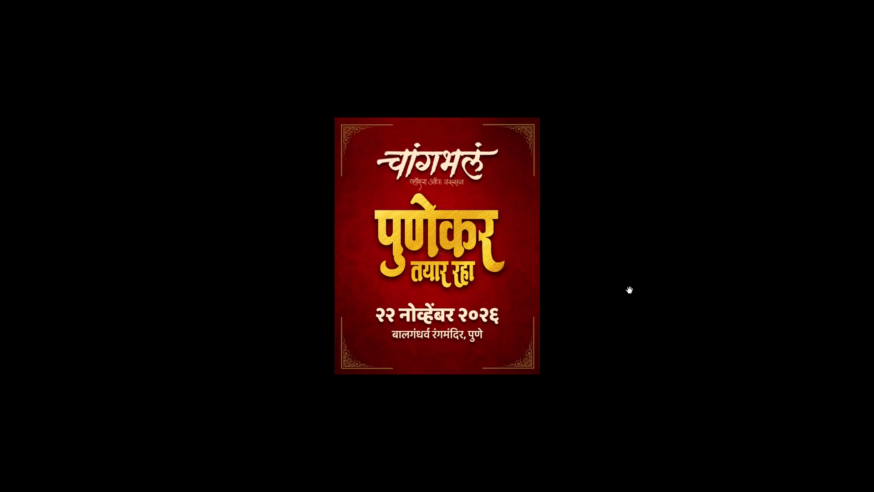
pyautogui.moveTo(630, 290); pyautogui.dragTo(563, 318)
pyautogui.click(388, 210)
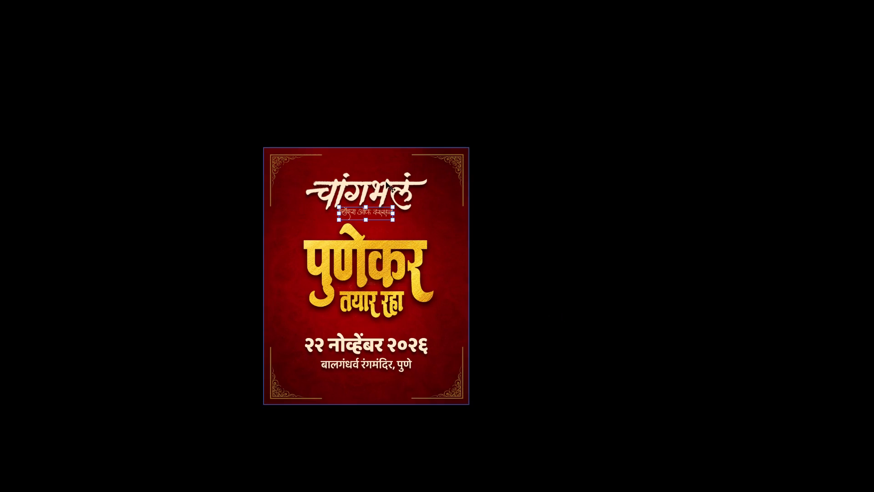
pyautogui.keyDown('shift'); pyautogui.click(389, 185); pyautogui.keyUp('shift')
pyautogui.keyDown('alt'); pyautogui.moveTo(427, 169); pyautogui.dragTo(419, 173); pyautogui.keyUp('alt')
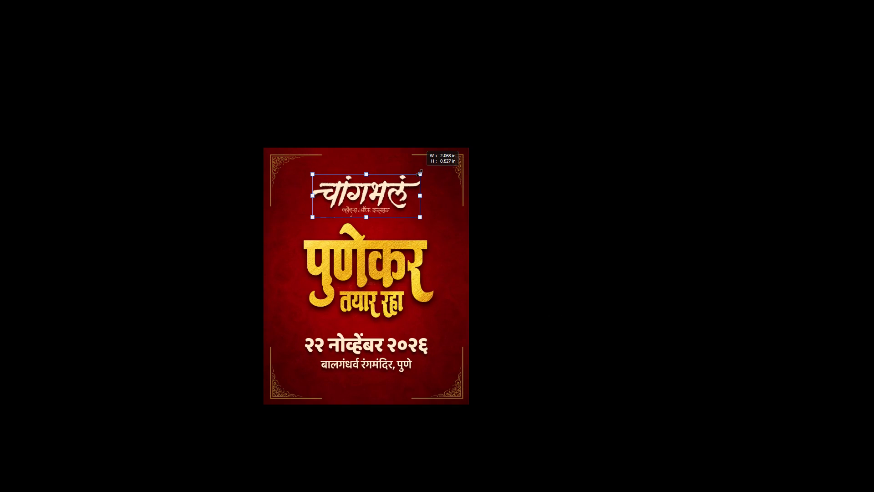
pyautogui.keyDown('alt'); pyautogui.moveTo(419, 173); pyautogui.dragTo(421, 173); pyautogui.keyUp('alt')
pyautogui.doubleClick(402, 190)
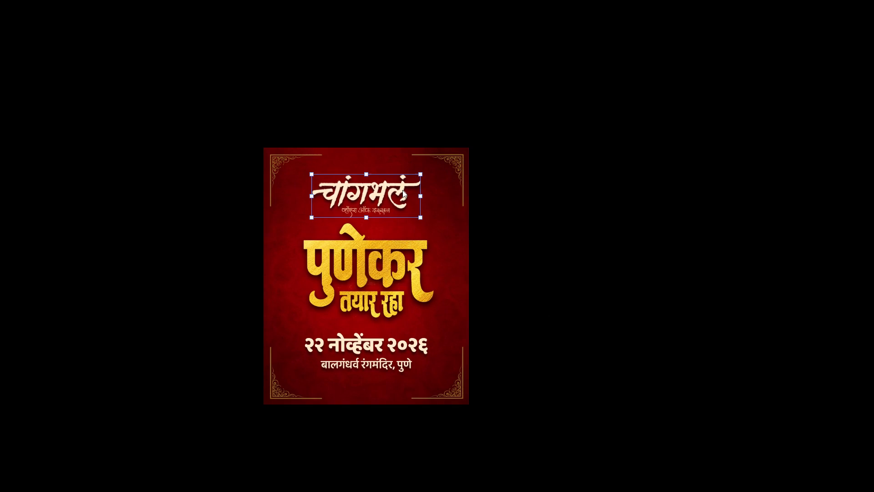
# Nudge the चांगभलं title and tagline down together toward the golden headline, and very slightly to the right.
pyautogui.press('Down')
pyautogui.press('Down')
pyautogui.press('Down')
pyautogui.press('Down')
pyautogui.press('Down')
pyautogui.press('Down')
pyautogui.press('Down')
pyautogui.press('Down')
pyautogui.press('Down')
pyautogui.press('Down')
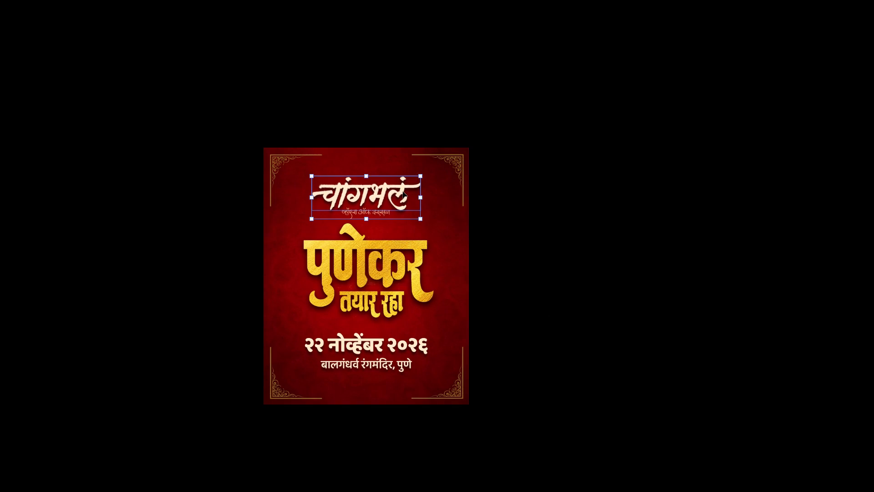
pyautogui.press('Down')
pyautogui.press('Down')
pyautogui.press('Right')
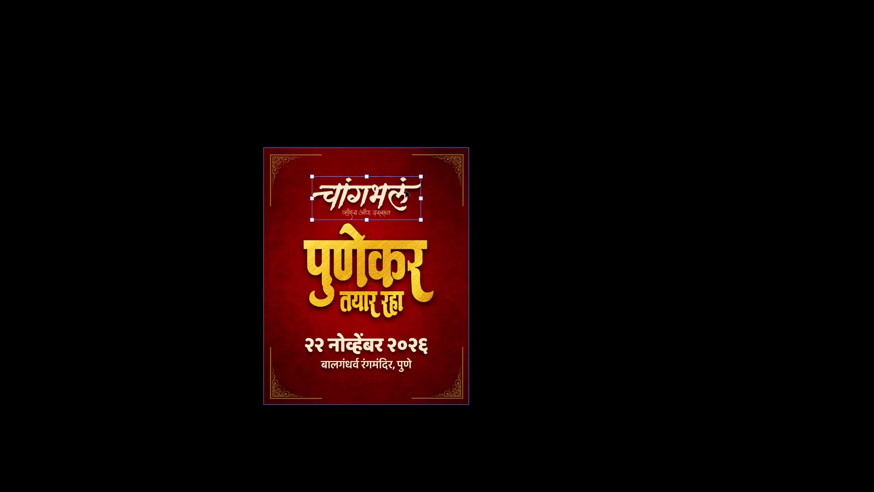
# Nudge the चांगभलं title and tagline slightly further down toward the golden headline, leaving no layer selected.
pyautogui.press('Down')
pyautogui.press('Right')
pyautogui.press('Left')
pyautogui.click(585, 244)
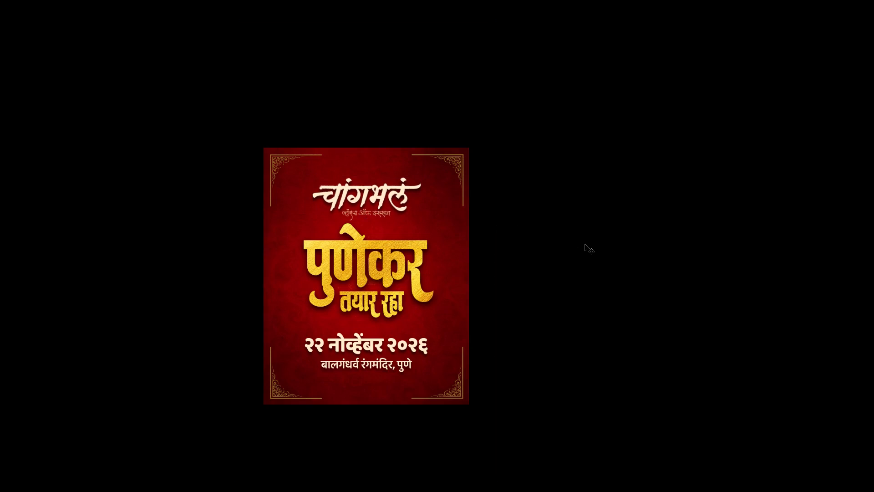
# In full-screen view, nudge the date and venue lines together slightly up toward the golden headline.
pyautogui.press('f')
pyautogui.press('space')
pyautogui.press('space')
pyautogui.press('space')
pyautogui.press('space')
pyautogui.press('space')
pyautogui.press('space')
pyautogui.press('space')
pyautogui.press('space')
pyautogui.press('space')
pyautogui.press('space')
pyautogui.press('space')
pyautogui.press('space')
pyautogui.press('space')
pyautogui.press('space')
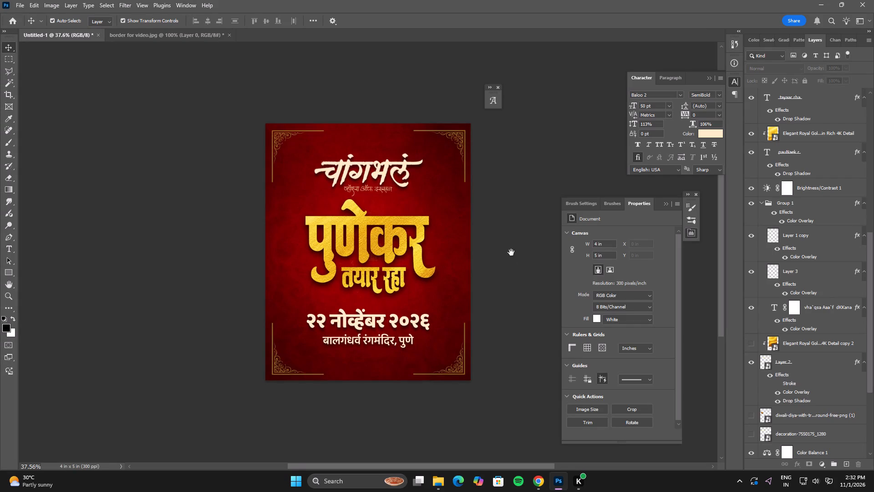
pyautogui.moveTo(516, 265); pyautogui.dragTo(487, 286)
pyautogui.press('f')
pyautogui.press('f')
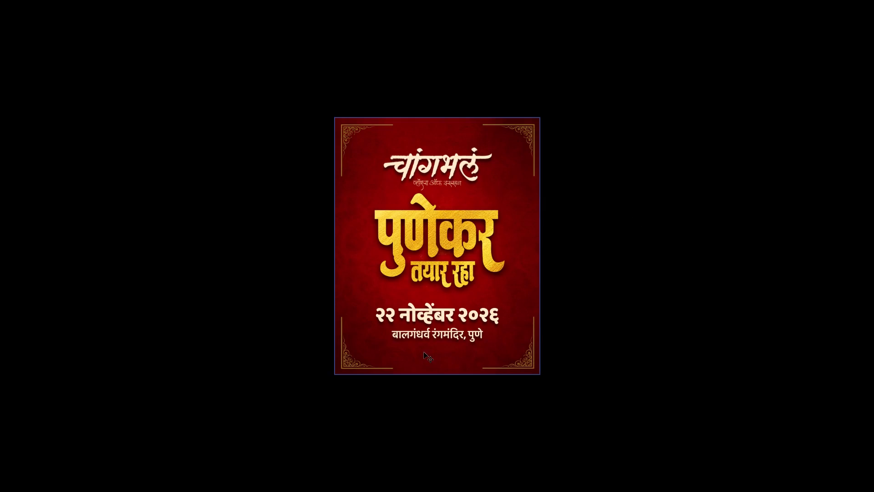
pyautogui.click(426, 337)
pyautogui.keyDown('shift'); pyautogui.click(454, 309); pyautogui.keyUp('shift')
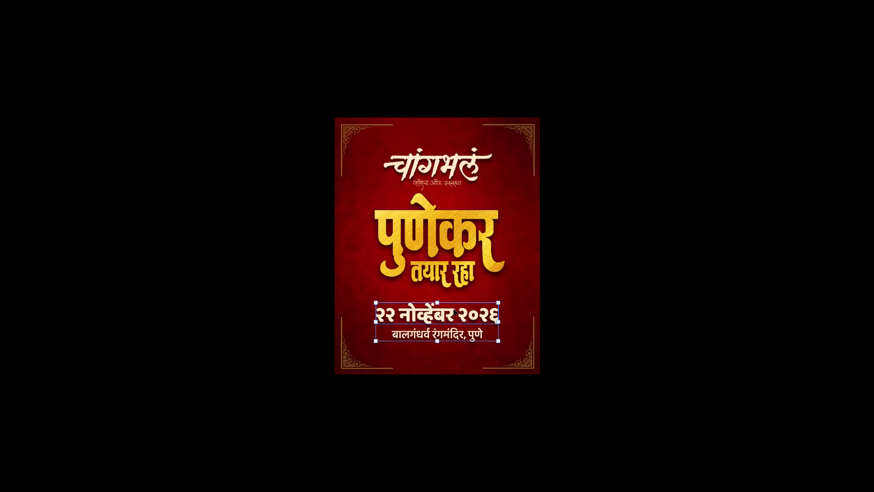
pyautogui.press('Up')
pyautogui.click(597, 311)
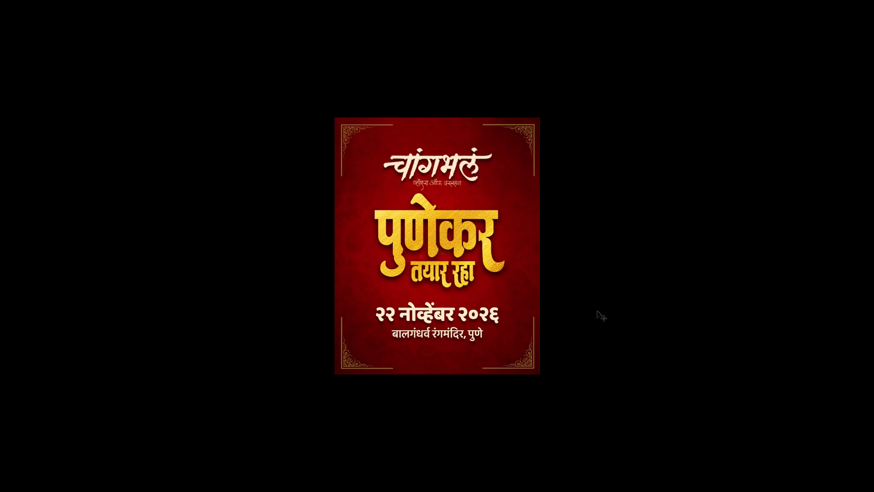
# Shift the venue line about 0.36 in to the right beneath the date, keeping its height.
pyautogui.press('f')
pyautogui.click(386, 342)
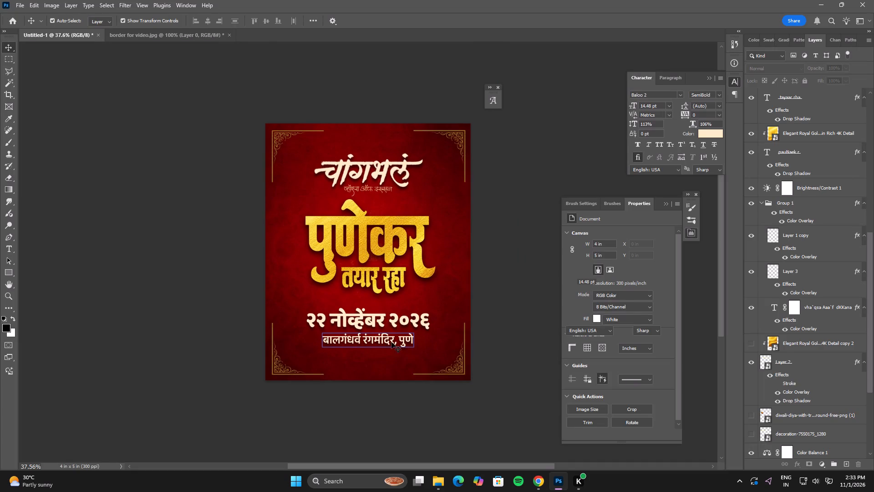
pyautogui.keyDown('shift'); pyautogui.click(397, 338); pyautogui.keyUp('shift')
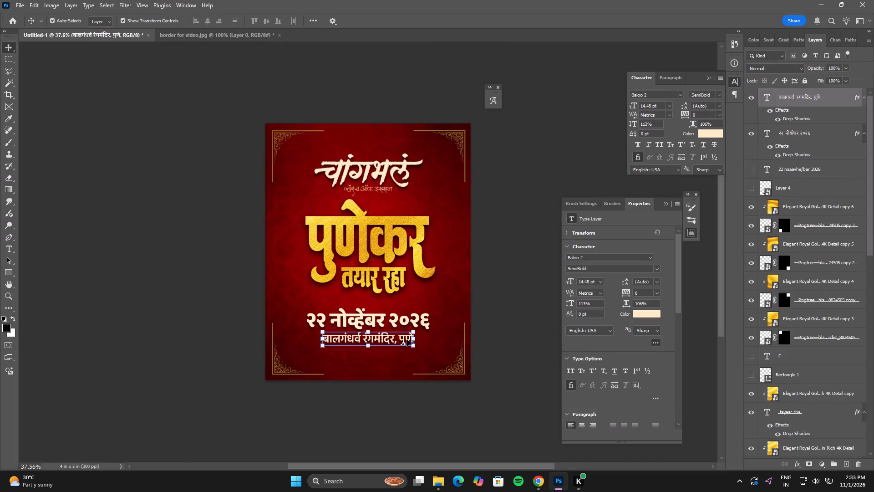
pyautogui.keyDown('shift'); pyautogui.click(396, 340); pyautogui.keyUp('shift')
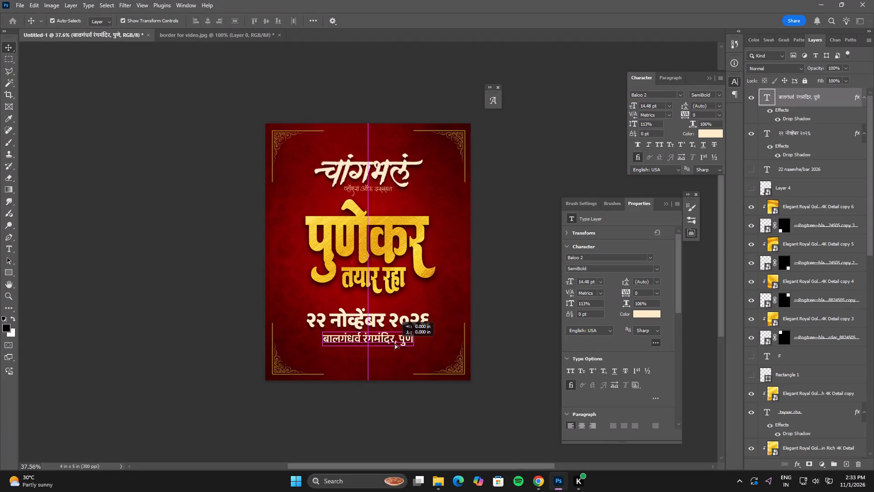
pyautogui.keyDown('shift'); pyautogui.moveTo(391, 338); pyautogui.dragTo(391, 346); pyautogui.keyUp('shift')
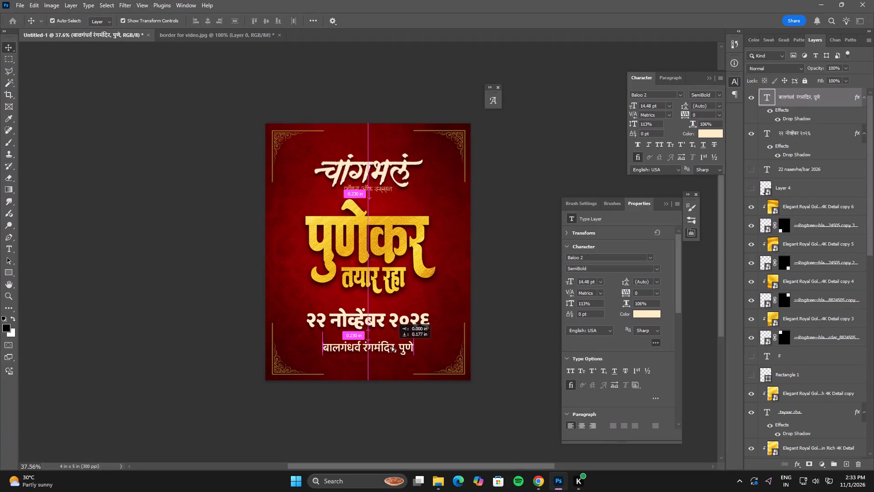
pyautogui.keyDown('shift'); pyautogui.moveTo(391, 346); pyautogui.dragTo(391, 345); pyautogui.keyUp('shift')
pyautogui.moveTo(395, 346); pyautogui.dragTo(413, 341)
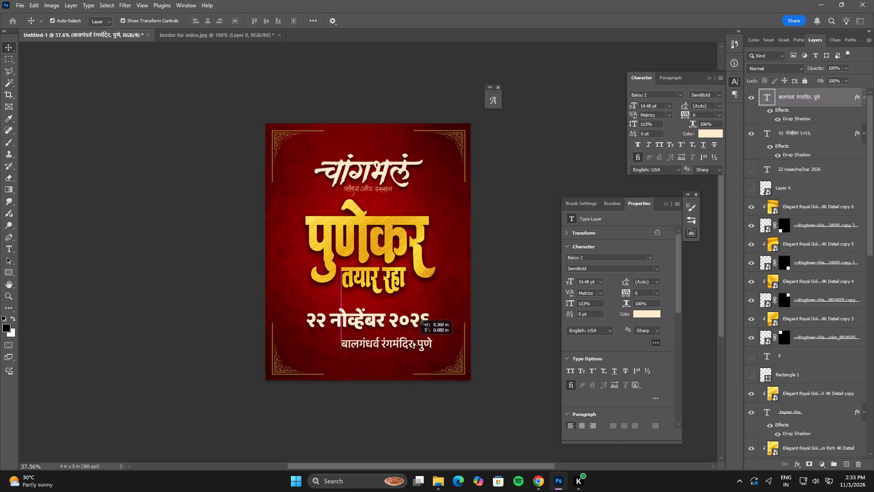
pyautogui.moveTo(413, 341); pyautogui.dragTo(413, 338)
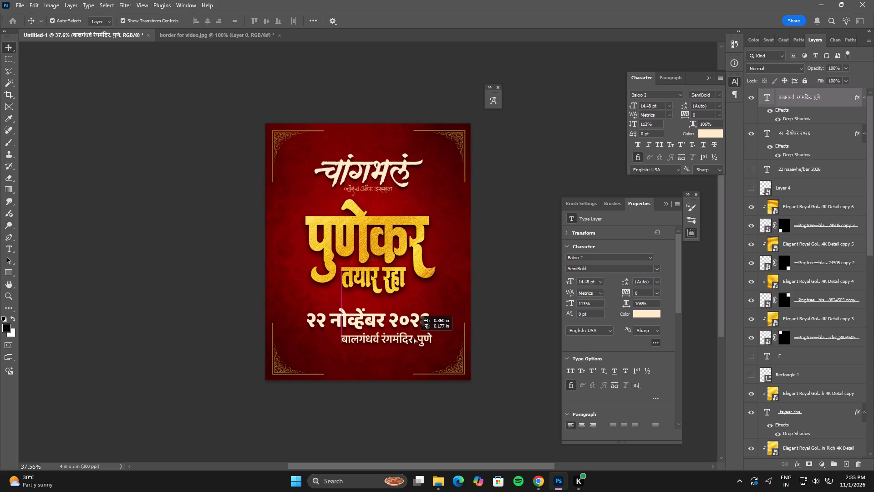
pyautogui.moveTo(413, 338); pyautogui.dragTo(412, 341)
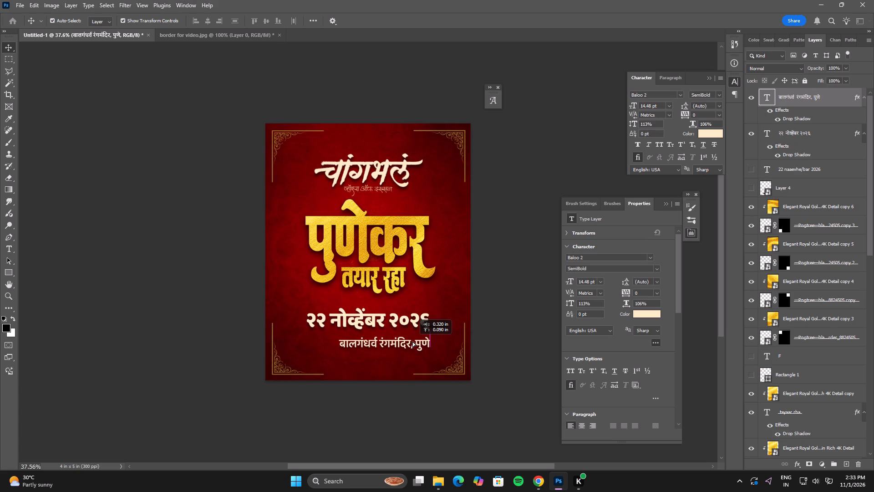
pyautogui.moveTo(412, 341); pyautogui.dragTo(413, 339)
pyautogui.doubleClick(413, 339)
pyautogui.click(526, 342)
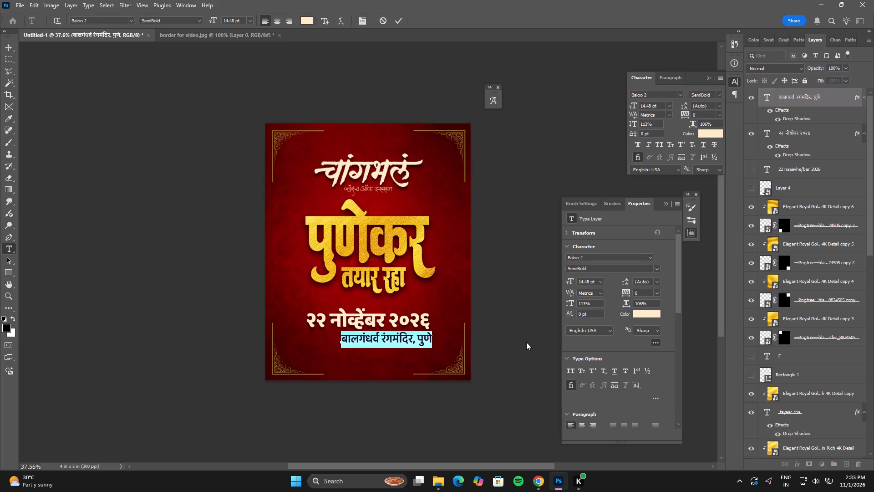
# In Chrome's Unicode to Infinity Converter, replace the Unicode text with रात्री ८ वा and copy it.
pyautogui.click(543, 479)
pyautogui.click(409, 0)
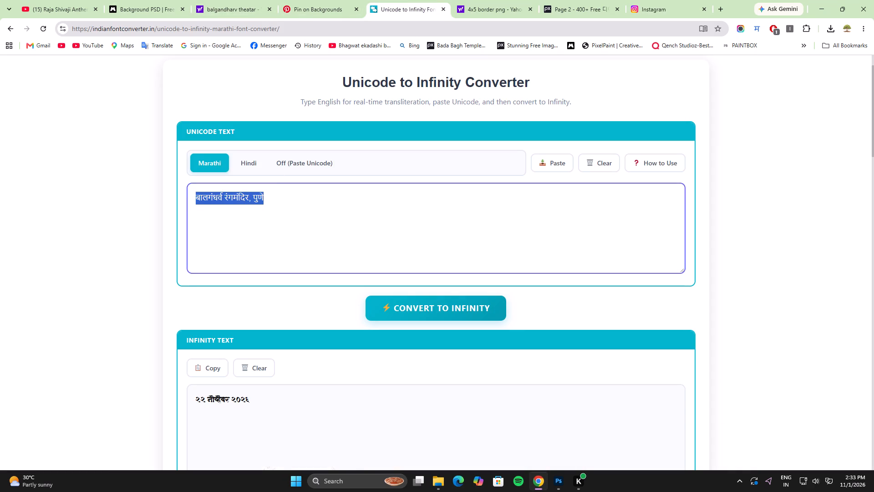
pyautogui.press('8')
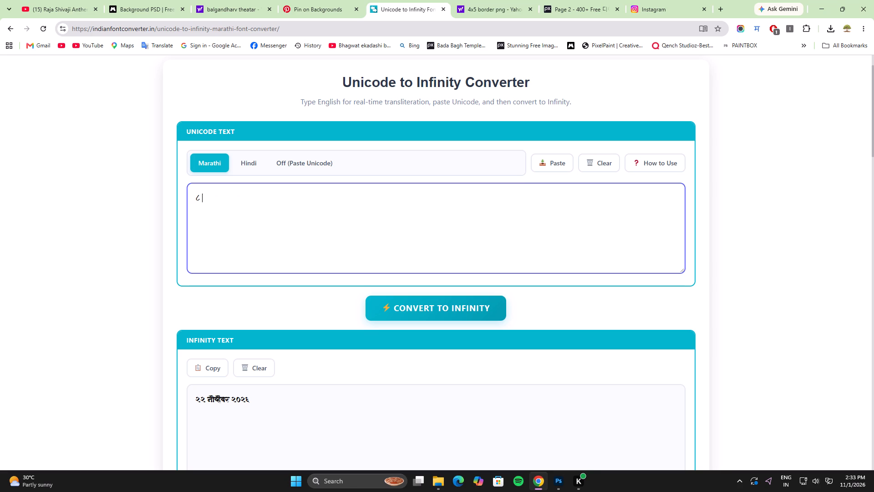
pyautogui.write('va')
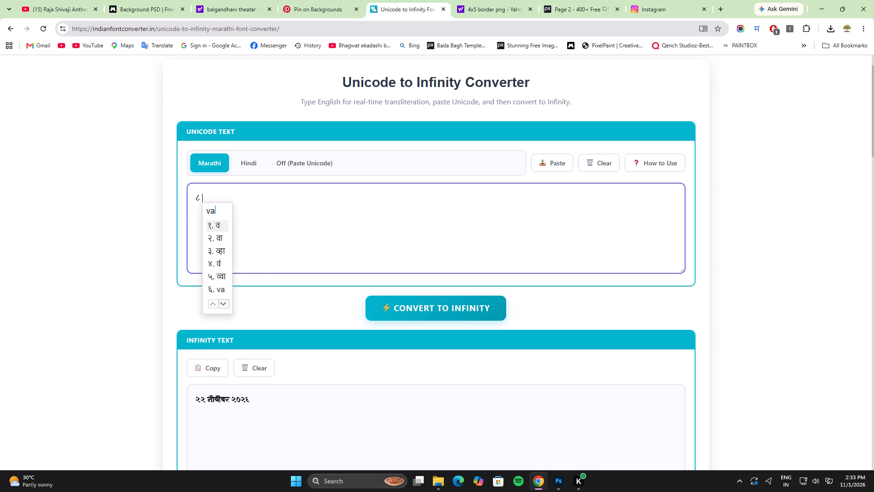
pyautogui.press('a')
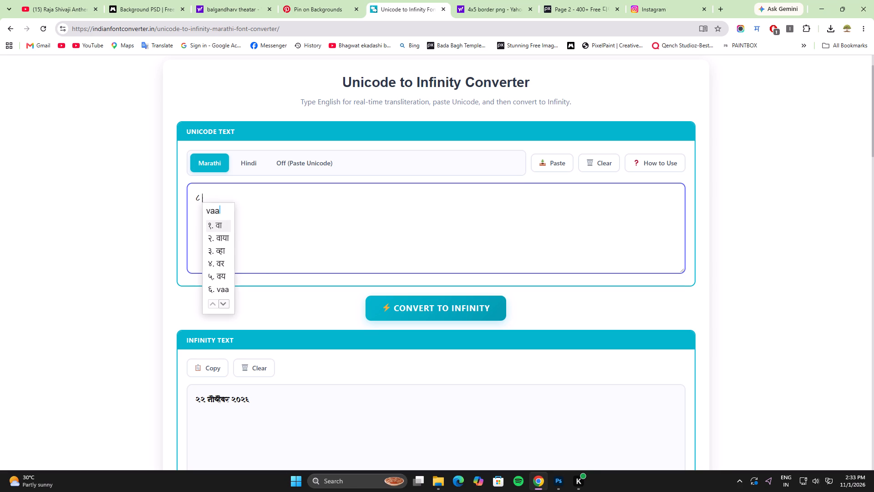
pyautogui.press('space')
pyautogui.click(193, 200)
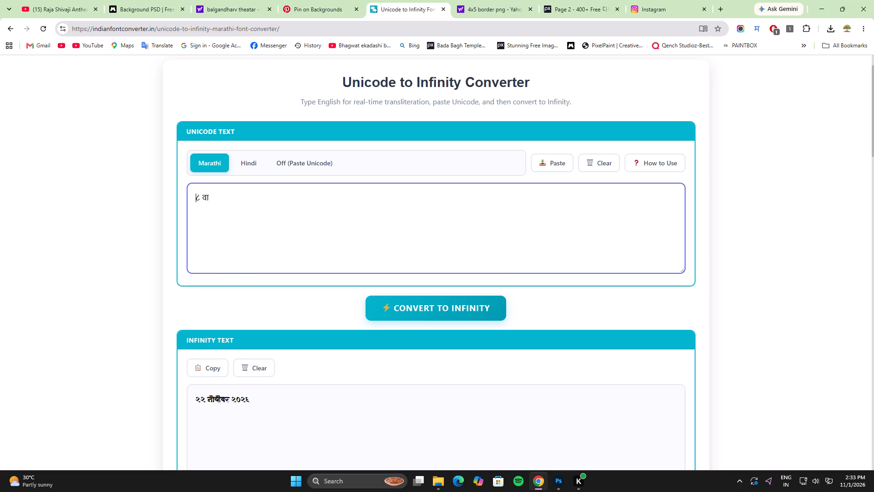
pyautogui.press('e')
pyautogui.press('BackSpace')
pyautogui.write('ratri')
pyautogui.press('space')
pyautogui.moveTo(308, 205); pyautogui.dragTo(55, 206)
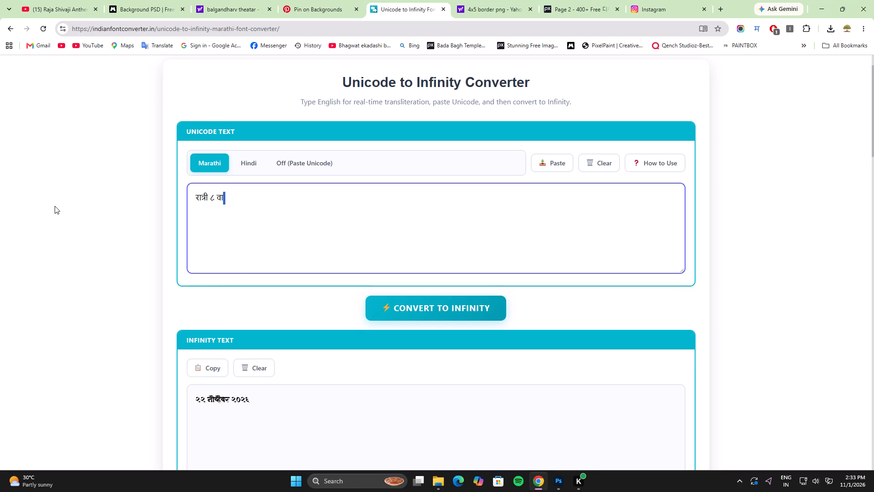
pyautogui.hotkey('ctrl', 'c')
# Back in Photoshop, paste रात्री ८ वा and a space before बालगंधर्व रंगमंदिर, पुणे in the venue line.
pyautogui.hotkey('alt', 'Tab')
pyautogui.doubleClick(353, 338)
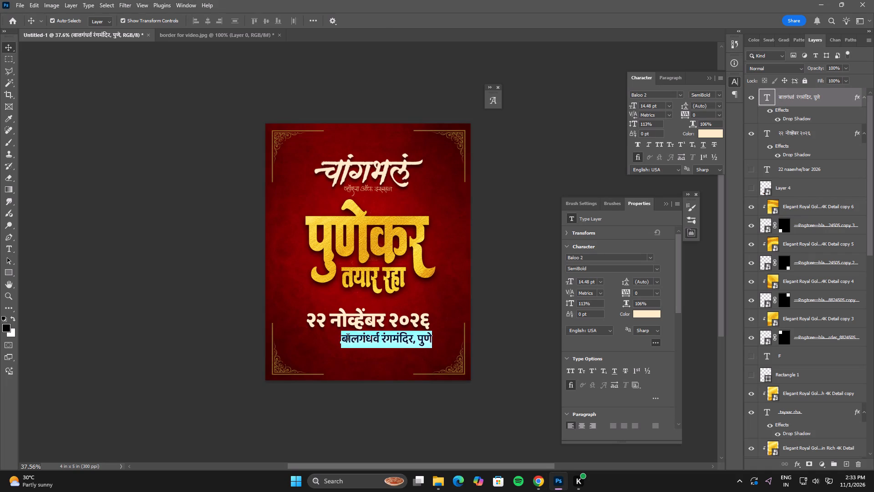
pyautogui.click(340, 339)
pyautogui.click(342, 339)
pyautogui.hotkey('ctrl', 'v')
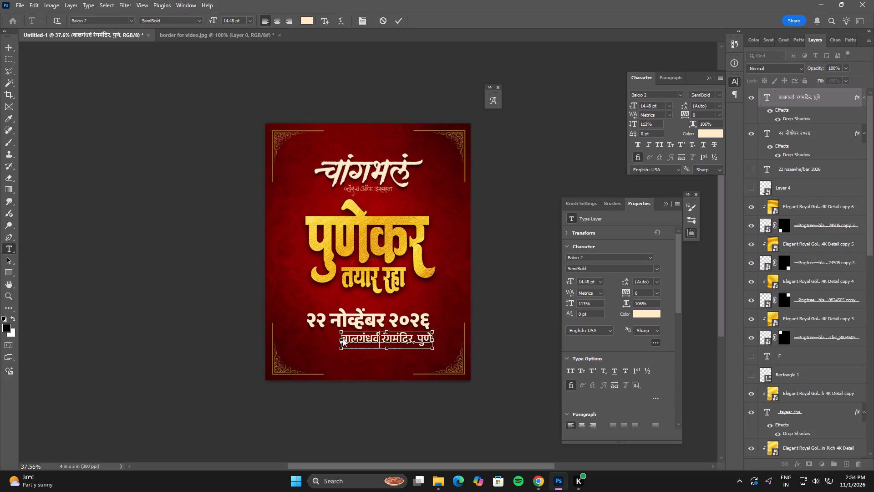
pyautogui.press('space')
pyautogui.click(448, 421)
pyautogui.click(476, 426)
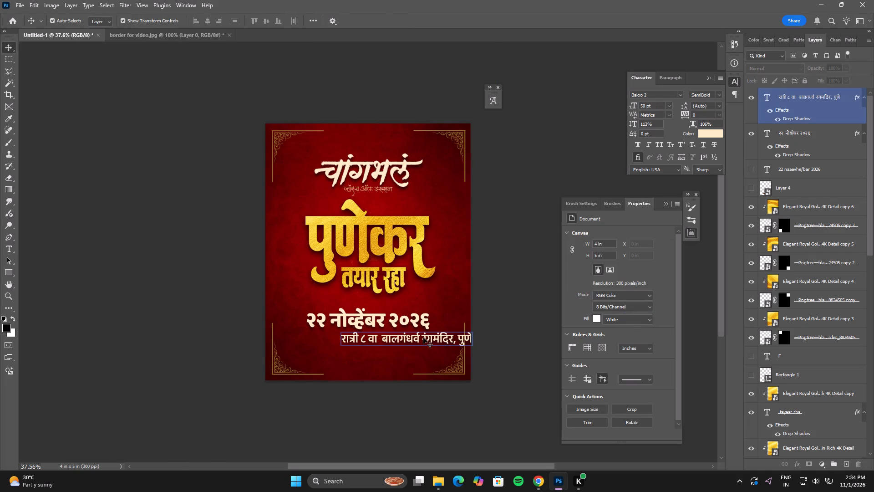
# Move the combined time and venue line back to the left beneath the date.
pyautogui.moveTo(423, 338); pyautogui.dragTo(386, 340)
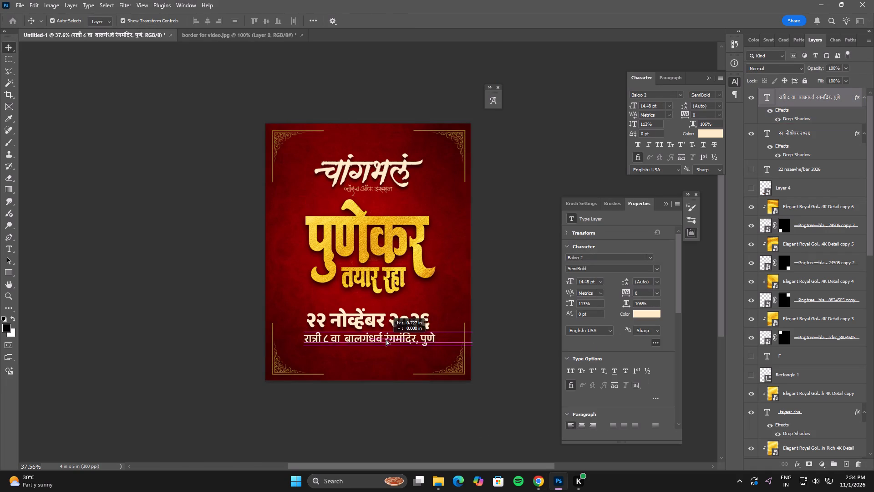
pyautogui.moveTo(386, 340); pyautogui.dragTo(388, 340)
# Set only the रात्री ८ वा part of the time and venue line to ExtraBold.
pyautogui.keyDown('alt'); pyautogui.scroll(9, 335, 343); pyautogui.keyUp('alt')
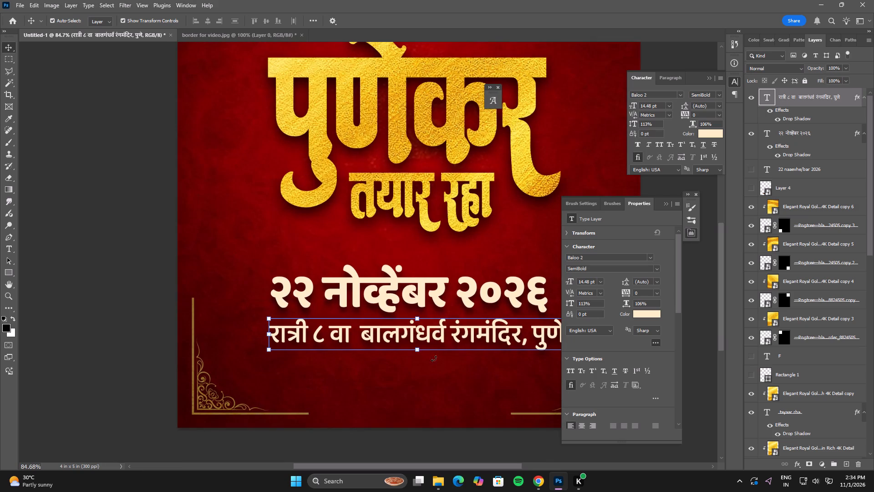
pyautogui.press('space')
pyautogui.press('space')
pyautogui.press('space')
pyautogui.press('space')
pyautogui.press('space')
pyautogui.press('space')
pyautogui.press('space')
pyautogui.press('space')
pyautogui.press('space')
pyautogui.press('space')
pyautogui.press('space')
pyautogui.press('space')
pyautogui.press('space')
pyautogui.moveTo(442, 385); pyautogui.dragTo(396, 399)
pyautogui.moveTo(353, 347); pyautogui.dragTo(353, 356)
pyautogui.doubleClick(353, 356)
pyautogui.moveTo(307, 357); pyautogui.dragTo(288, 358)
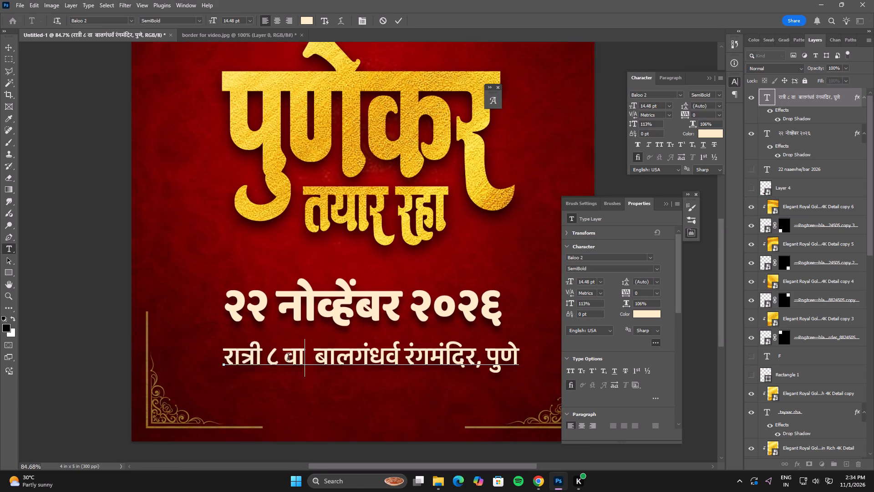
pyautogui.moveTo(288, 358); pyautogui.dragTo(201, 358)
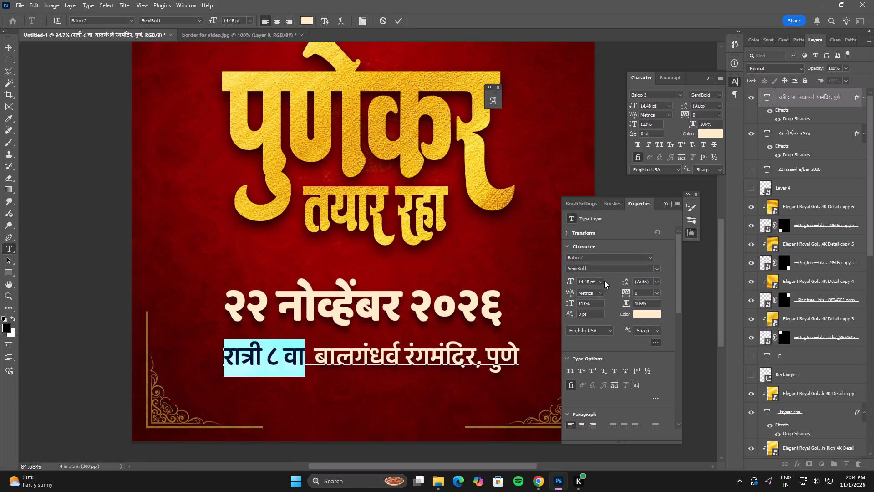
pyautogui.click(655, 267)
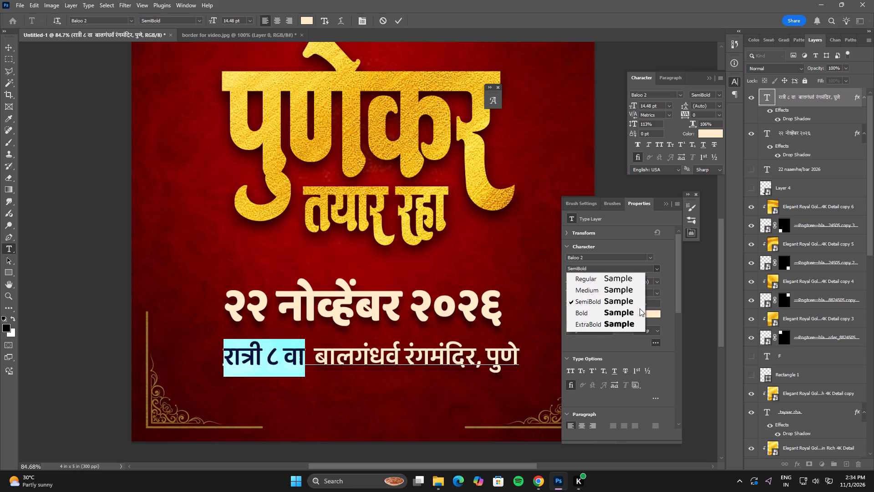
pyautogui.click(629, 320)
pyautogui.click(358, 416)
pyautogui.click(390, 416)
# Cut the venue text out of the combined line and centre the remaining रात्री ८ वा beneath the date.
pyautogui.keyDown('alt'); pyautogui.scroll(-8, 370, 387); pyautogui.keyUp('alt')
pyautogui.click(523, 337)
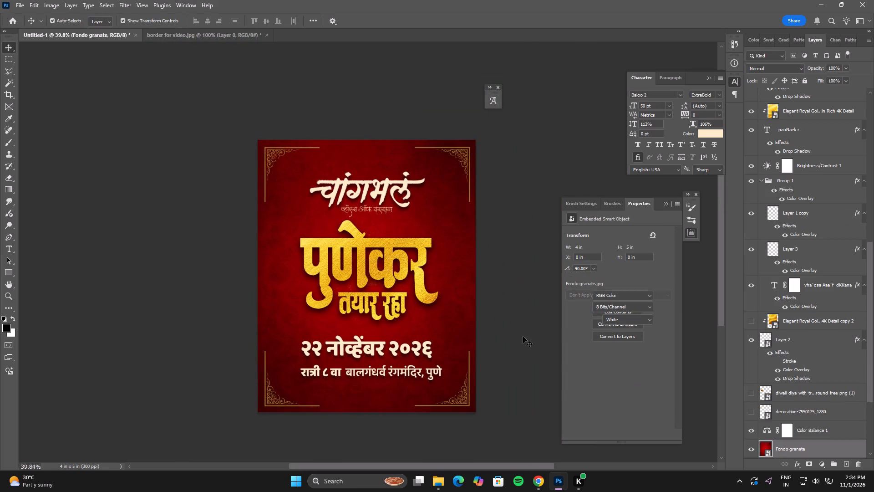
pyautogui.press('space')
pyautogui.press('space')
pyautogui.press('space')
pyautogui.press('space')
pyautogui.press('space')
pyautogui.press('space')
pyautogui.press('space')
pyautogui.press('space')
pyautogui.press('space')
pyautogui.press('space')
pyautogui.press('space')
pyautogui.press('space')
pyautogui.press('space')
pyautogui.press('space')
pyautogui.press('space')
pyautogui.press('space')
pyautogui.press('space')
pyautogui.press('space')
pyautogui.press('space')
pyautogui.press('space')
pyautogui.moveTo(513, 359); pyautogui.dragTo(526, 279)
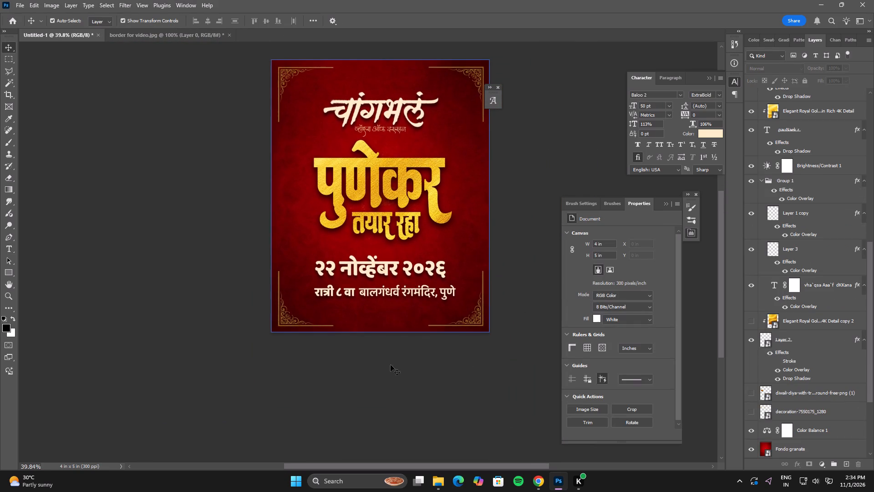
pyautogui.doubleClick(390, 295)
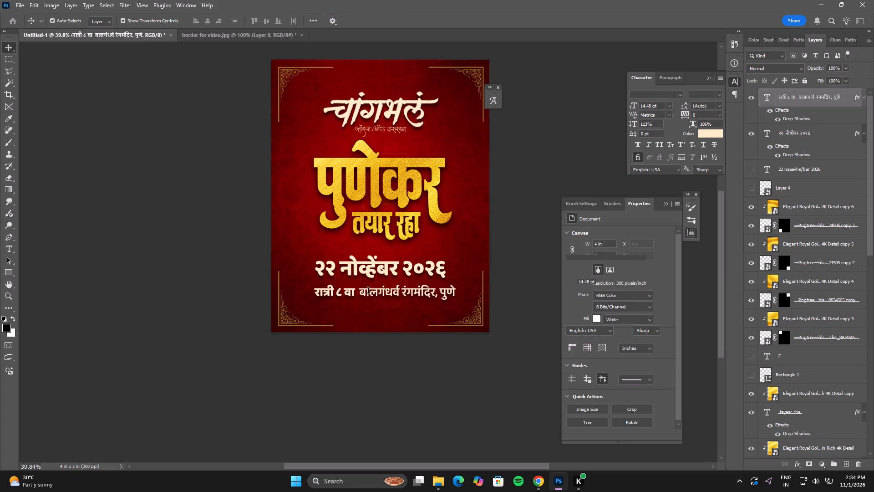
pyautogui.moveTo(361, 292); pyautogui.dragTo(475, 297)
pyautogui.hotkey('ctrl', 'c')
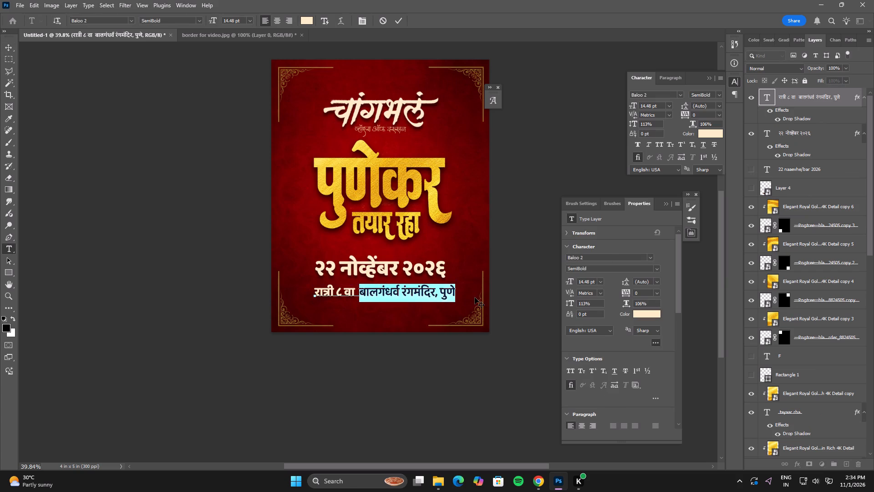
pyautogui.press('BackSpace')
pyautogui.press('BackSpace')
pyautogui.click(460, 376)
pyautogui.moveTo(341, 292); pyautogui.dragTo(387, 288)
# Duplicate the रात्री ८ वा line just below itself and replace the copy's text with बालगंधर्व रंगमंदिर, पुणे.
pyautogui.keyDown('alt'); pyautogui.moveTo(387, 288); pyautogui.dragTo(389, 300); pyautogui.keyUp('alt')
pyautogui.doubleClick(389, 300)
pyautogui.hotkey('ctrl', 'v')
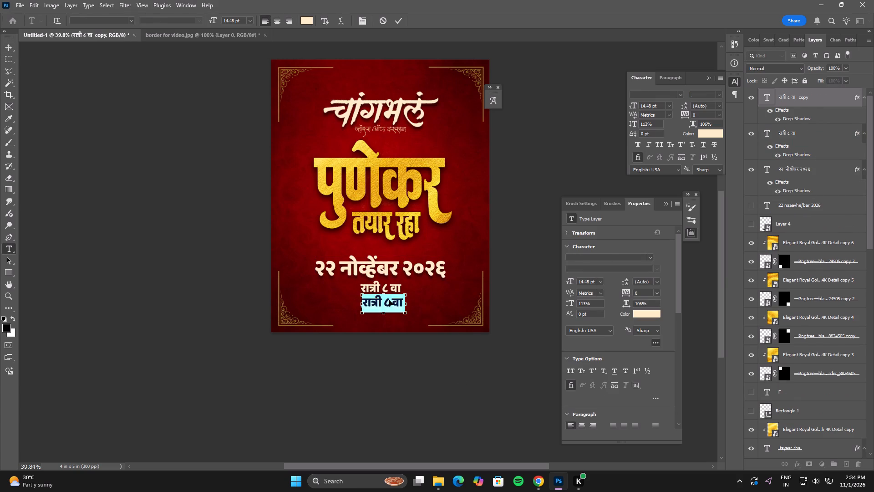
pyautogui.click(462, 400)
# Centre the date, रात्री ८ वा and बालगंधर्व रंगमंदिर, पुणे lines horizontally on the poster background.
pyautogui.keyDown('shift'); pyautogui.click(410, 267); pyautogui.keyUp('shift')
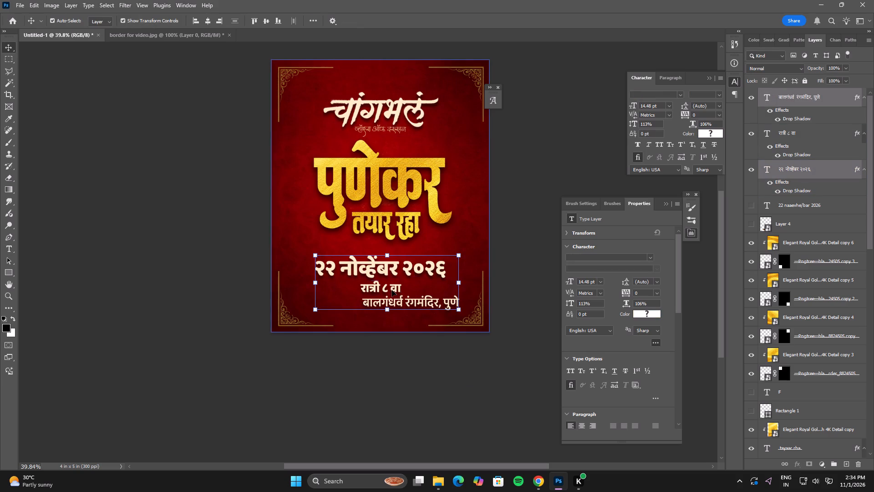
pyautogui.keyDown('shift'); pyautogui.click(392, 290); pyautogui.keyUp('shift')
pyautogui.scroll(-6, 781, 403)
pyautogui.scroll(-13, 813, 457)
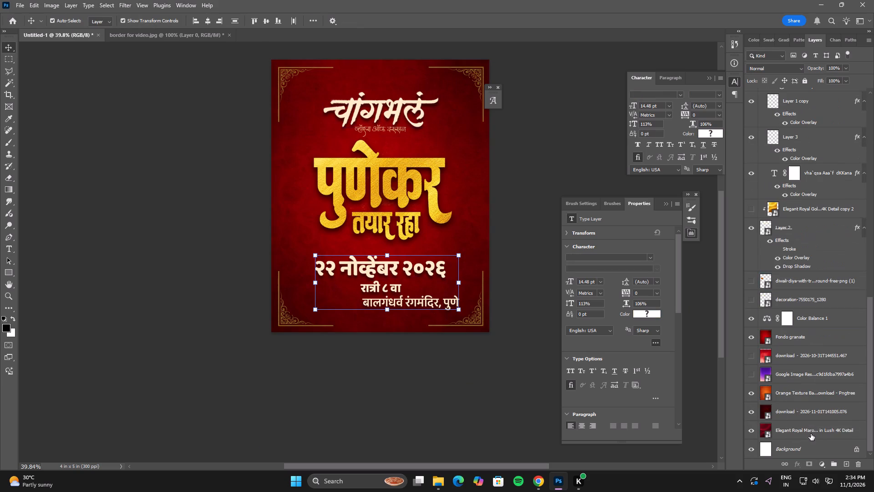
pyautogui.keyDown('ctrl'); pyautogui.click(804, 448); pyautogui.keyUp('ctrl')
pyautogui.click(210, 20)
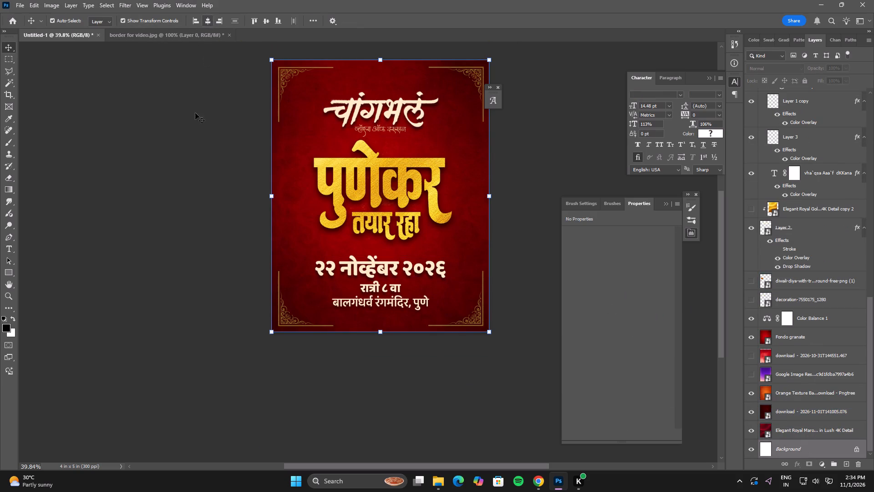
pyautogui.click(189, 132)
# Nudge the रात्री ८ वा line and the venue line below it slightly up toward the date.
pyautogui.click(384, 287)
pyautogui.press('Up')
pyautogui.press('Up')
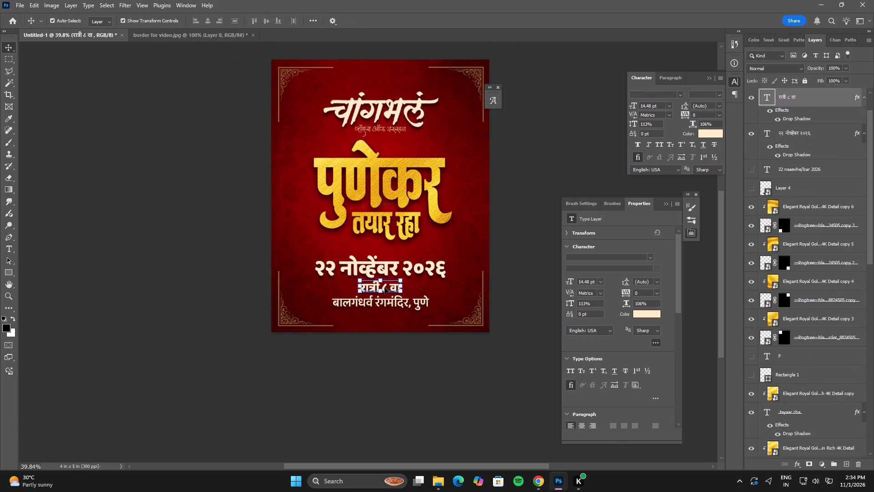
pyautogui.press('Up')
pyautogui.press('Up')
pyautogui.click(413, 329)
pyautogui.click(412, 304)
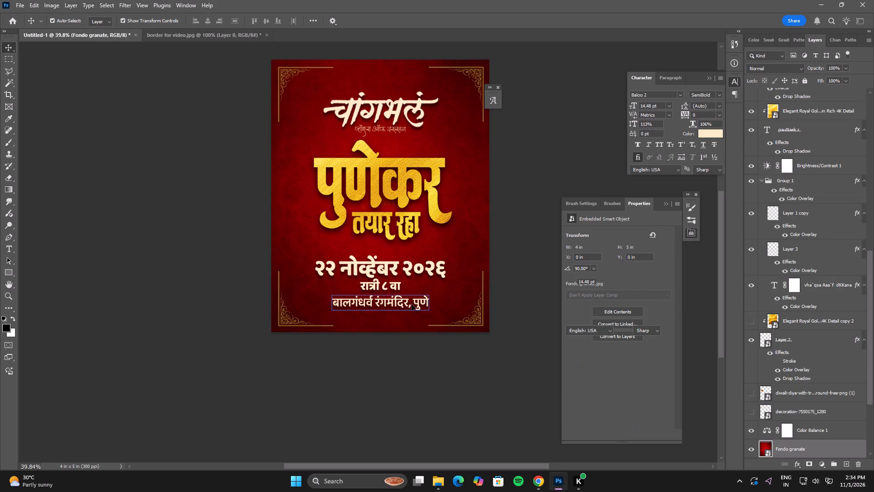
pyautogui.press('Up')
pyautogui.press('Up')
pyautogui.press('Up')
pyautogui.click(422, 362)
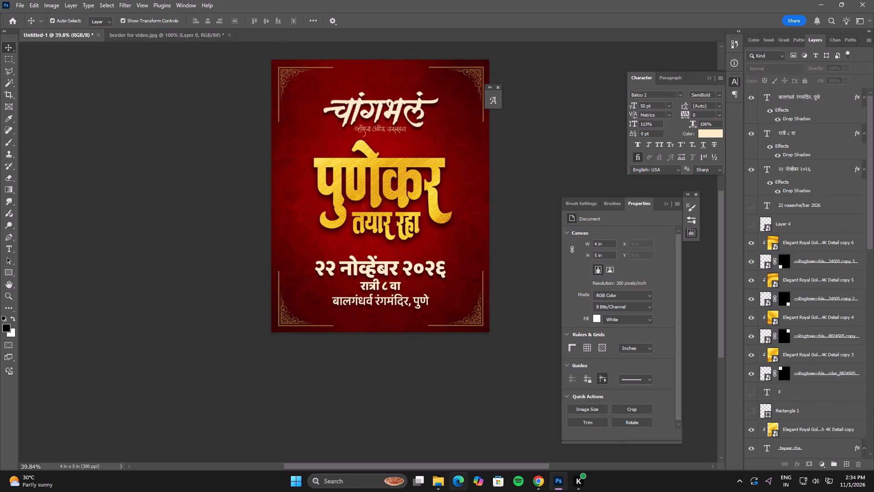
# Find the red bokeh image Fundo para stories in the Downloads folder and place it into the poster.
pyautogui.click(437, 481)
pyautogui.click(403, 427)
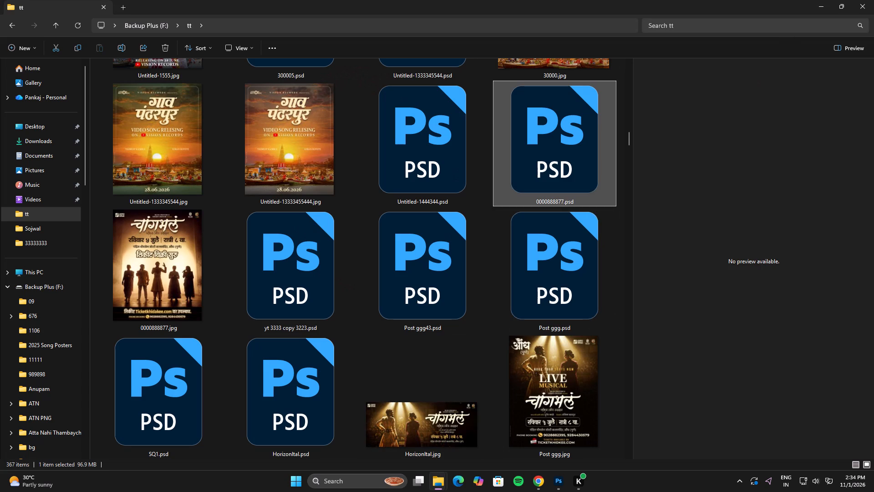
pyautogui.click(752, 26)
pyautogui.click(33, 141)
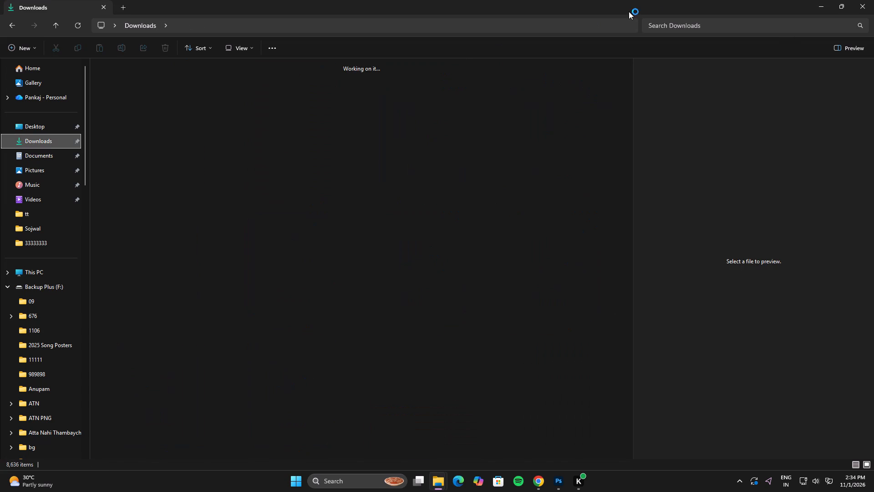
pyautogui.click(677, 23)
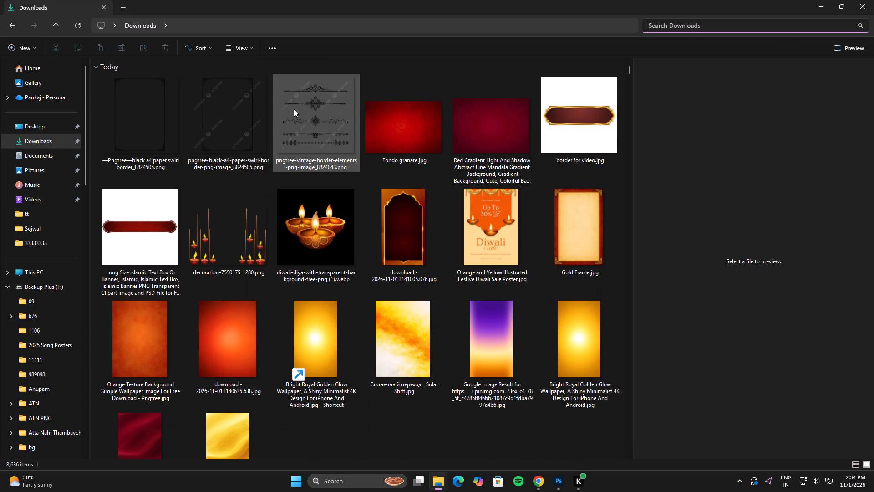
pyautogui.click(305, 105)
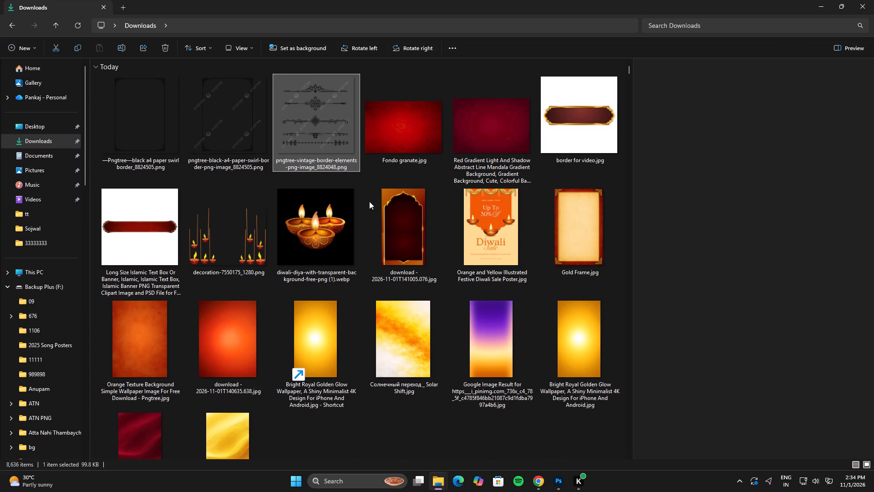
pyautogui.scroll(-7, 404, 264)
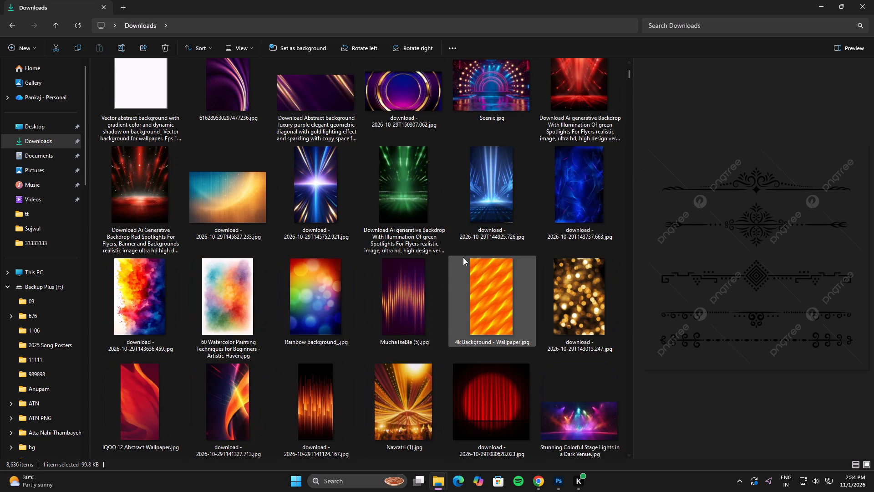
pyautogui.moveTo(630, 72); pyautogui.dragTo(629, 81)
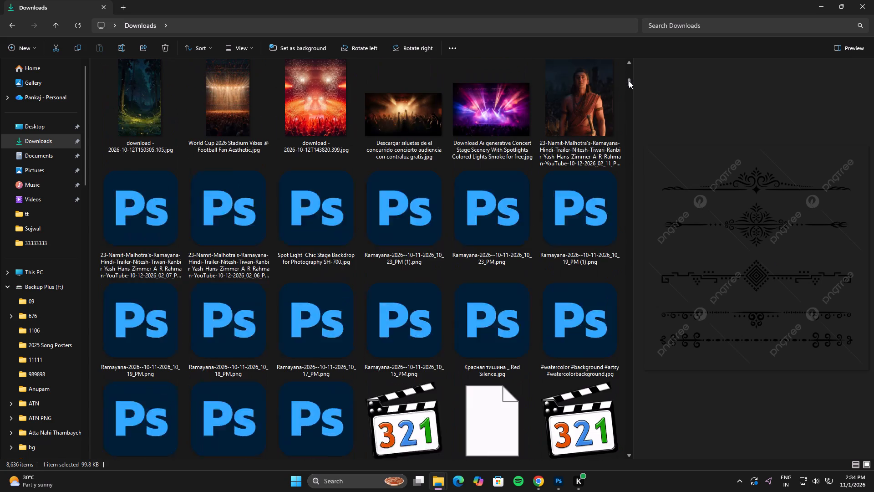
pyautogui.moveTo(629, 81); pyautogui.dragTo(628, 87)
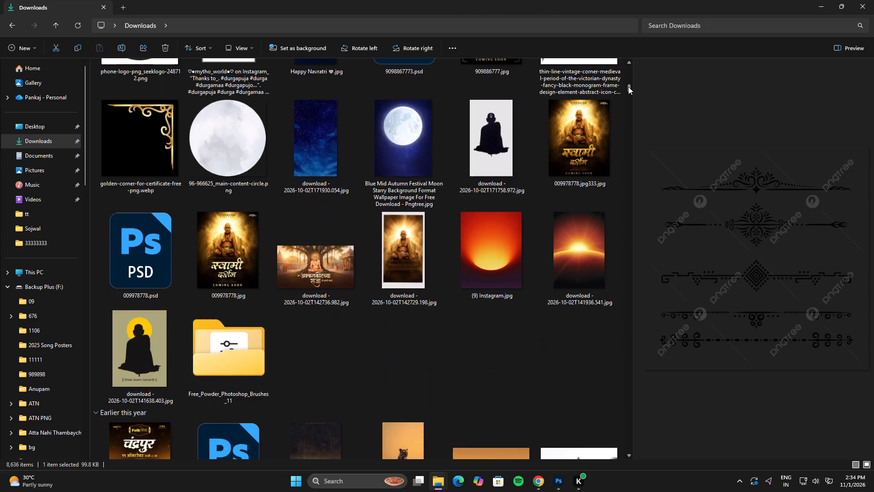
pyautogui.moveTo(628, 87); pyautogui.dragTo(628, 87)
pyautogui.click(416, 321)
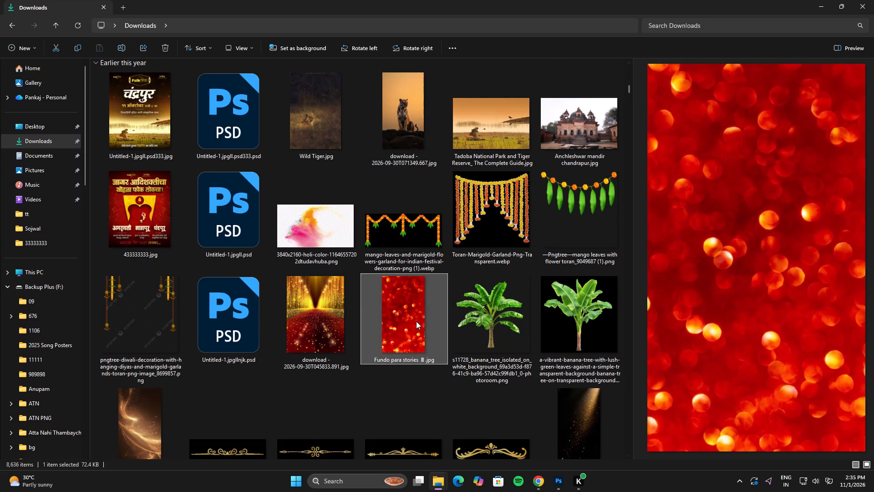
pyautogui.moveTo(412, 299); pyautogui.dragTo(392, 384)
pyautogui.hotkey('alt', 'Tab')
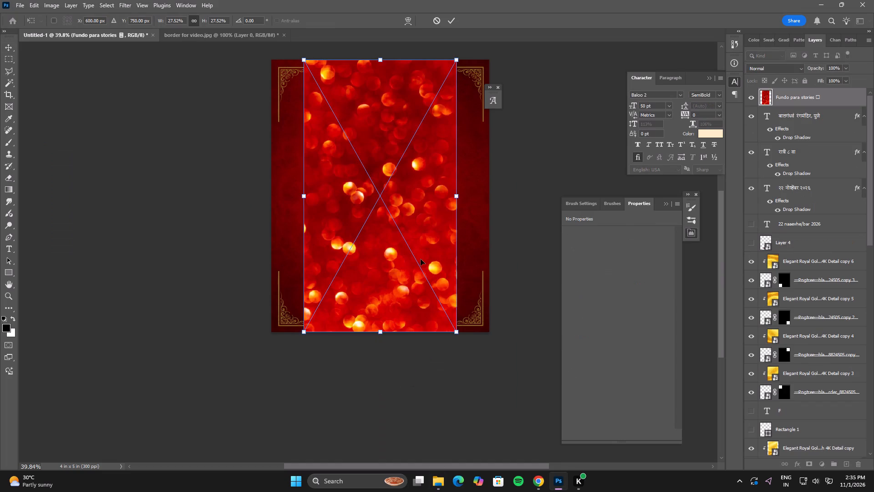
pyautogui.doubleClick(421, 259)
# Move the red bokeh layer directly above Fondo granate and enlarge it proportionally to fill the poster's 4 in width.
pyautogui.moveTo(833, 100); pyautogui.dragTo(820, 489)
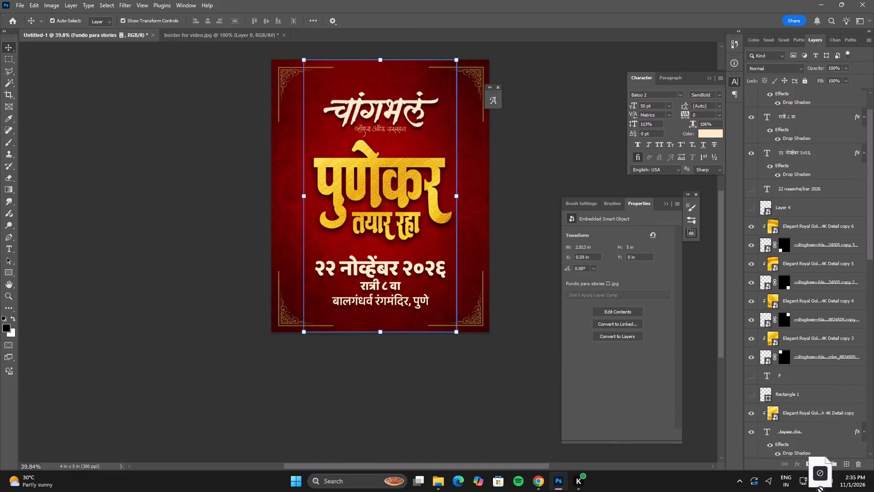
pyautogui.moveTo(820, 489); pyautogui.dragTo(823, 491)
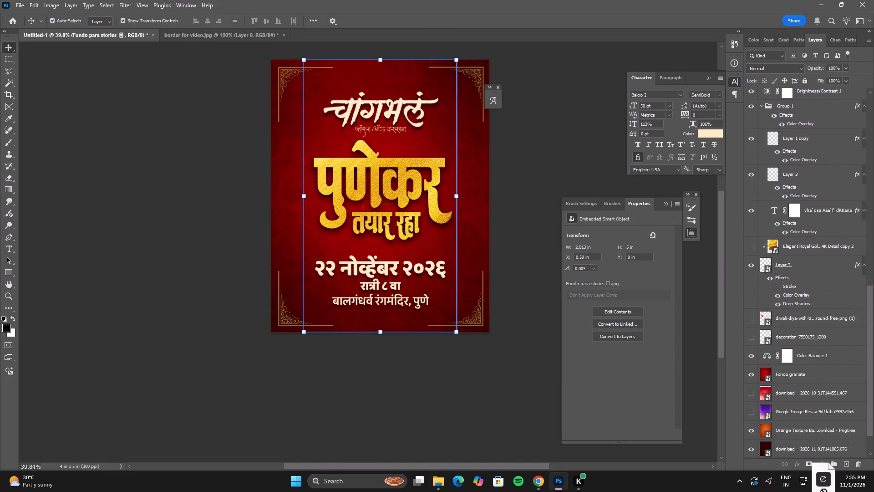
pyautogui.moveTo(823, 491); pyautogui.dragTo(817, 333)
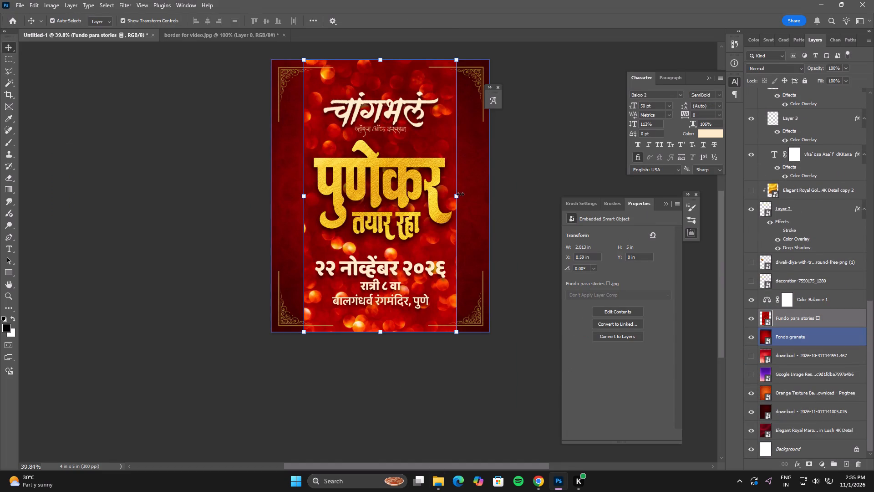
pyautogui.keyDown('alt'); pyautogui.moveTo(458, 195); pyautogui.dragTo(490, 197); pyautogui.keyUp('alt')
pyautogui.doubleClick(468, 189)
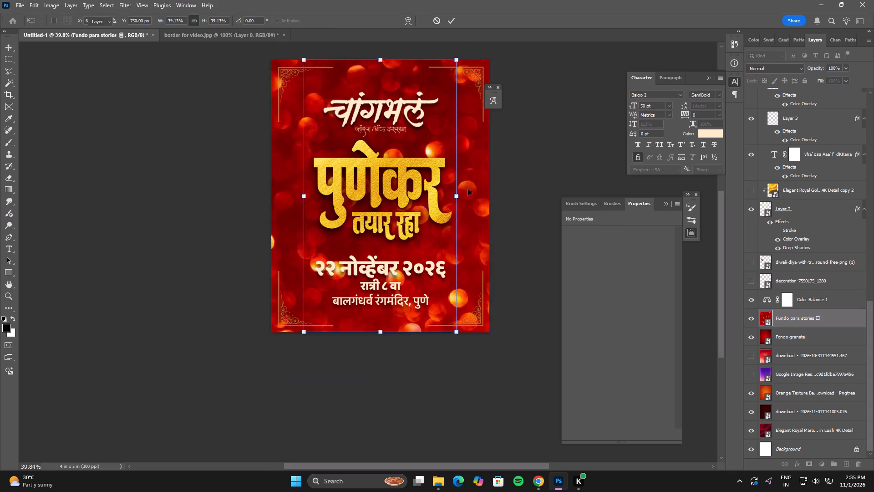
# Set the red bokeh layer's blend mode to Soft Light.
pyautogui.keyDown('alt'); pyautogui.scroll(-2, 462, 208); pyautogui.keyUp('alt')
pyautogui.click(773, 66)
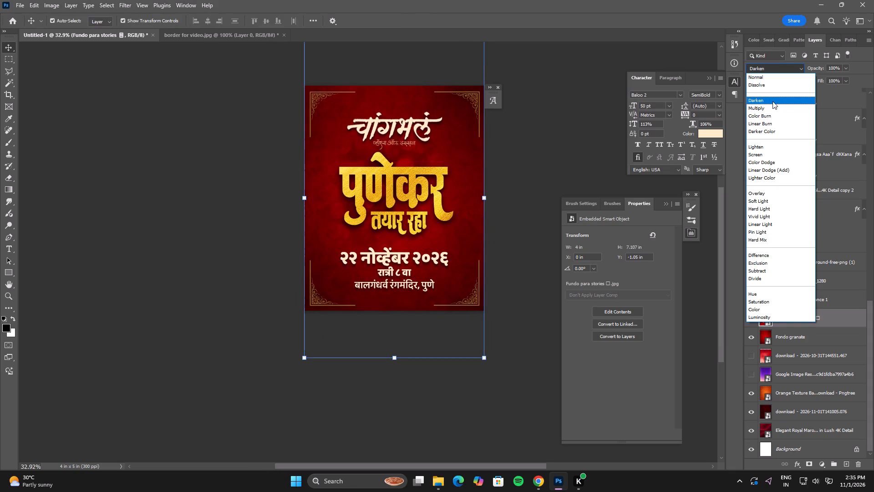
pyautogui.click(768, 203)
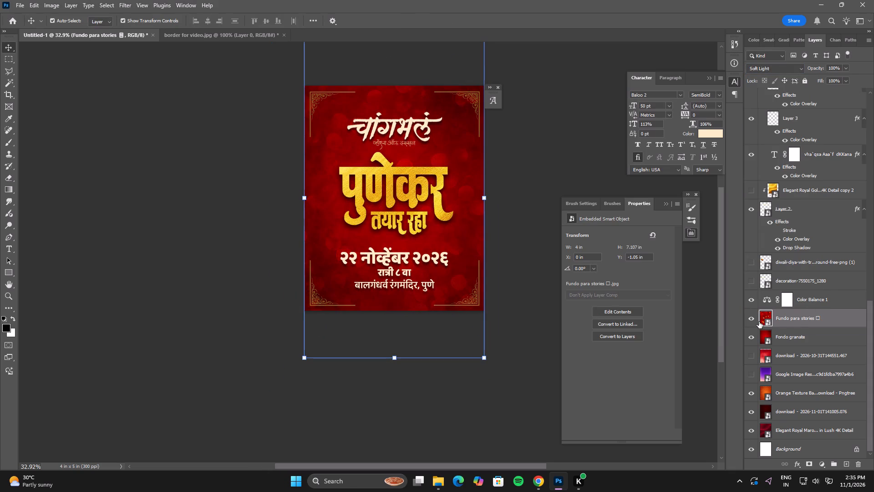
# Compare the background with and without the red bokeh layer, and leave that layer hidden.
pyautogui.click(759, 322)
pyautogui.click(757, 321)
pyautogui.click(757, 321)
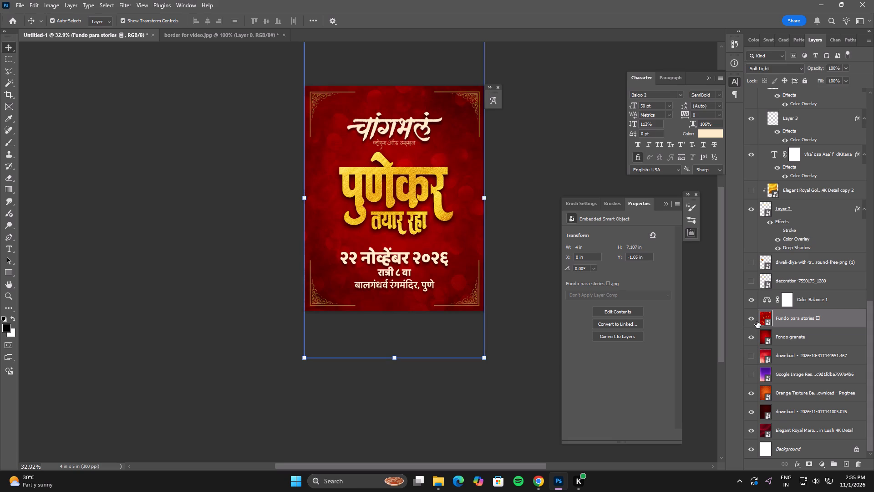
pyautogui.click(757, 321)
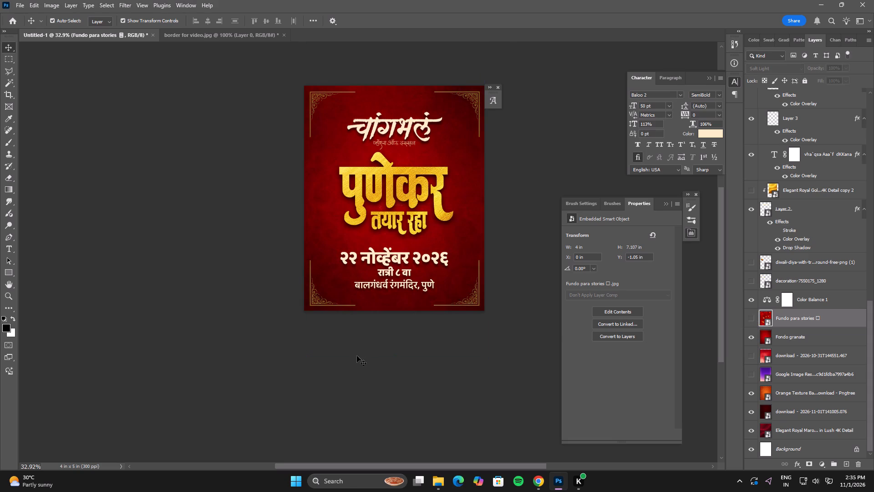
pyautogui.click(355, 356)
# Review the whole poster in full-screen view and examine the date, time and venue layout up close.
pyautogui.press('f')
pyautogui.press('f')
pyautogui.click(188, 270)
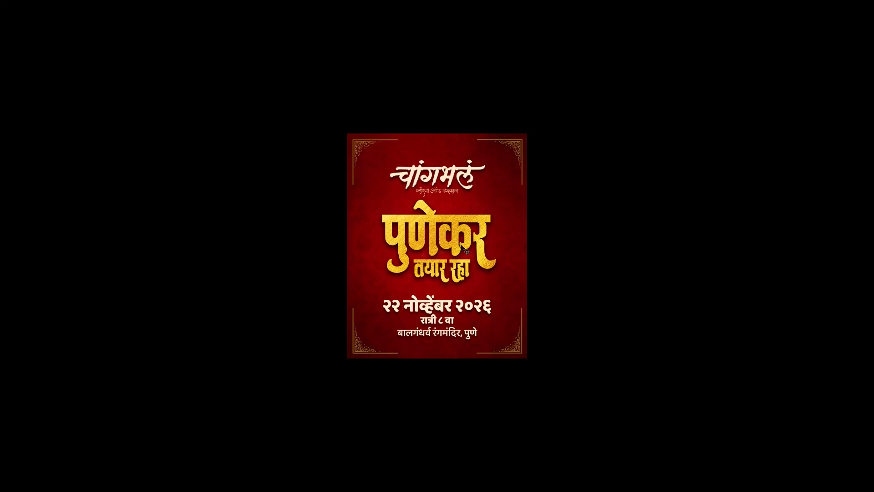
pyautogui.press('f')
pyautogui.click(525, 274)
pyautogui.press('space')
pyautogui.press('space')
pyautogui.press('space')
pyautogui.press('space')
pyautogui.press('space')
pyautogui.press('space')
pyautogui.press('space')
pyautogui.press('space')
pyautogui.moveTo(513, 322); pyautogui.dragTo(494, 283)
pyautogui.write('ff')
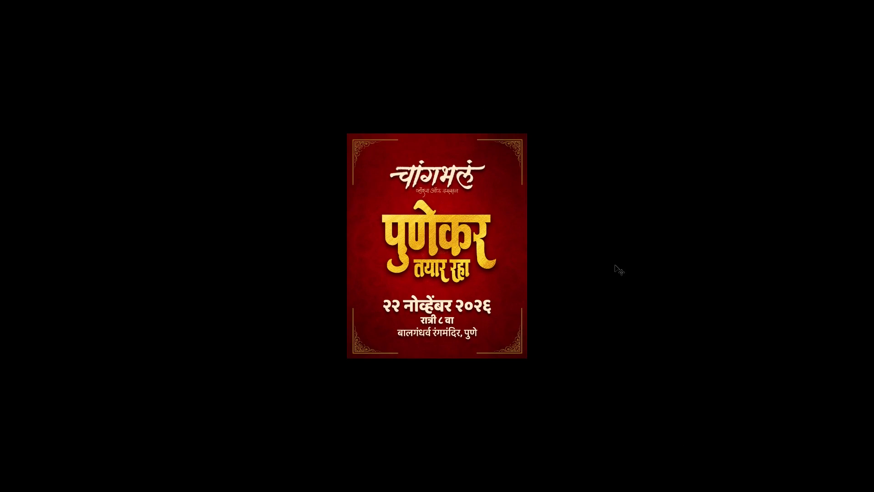
pyautogui.click(615, 265)
pyautogui.press('f')
pyautogui.press('space')
pyautogui.press('space')
pyautogui.press('space')
pyautogui.press('space')
pyautogui.press('space')
pyautogui.press('space')
pyautogui.press('space')
pyautogui.press('space')
pyautogui.press('space')
pyautogui.press('space')
pyautogui.moveTo(503, 313); pyautogui.dragTo(495, 295)
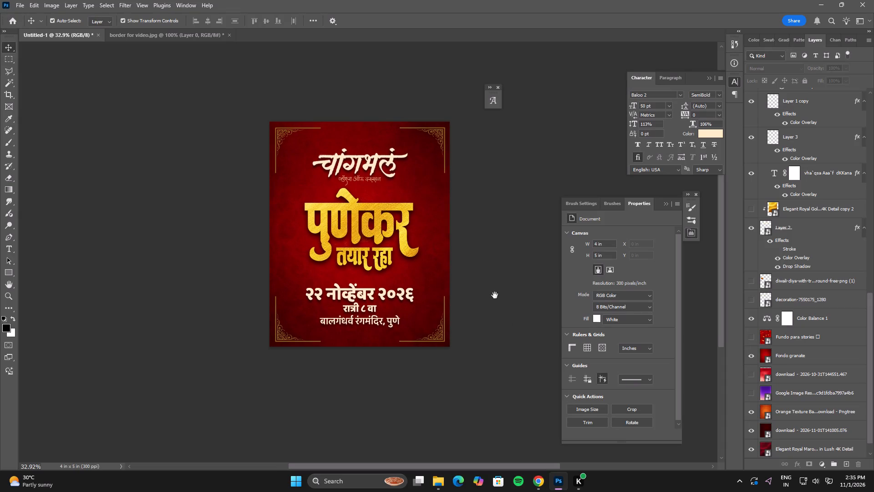
pyautogui.click(354, 307)
pyautogui.keyDown('alt'); pyautogui.scroll(4, 362, 313); pyautogui.keyUp('alt')
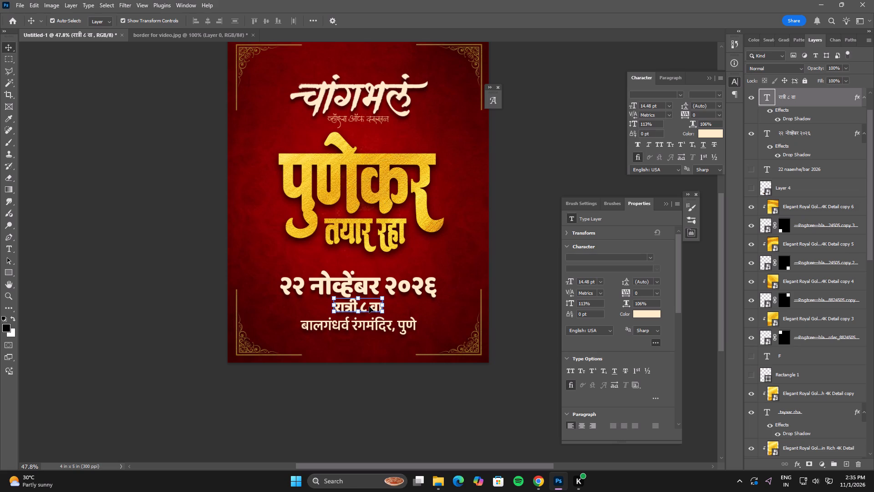
pyautogui.click(452, 383)
pyautogui.press('f')
pyautogui.press('f')
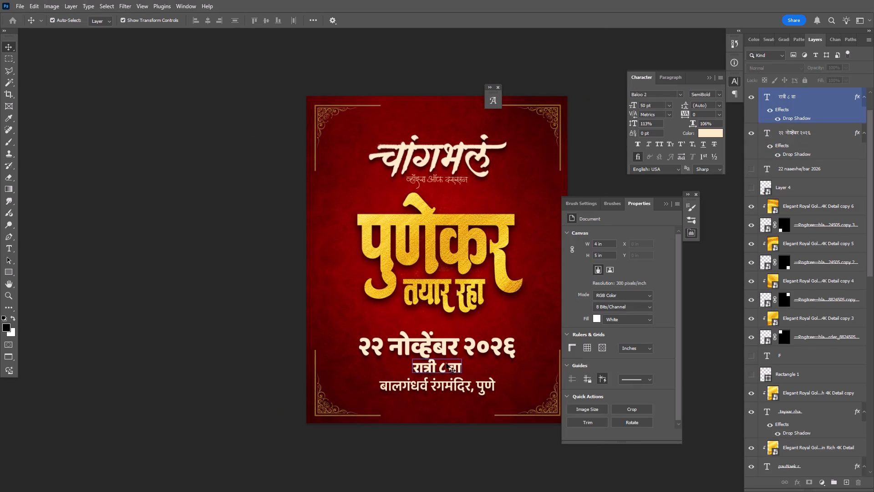
# Move the रात्री ८ वा text down to the left of the venue so both sit on one line.
pyautogui.press('space')
pyautogui.press('space')
pyautogui.press('space')
pyautogui.press('space')
pyautogui.press('space')
pyautogui.press('space')
pyautogui.press('space')
pyautogui.press('space')
pyautogui.press('space')
pyautogui.press('space')
pyautogui.press('space')
pyautogui.press('space')
pyautogui.press('space')
pyautogui.press('space')
pyautogui.press('space')
pyautogui.press('space')
pyautogui.press('space')
pyautogui.press('space')
pyautogui.press('space')
pyautogui.press('space')
pyautogui.moveTo(480, 367); pyautogui.dragTo(422, 289)
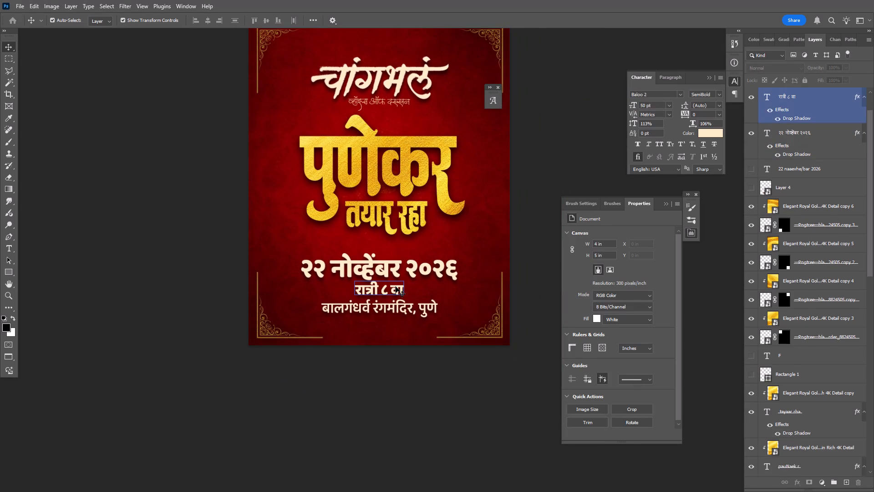
pyautogui.moveTo(396, 287); pyautogui.dragTo(305, 303)
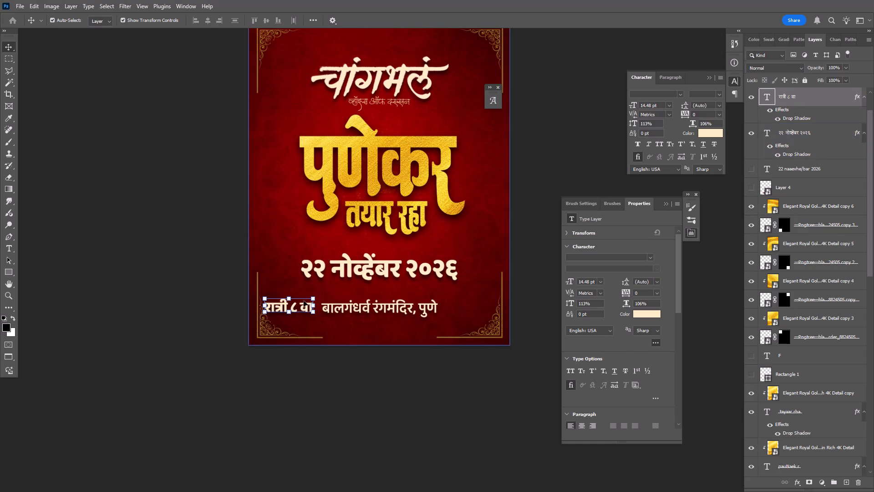
pyautogui.click(365, 384)
# Set the रात्री ८ वा text to the Baloo 2 SemiBold font.
pyautogui.click(293, 306)
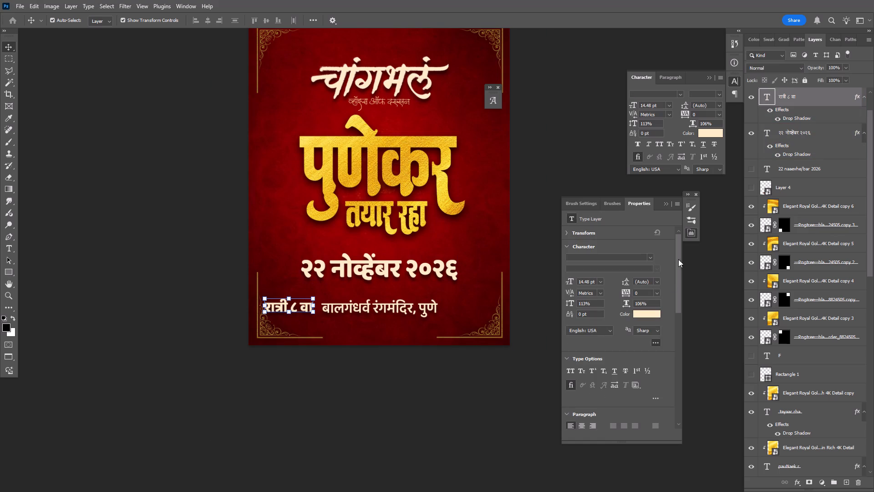
pyautogui.doubleClick(301, 309)
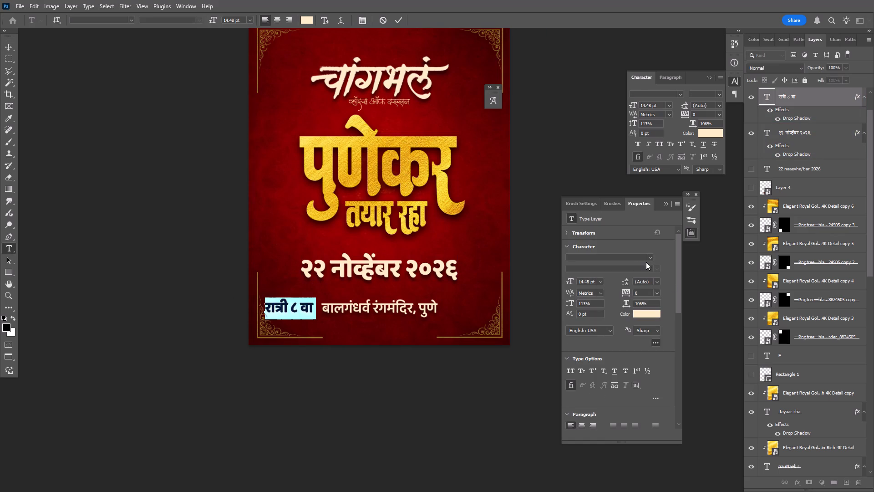
pyautogui.click(649, 259)
pyautogui.scroll(5, 726, 134)
pyautogui.scroll(4, 709, 92)
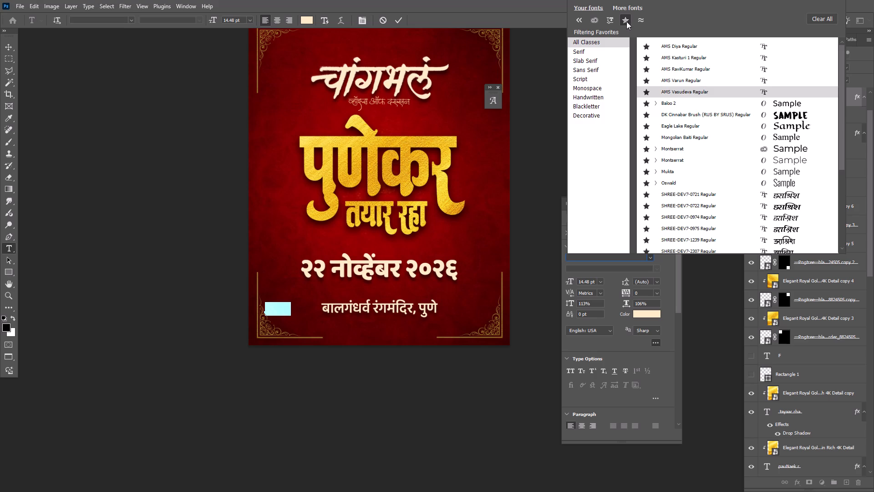
pyautogui.click(626, 21)
pyautogui.click(655, 45)
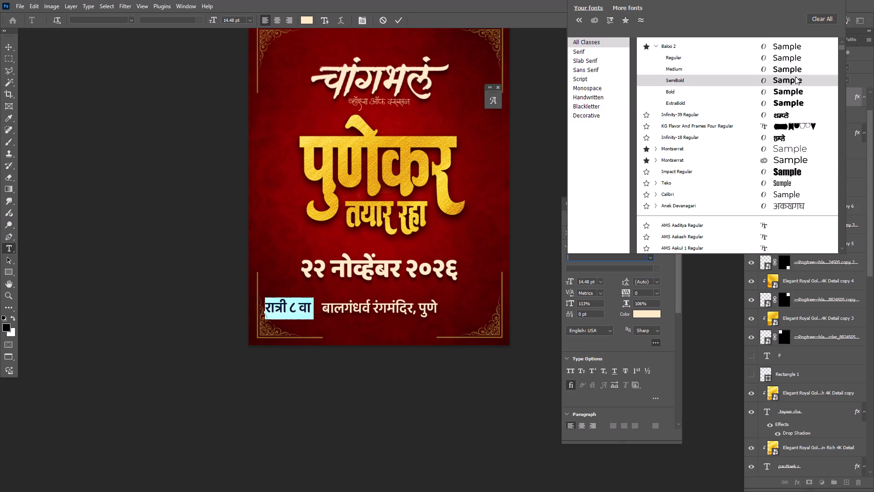
pyautogui.click(795, 77)
pyautogui.click(427, 379)
pyautogui.keyDown('alt'); pyautogui.scroll(6, 311, 326); pyautogui.keyUp('alt')
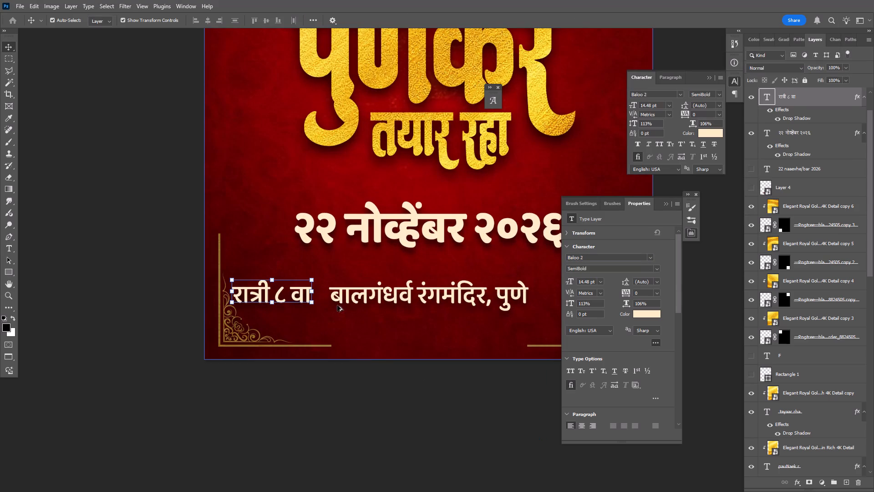
# Scale the रात्री ८ वा and venue texts together to about 12.87 pt and place them beneath the date, roughly matching its width.
pyautogui.keyDown('shift'); pyautogui.click(289, 295); pyautogui.keyUp('shift')
pyautogui.keyDown('shift'); pyautogui.click(353, 297); pyautogui.keyUp('shift')
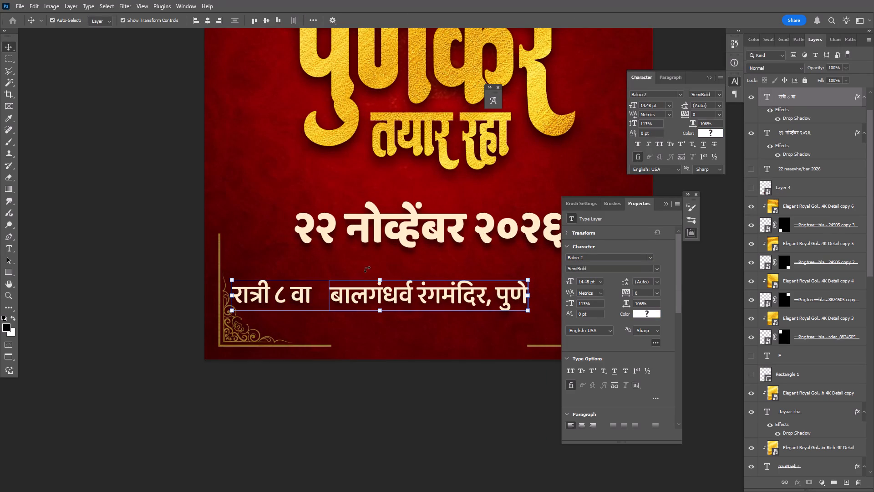
pyautogui.click(377, 277)
pyautogui.press('space')
pyautogui.press('space')
pyautogui.press('space')
pyautogui.press('space')
pyautogui.press('space')
pyautogui.press('space')
pyautogui.press('space')
pyautogui.press('space')
pyautogui.press('space')
pyautogui.press('space')
pyautogui.press('space')
pyautogui.moveTo(456, 297); pyautogui.dragTo(369, 308)
pyautogui.moveTo(346, 308); pyautogui.dragTo(396, 298)
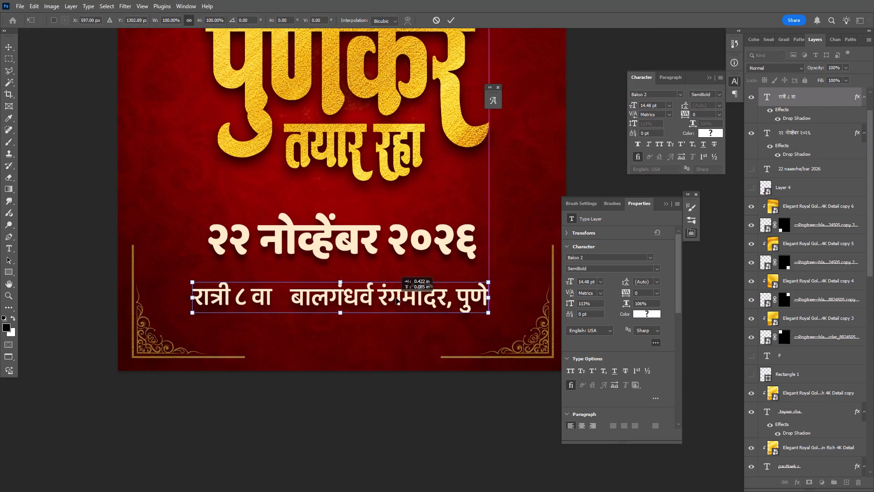
pyautogui.moveTo(396, 298); pyautogui.dragTo(393, 291)
pyautogui.moveTo(490, 291); pyautogui.dragTo(478, 290)
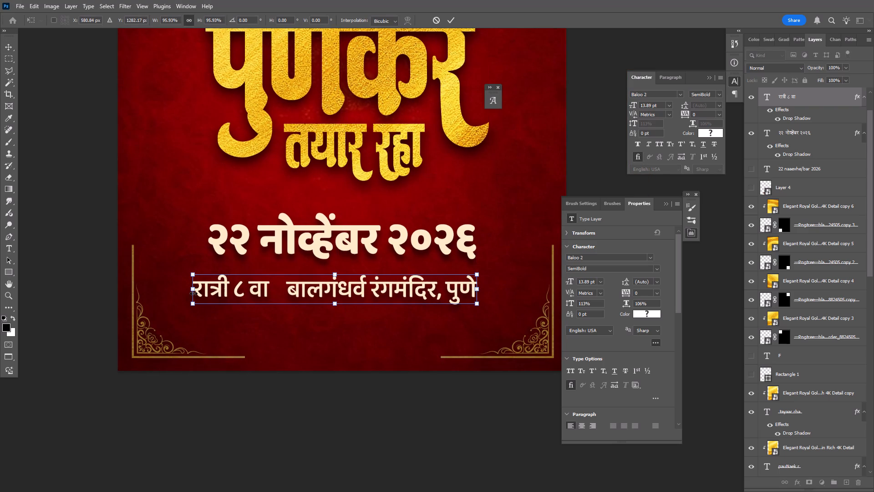
pyautogui.moveTo(193, 289); pyautogui.dragTo(211, 288)
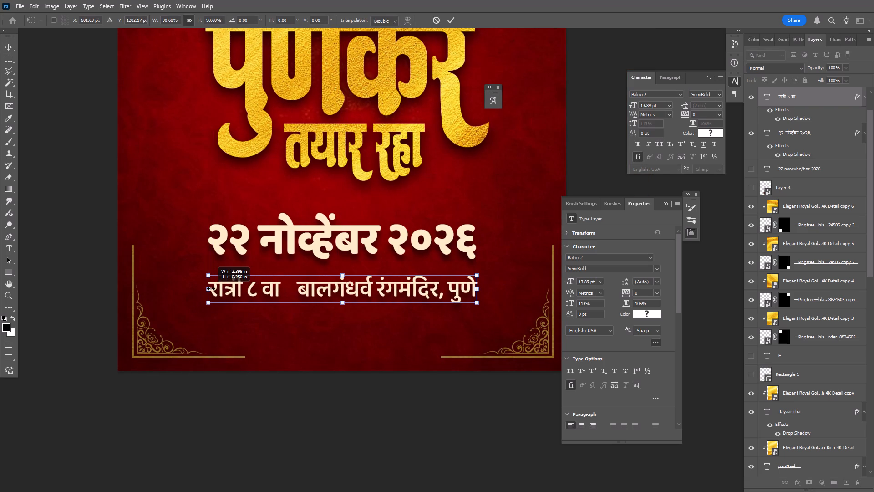
pyautogui.moveTo(211, 288); pyautogui.dragTo(212, 288)
pyautogui.doubleClick(399, 286)
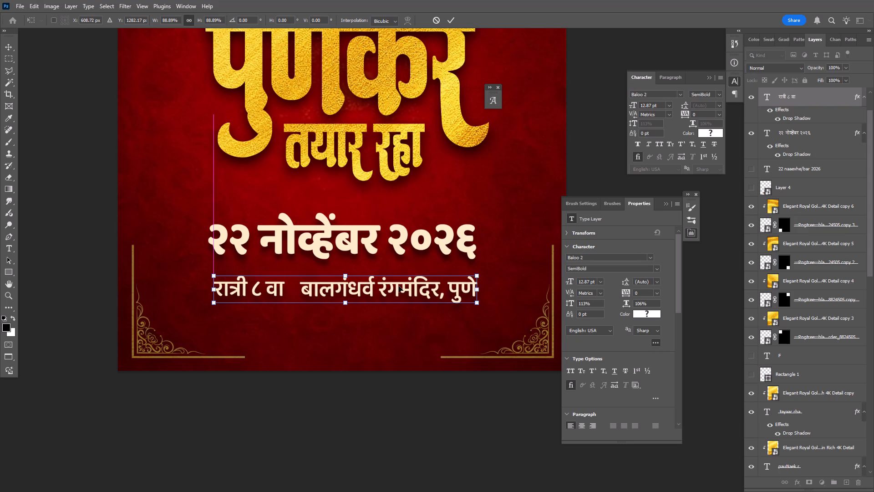
# Enlarge the time and venue line to about 12.95 pt and move it up close beneath the date, aligned to the date's right edge.
pyautogui.click(215, 302)
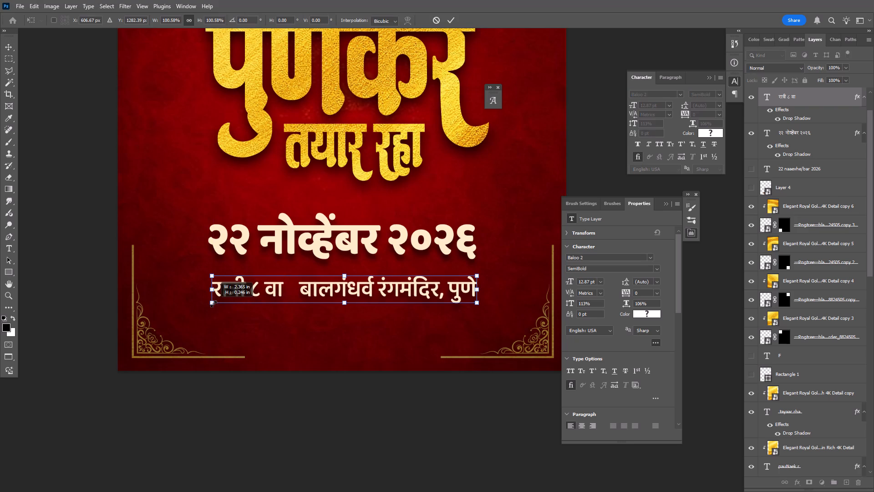
pyautogui.keyDown('shift'); pyautogui.moveTo(429, 285); pyautogui.dragTo(430, 292); pyautogui.keyUp('shift')
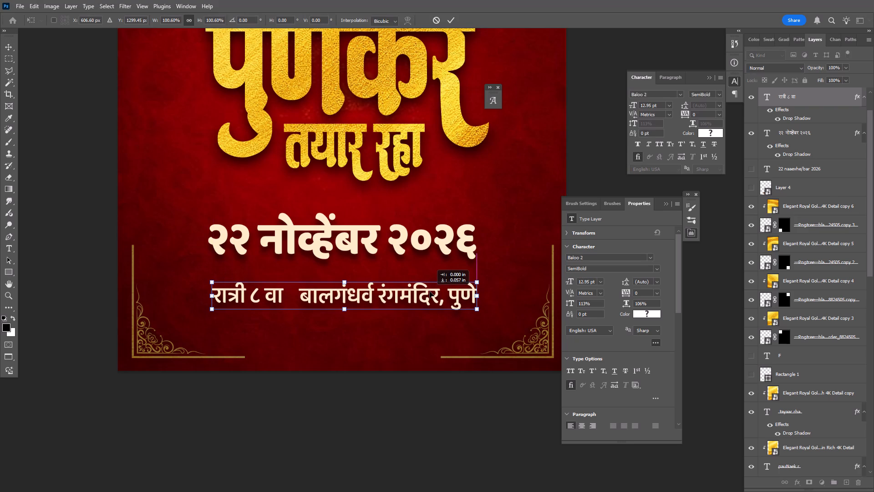
pyautogui.keyDown('shift'); pyautogui.moveTo(430, 292); pyautogui.dragTo(431, 288); pyautogui.keyUp('shift')
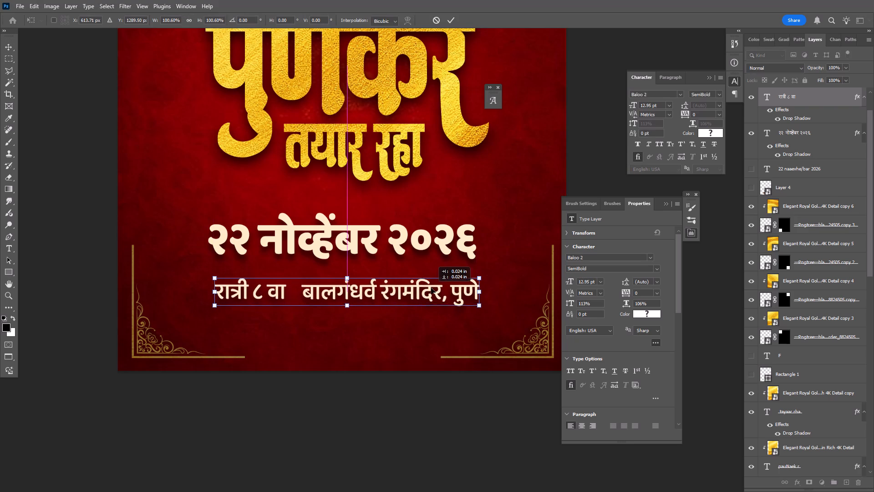
pyautogui.keyDown('shift'); pyautogui.moveTo(431, 288); pyautogui.dragTo(427, 281); pyautogui.keyUp('shift')
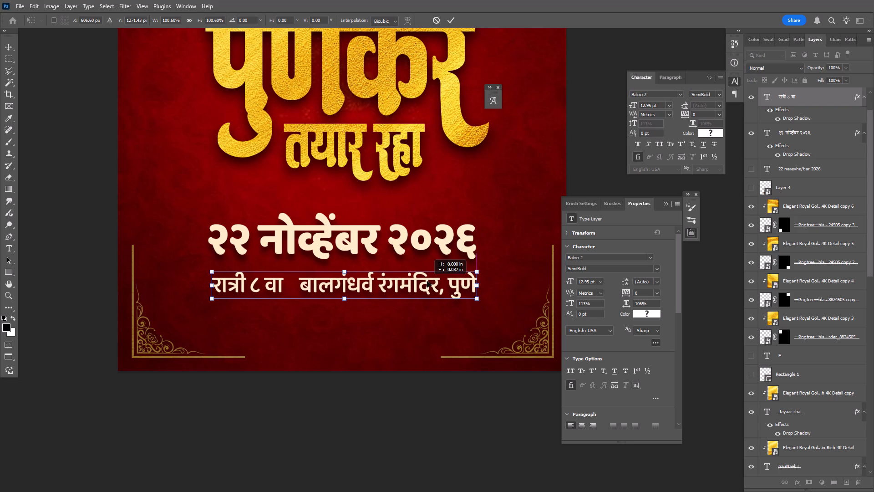
pyautogui.keyDown('shift'); pyautogui.moveTo(427, 281); pyautogui.dragTo(427, 278); pyautogui.keyUp('shift')
pyautogui.doubleClick(427, 278)
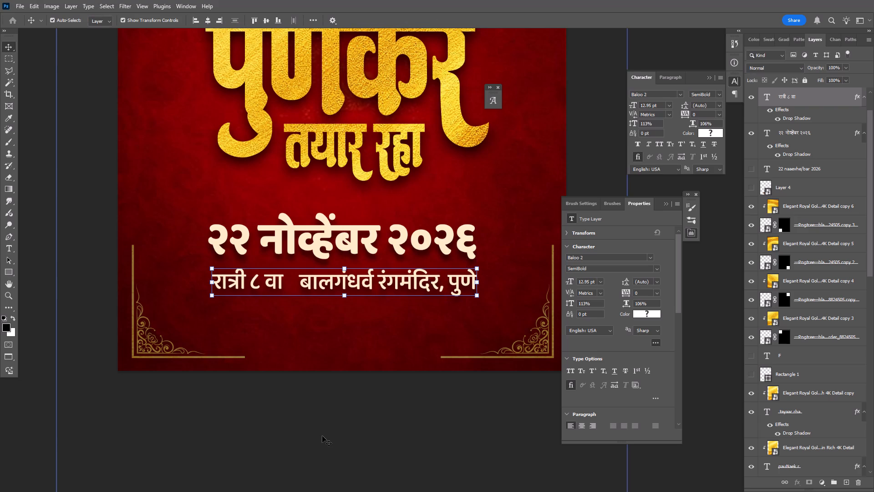
# Draw a thin vertical rectangle about 3 px wide and 50 px high between the time and venue texts.
pyautogui.click(8, 273)
pyautogui.keyDown('alt'); pyautogui.scroll(8, 279, 272); pyautogui.keyUp('alt')
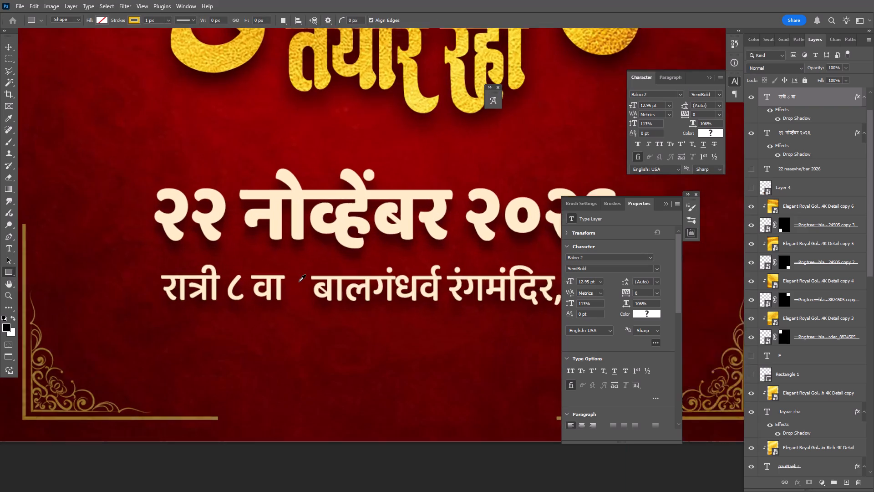
pyautogui.moveTo(298, 270); pyautogui.dragTo(297, 307)
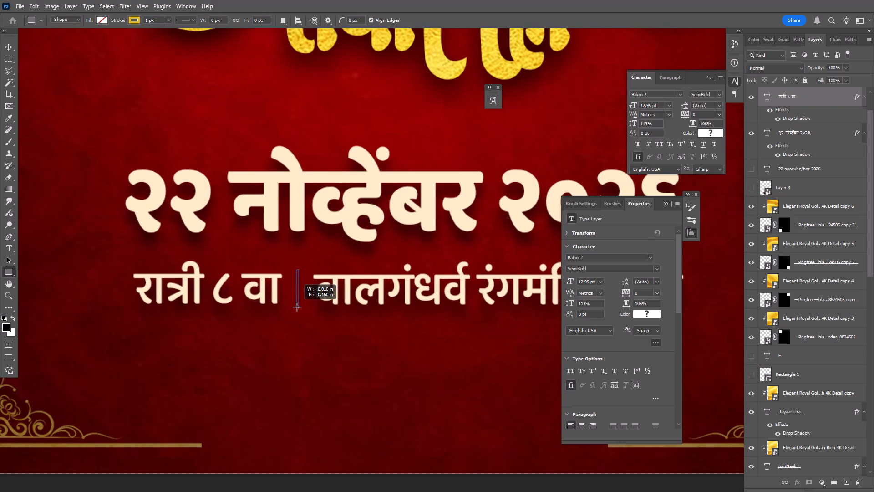
pyautogui.moveTo(297, 307); pyautogui.dragTo(297, 307)
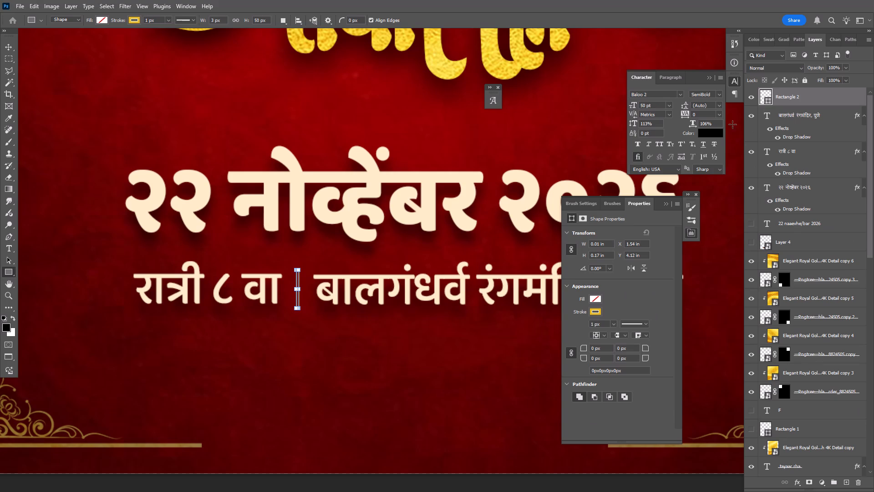
# Remove the divider rectangle's stroke and fill it with the recently used golden yellow.
pyautogui.click(595, 313)
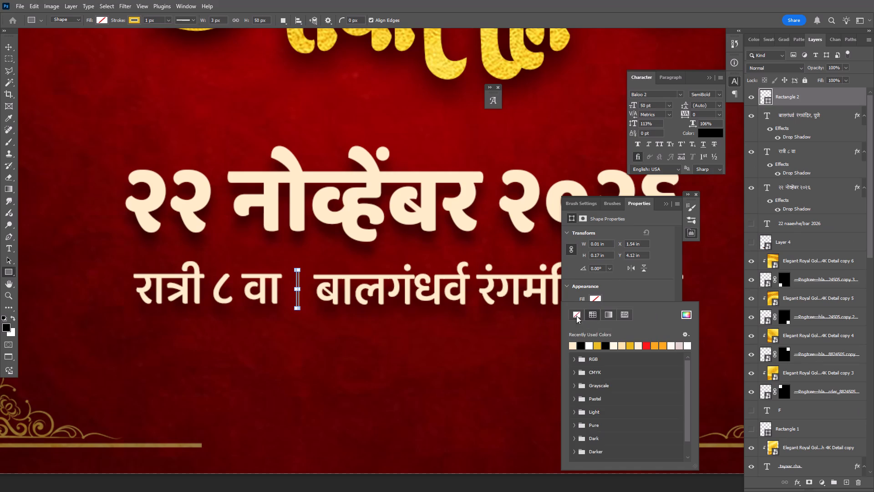
pyautogui.click(574, 314)
pyautogui.click(618, 292)
pyautogui.click(596, 300)
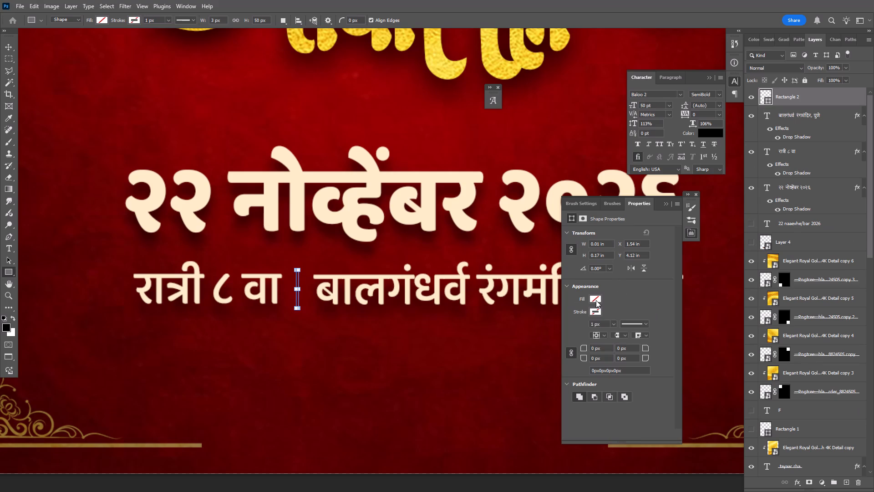
pyautogui.click(596, 346)
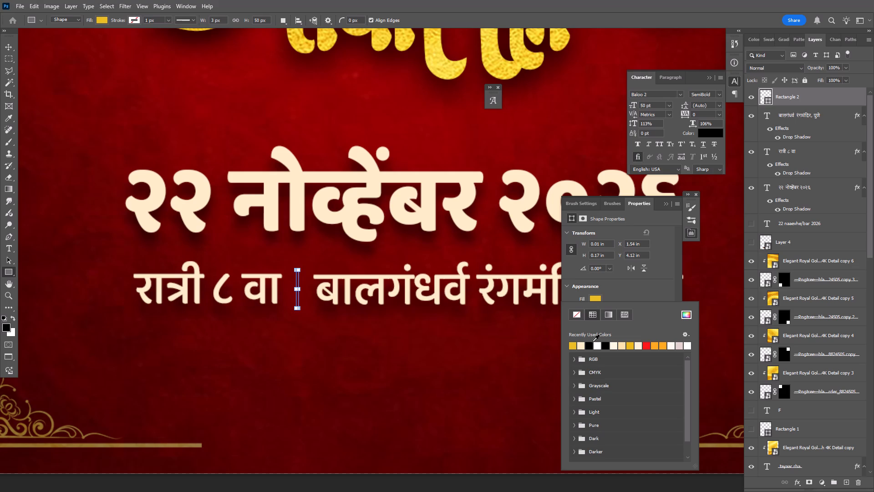
pyautogui.click(350, 392)
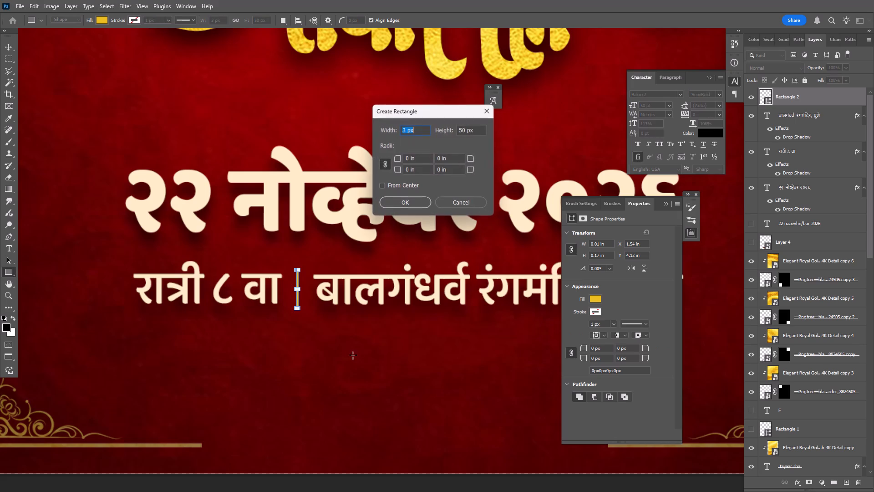
pyautogui.click(484, 113)
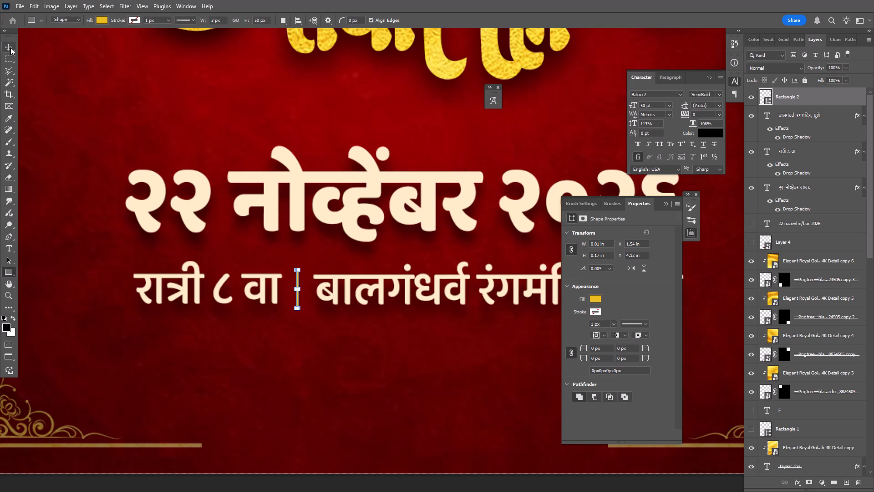
# Deselect everything and review the whole poster with the divider between the time and venue.
pyautogui.click(10, 47)
pyautogui.click(241, 83)
pyautogui.keyDown('alt'); pyautogui.scroll(-14, 409, 294); pyautogui.keyUp('alt')
pyautogui.click(419, 404)
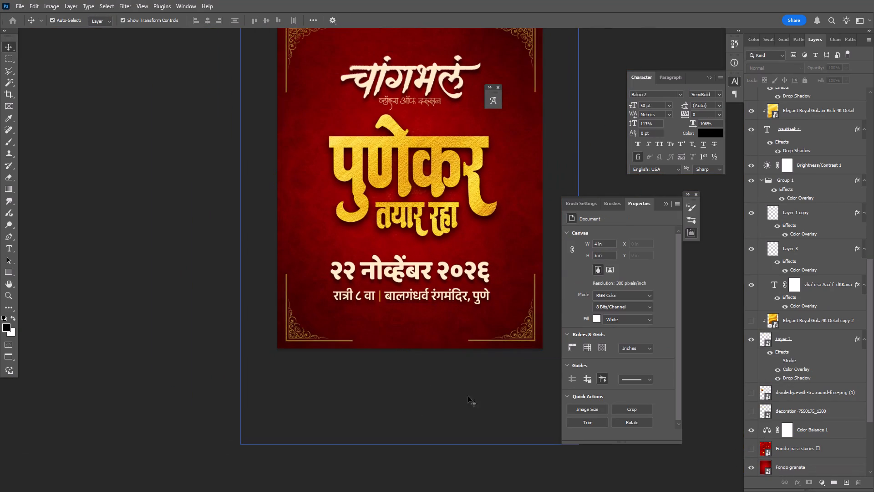
pyautogui.press('space')
pyautogui.press('space')
pyautogui.press('space')
pyautogui.press('space')
pyautogui.press('space')
pyautogui.press('space')
pyautogui.press('space')
pyautogui.press('space')
pyautogui.press('space')
pyautogui.press('space')
pyautogui.press('space')
pyautogui.press('space')
pyautogui.press('space')
pyautogui.press('space')
pyautogui.press('space')
pyautogui.press('space')
pyautogui.press('space')
pyautogui.press('space')
pyautogui.press('space')
pyautogui.press('space')
pyautogui.moveTo(477, 390); pyautogui.dragTo(384, 418)
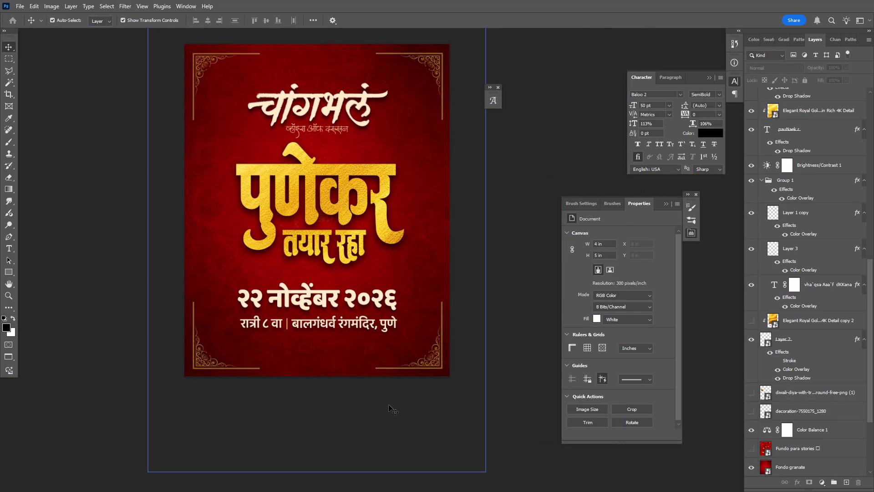
# Widen the yellow divider to 200% of its width while keeping its height.
pyautogui.keyDown('alt'); pyautogui.scroll(7, 288, 353); pyautogui.keyUp('alt')
pyautogui.keyDown('alt'); pyautogui.scroll(6, 263, 255); pyautogui.keyUp('alt')
pyautogui.keyDown('alt'); pyautogui.scroll(12, 291, 309); pyautogui.keyUp('alt')
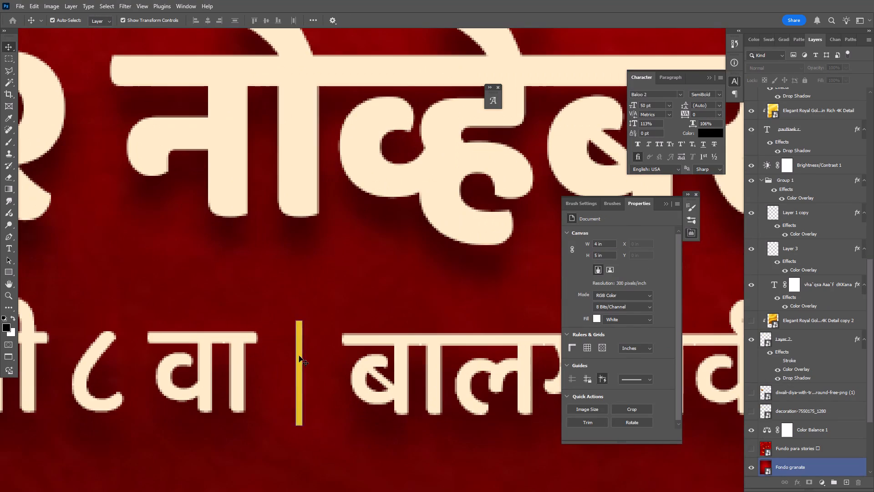
pyautogui.click(299, 356)
pyautogui.keyDown('shift'); pyautogui.click(295, 370); pyautogui.keyUp('shift')
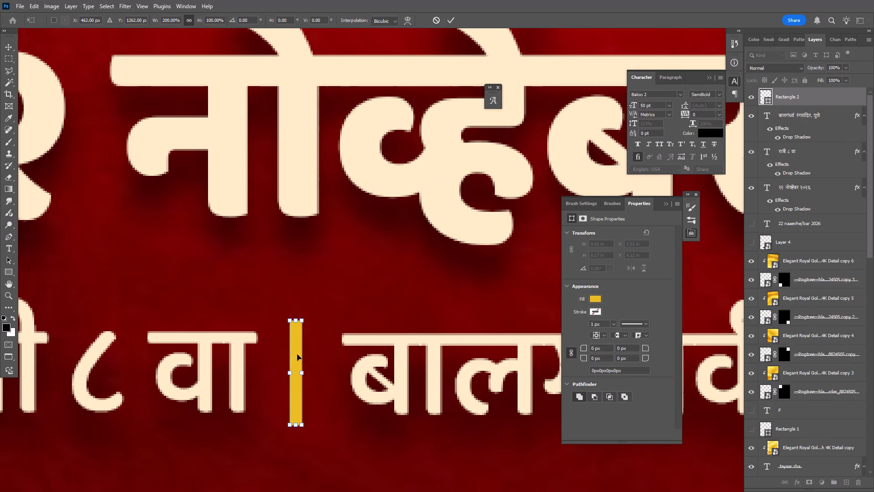
pyautogui.doubleClick(297, 354)
pyautogui.keyDown('alt'); pyautogui.scroll(-6, 298, 354); pyautogui.keyUp('alt')
# Change the divider's fill to the brighter yellow ffca16.
pyautogui.click(595, 300)
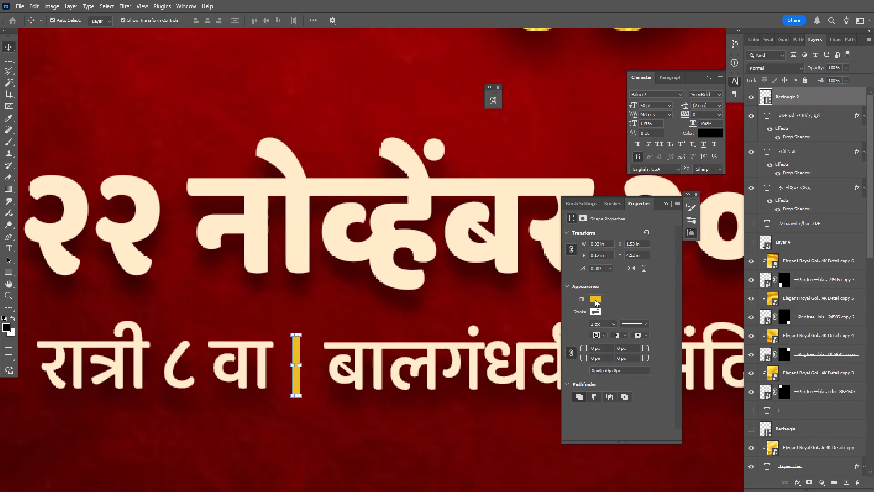
pyautogui.click(686, 315)
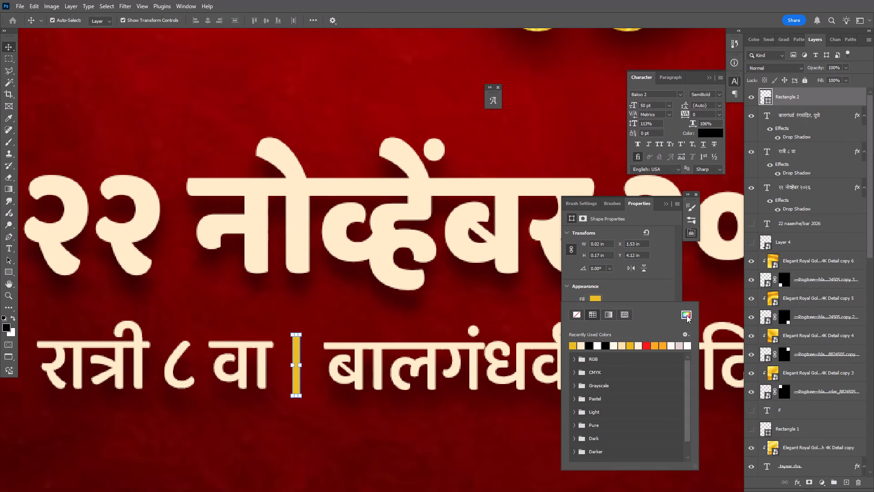
pyautogui.moveTo(731, 261); pyautogui.dragTo(738, 251)
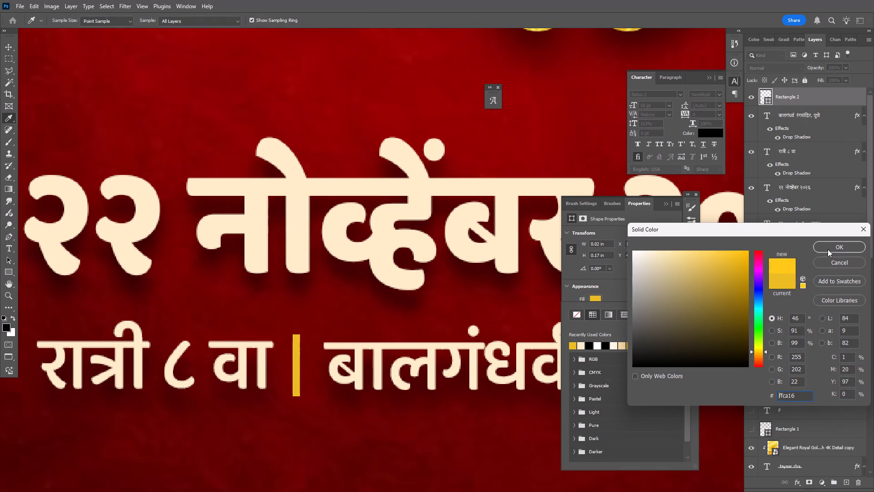
pyautogui.click(829, 249)
pyautogui.click(442, 406)
# Nudge the yellow divider one pixel to the right between the time and venue texts.
pyautogui.keyDown('alt'); pyautogui.scroll(-13, 371, 430); pyautogui.keyUp('alt')
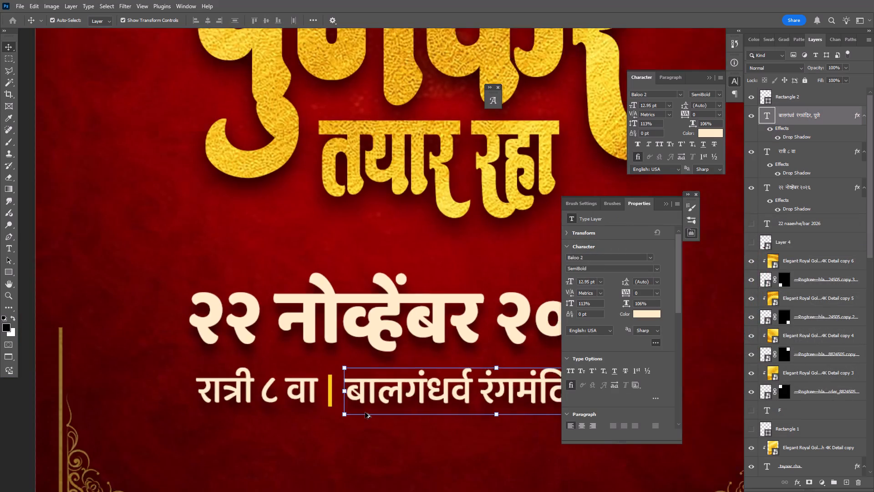
pyautogui.keyDown('alt'); pyautogui.scroll(-3, 365, 412); pyautogui.keyUp('alt')
pyautogui.keyDown('alt'); pyautogui.scroll(20, 346, 427); pyautogui.keyUp('alt')
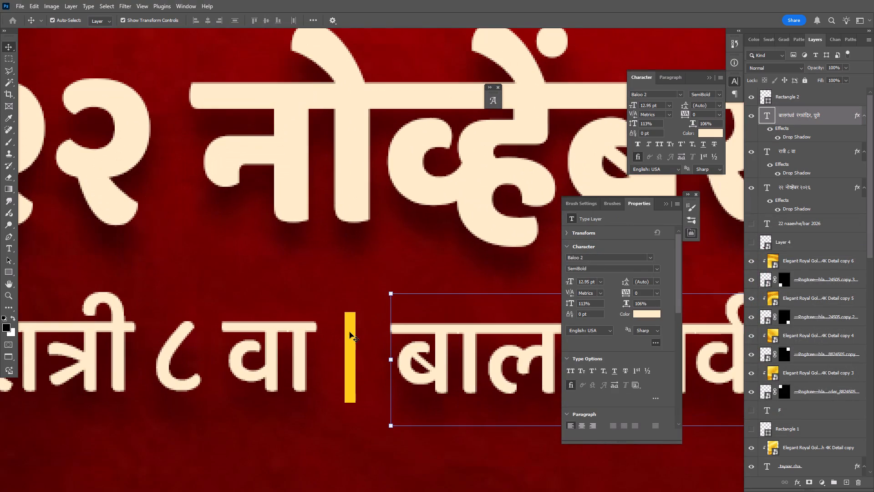
pyautogui.click(349, 332)
pyautogui.keyDown('alt'); pyautogui.scroll(-10, 357, 343); pyautogui.keyUp('alt')
pyautogui.scroll(-6, 360, 344)
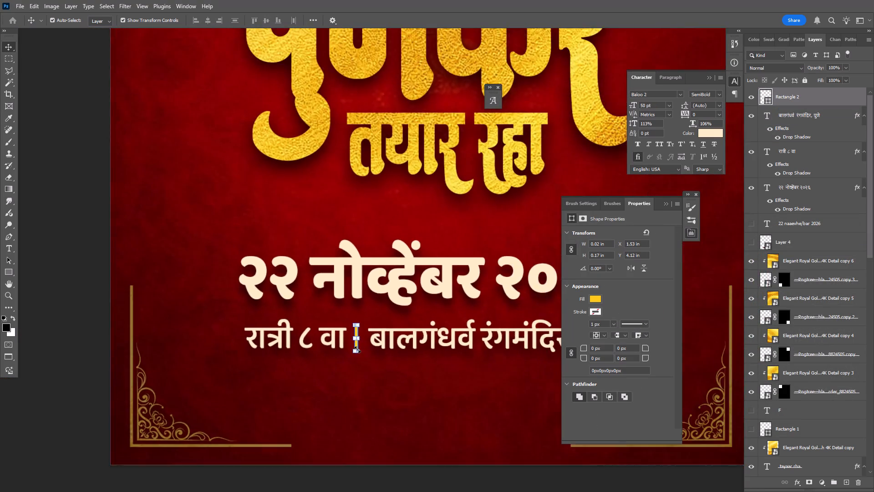
pyautogui.keyDown('alt'); pyautogui.scroll(-11, 357, 349); pyautogui.keyUp('alt')
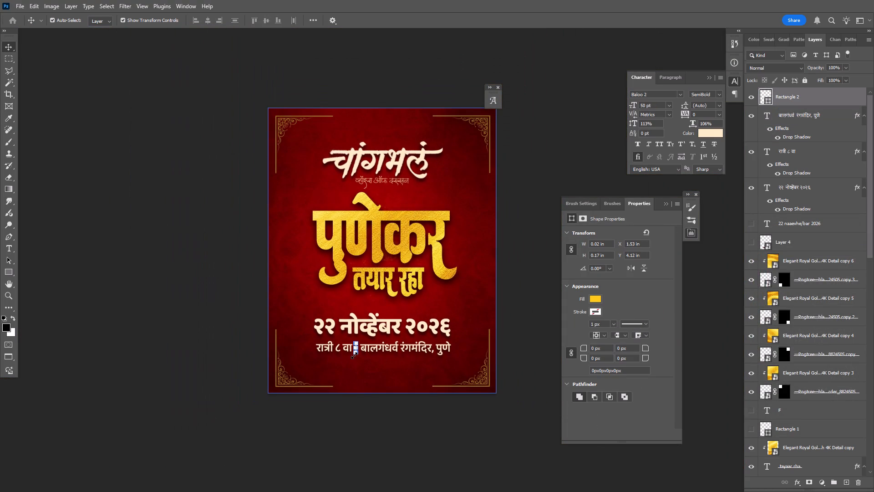
pyautogui.press('Right')
# Deselect everything, check the whole poster and return to the standard screen mode.
pyautogui.click(386, 425)
pyautogui.keyDown('alt'); pyautogui.scroll(-2, 426, 334); pyautogui.keyUp('alt')
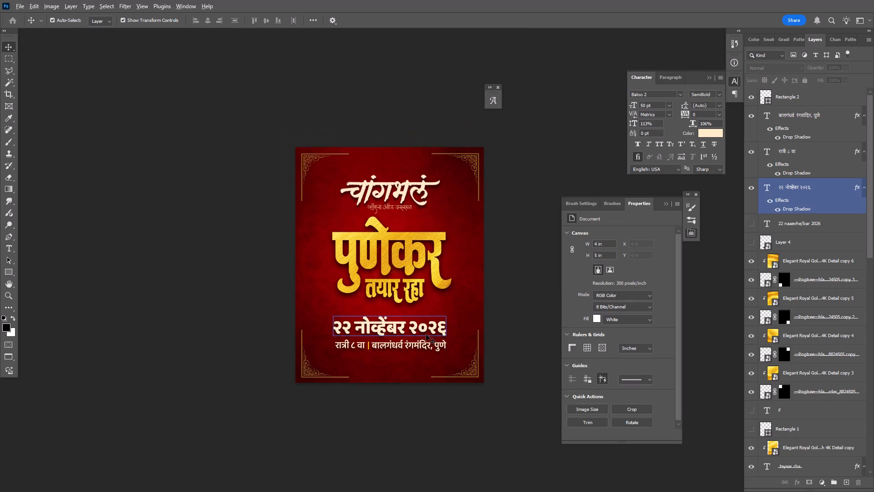
pyautogui.click(539, 181)
pyautogui.write('ff')
pyautogui.click(531, 317)
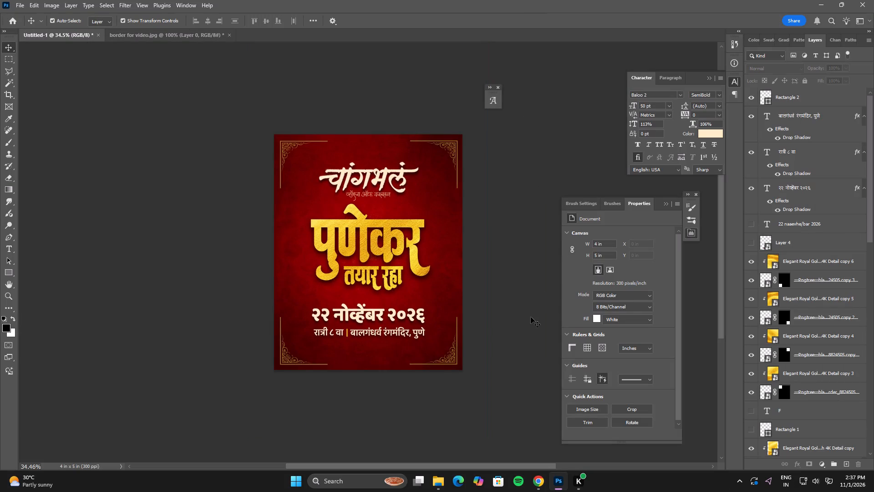
# Narrow the yellow divider slightly from its right edge, keeping its full height.
pyautogui.keyDown('alt'); pyautogui.scroll(20, 348, 339); pyautogui.keyUp('alt')
pyautogui.keyDown('alt'); pyautogui.scroll(8, 348, 339); pyautogui.keyUp('alt')
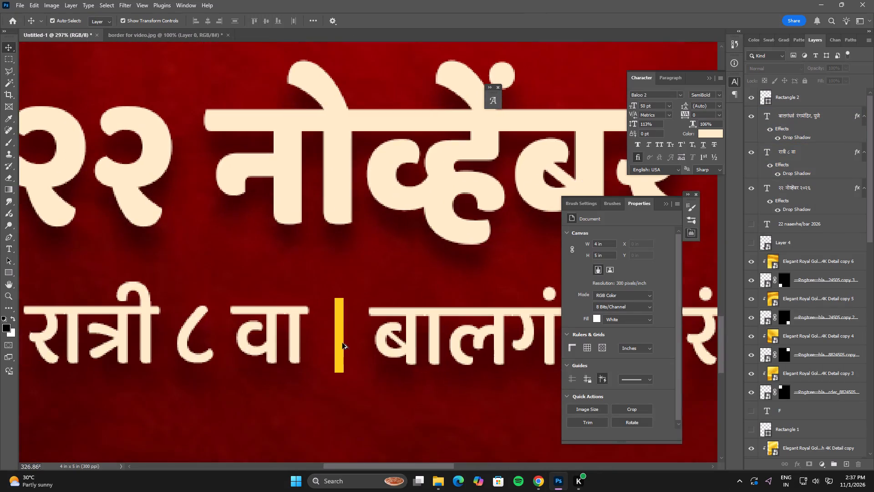
pyautogui.keyDown('alt'); pyautogui.scroll(5, 342, 343); pyautogui.keyUp('alt')
pyautogui.click(339, 336)
pyautogui.keyDown('shift'); pyautogui.moveTo(346, 329); pyautogui.dragTo(342, 329); pyautogui.keyUp('shift')
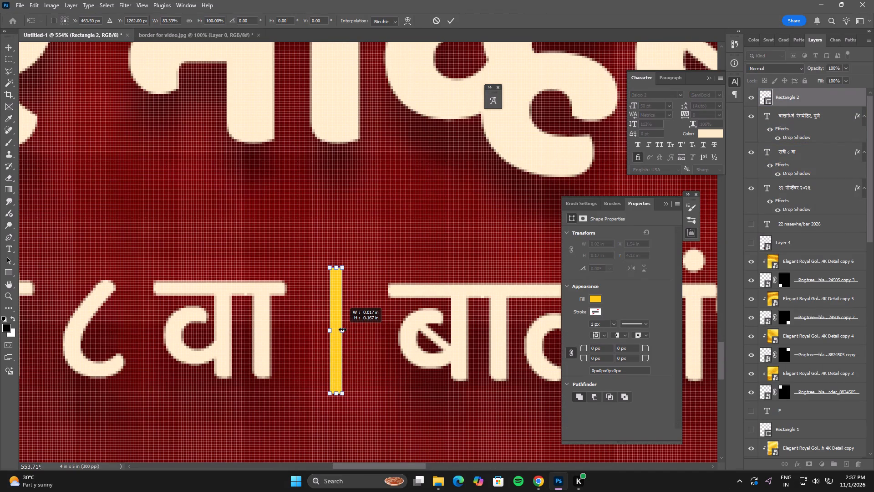
pyautogui.keyDown('shift'); pyautogui.moveTo(342, 329); pyautogui.dragTo(340, 329); pyautogui.keyUp('shift')
pyautogui.doubleClick(335, 316)
pyautogui.click(392, 400)
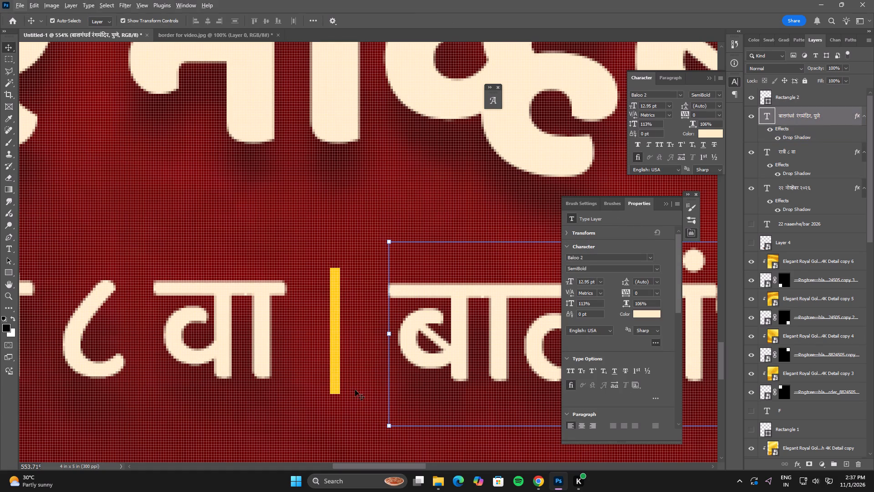
pyautogui.keyDown('alt'); pyautogui.scroll(-20, 340, 364); pyautogui.keyUp('alt')
pyautogui.keyDown('alt'); pyautogui.scroll(-4, 340, 364); pyautogui.keyUp('alt')
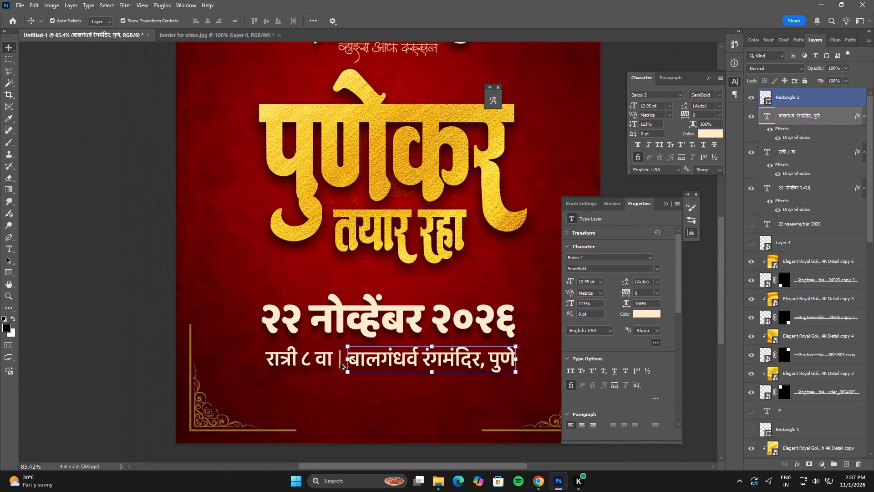
# Deselect the layers and inspect the whole poster against a plain black background before returning to the workspace.
pyautogui.keyDown('alt'); pyautogui.scroll(-3, 340, 364); pyautogui.keyUp('alt')
pyautogui.click(138, 298)
pyautogui.press('space')
pyautogui.press('space')
pyautogui.press('space')
pyautogui.press('space')
pyautogui.press('space')
pyautogui.press('space')
pyautogui.press('space')
pyautogui.press('space')
pyautogui.press('space')
pyautogui.press('space')
pyautogui.press('space')
pyautogui.press('space')
pyautogui.press('space')
pyautogui.press('space')
pyautogui.press('space')
pyautogui.press('space')
pyautogui.press('space')
pyautogui.press('space')
pyautogui.press('space')
pyautogui.press('space')
pyautogui.moveTo(168, 335); pyautogui.dragTo(177, 323)
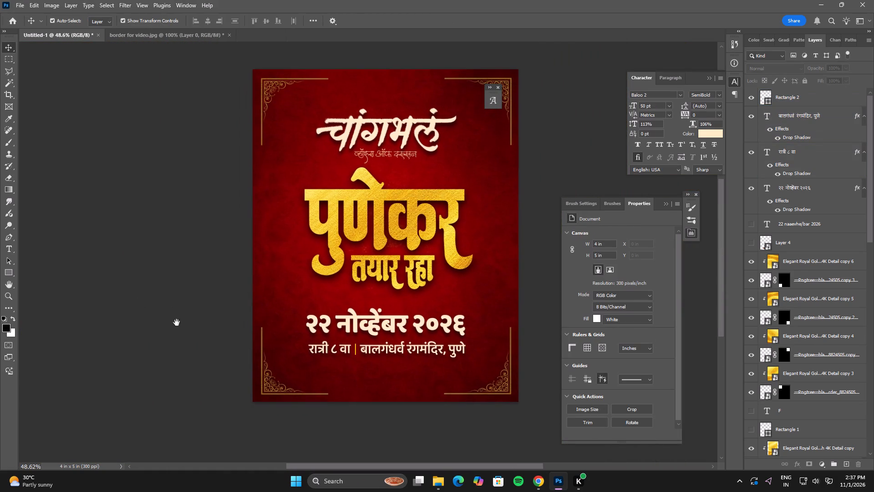
pyautogui.moveTo(177, 323); pyautogui.dragTo(156, 338)
pyautogui.press('f')
pyautogui.press('f')
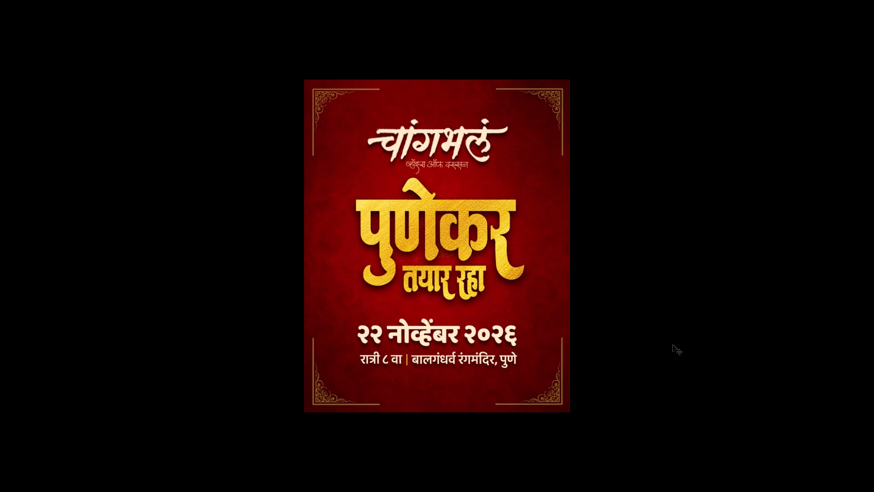
pyautogui.click(673, 345)
pyautogui.press('f')
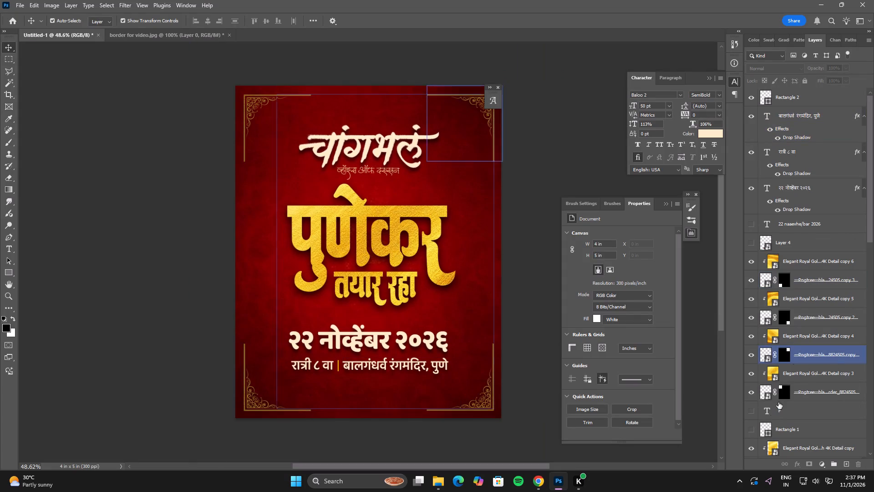
# Group the four corner ornament layers together with their clipped golden texture layers.
pyautogui.click(803, 393)
pyautogui.keyDown('shift'); pyautogui.click(809, 264); pyautogui.keyUp('shift')
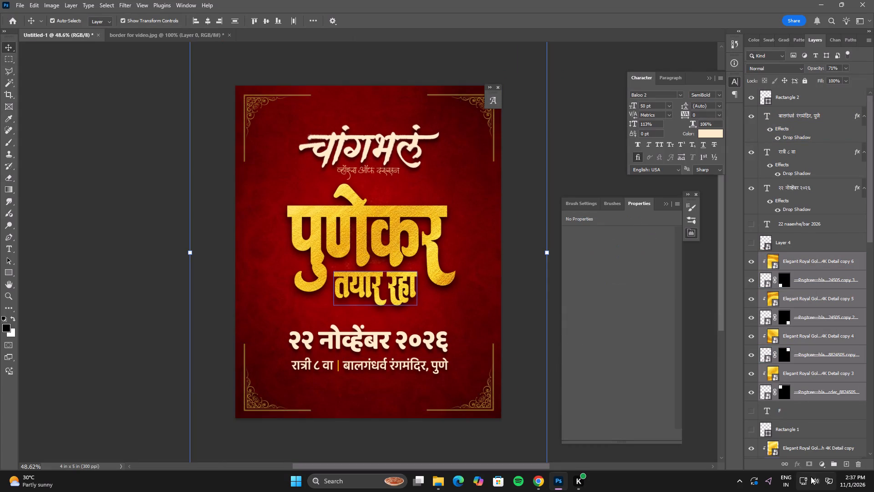
pyautogui.click(831, 463)
# Hide the corner ornament group to examine the poster without it, and show the group again.
pyautogui.click(753, 257)
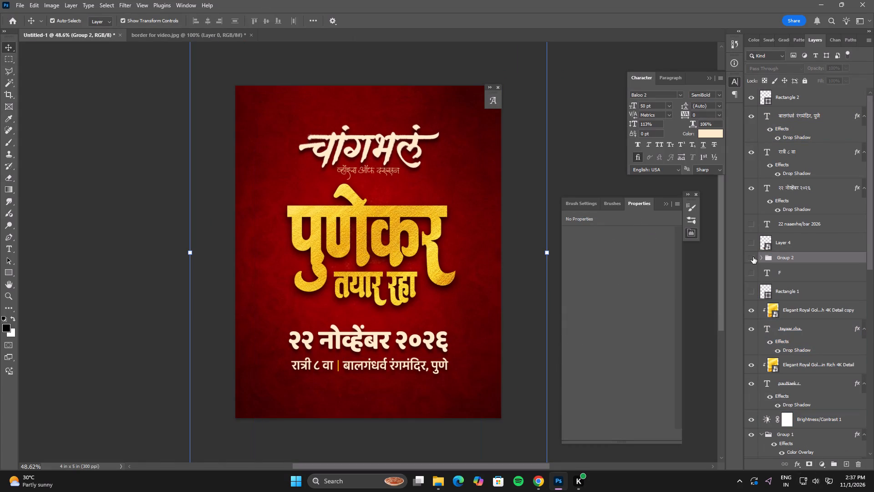
pyautogui.click(584, 161)
pyautogui.write('ff')
pyautogui.press('f')
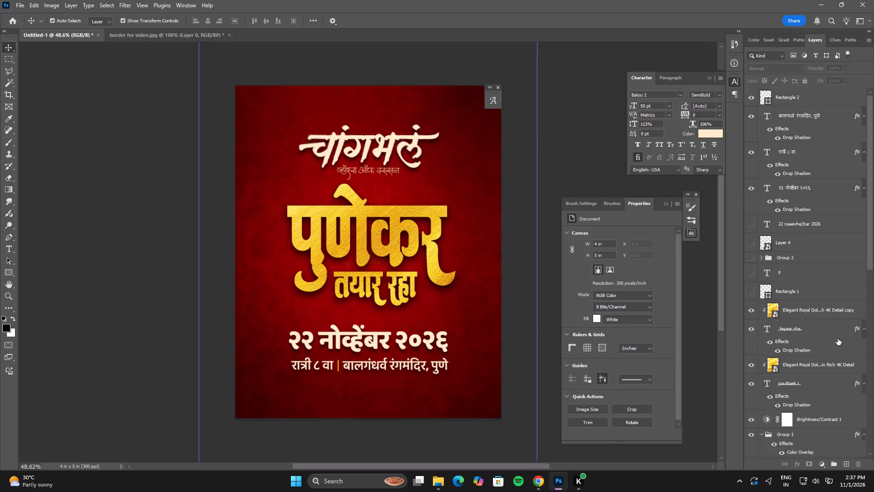
pyautogui.click(750, 258)
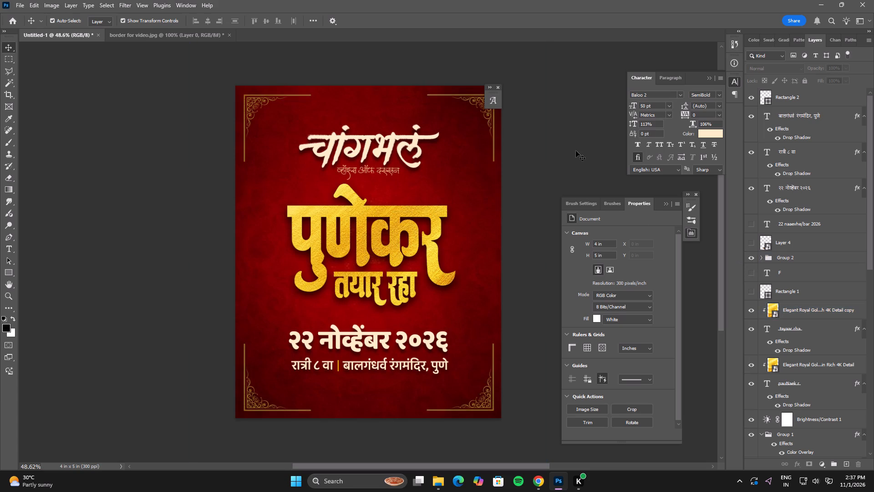
pyautogui.click(576, 151)
# Set the opacity of all ornament and golden texture layers inside the corner group to 100%.
pyautogui.click(791, 259)
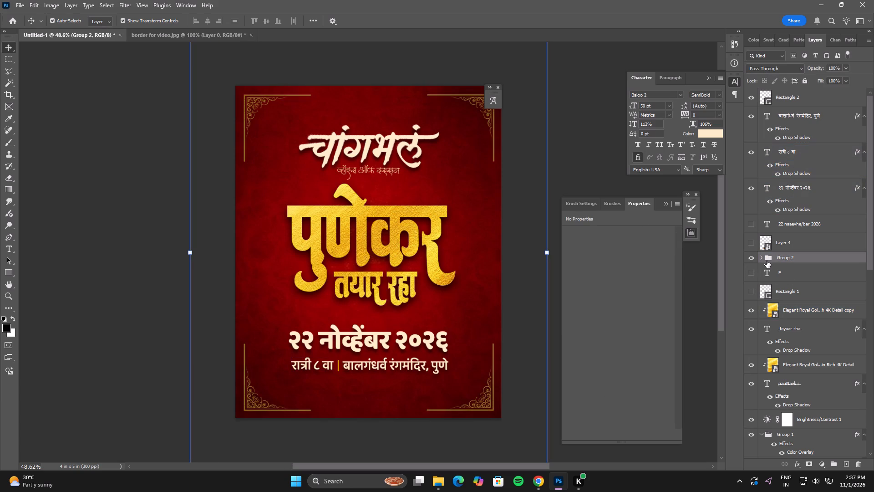
pyautogui.click(758, 259)
pyautogui.click(761, 259)
pyautogui.click(804, 276)
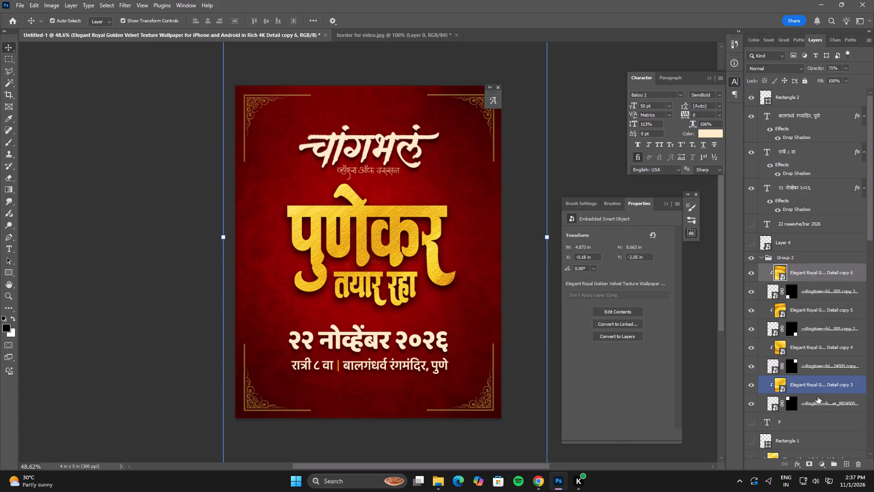
pyautogui.keyDown('shift'); pyautogui.click(818, 404); pyautogui.keyUp('shift')
pyautogui.moveTo(809, 69); pyautogui.dragTo(811, 69)
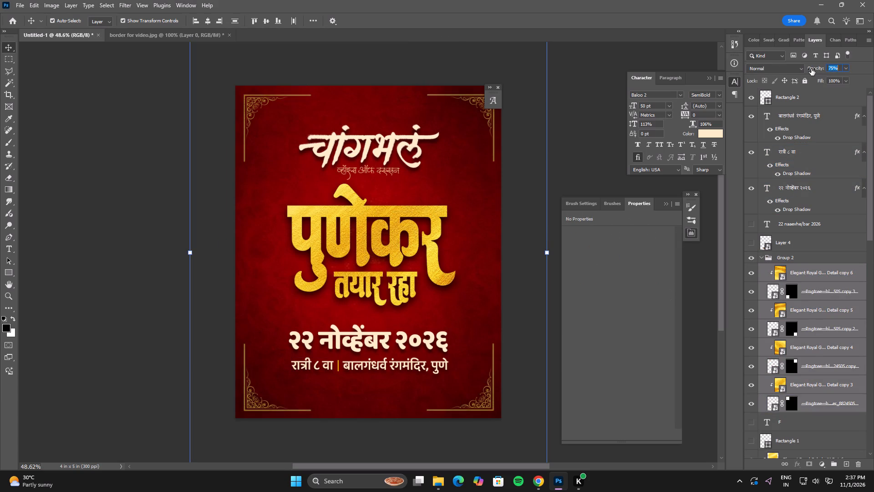
pyautogui.moveTo(811, 69); pyautogui.dragTo(807, 70)
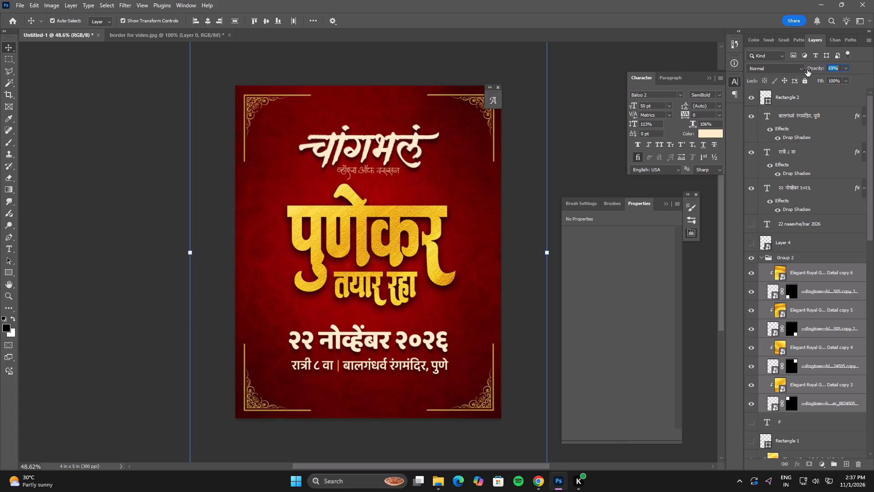
pyautogui.moveTo(807, 70); pyautogui.dragTo(799, 71)
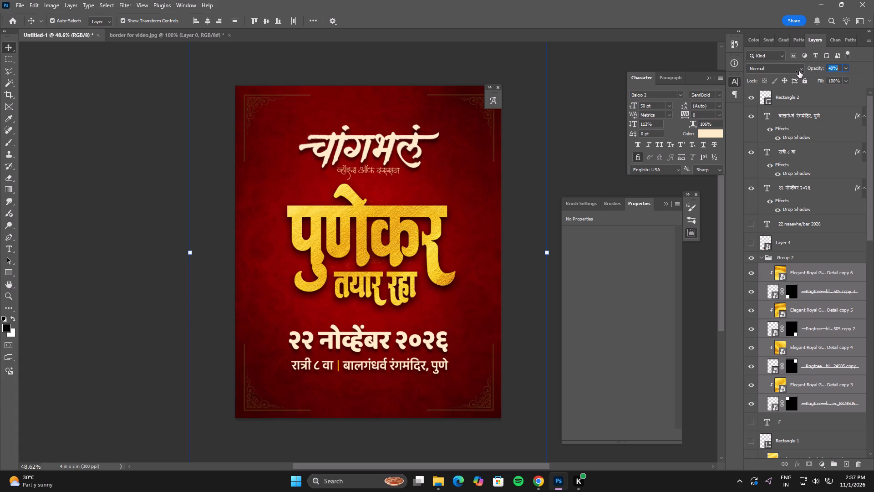
pyautogui.moveTo(799, 71); pyautogui.dragTo(868, 84)
# Add a Color Overlay to the corner ornament group in cream ffebc5, sampled from the चांगभलं title.
pyautogui.doubleClick(833, 257)
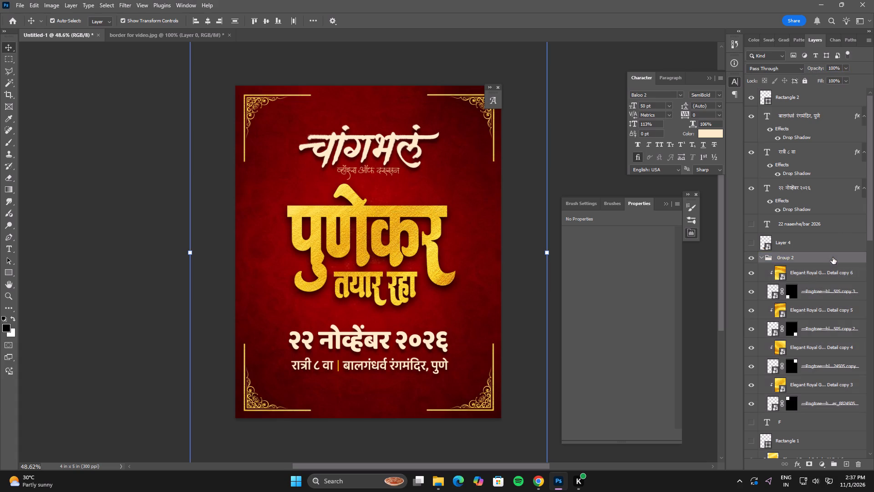
pyautogui.click(566, 310)
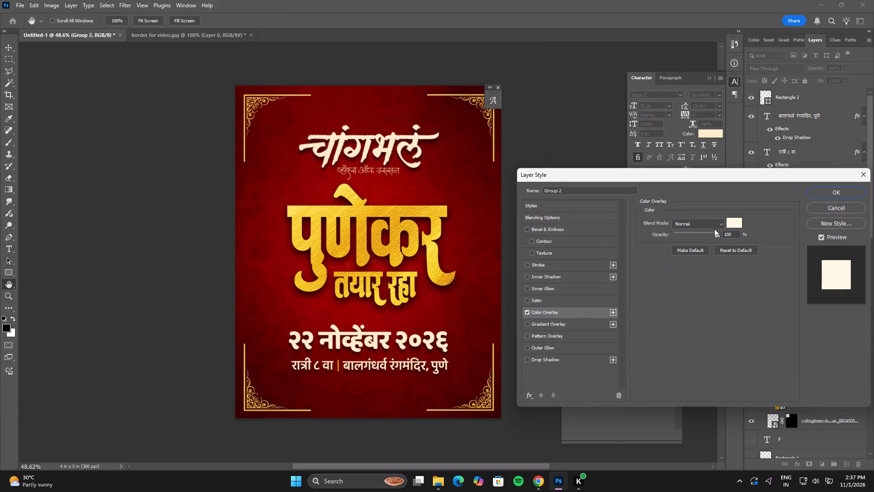
pyautogui.click(737, 222)
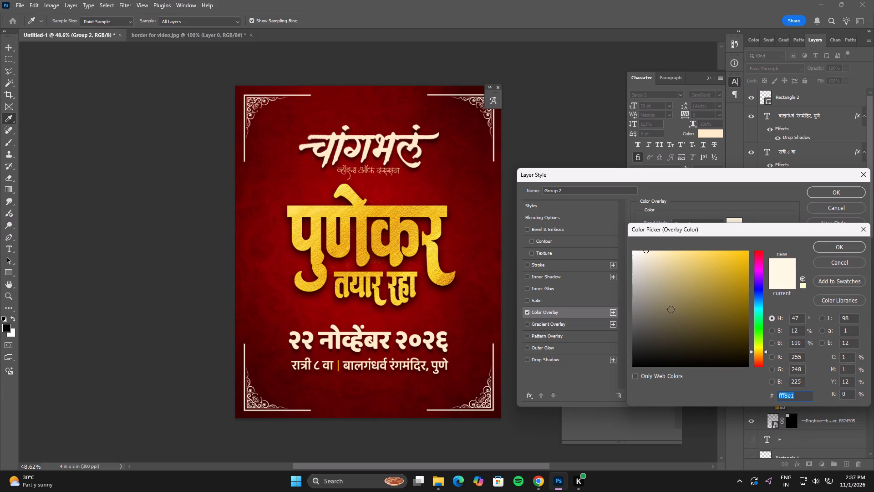
pyautogui.click(414, 138)
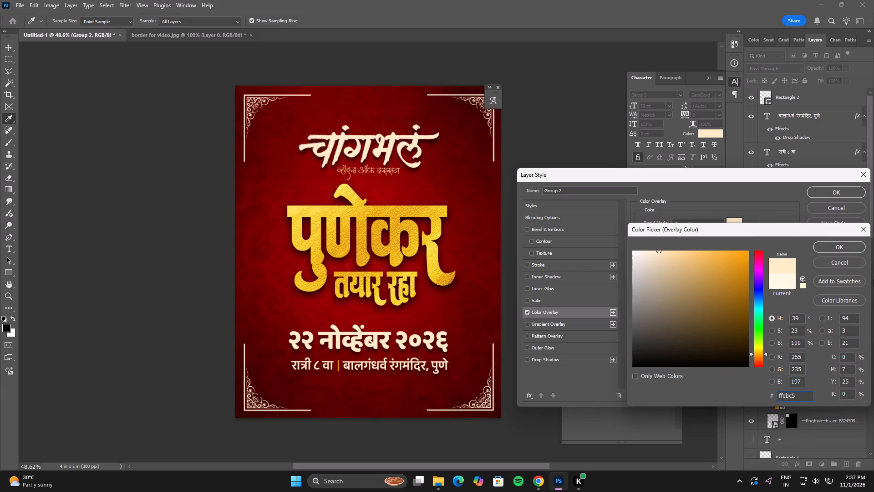
pyautogui.click(837, 258)
pyautogui.click(837, 189)
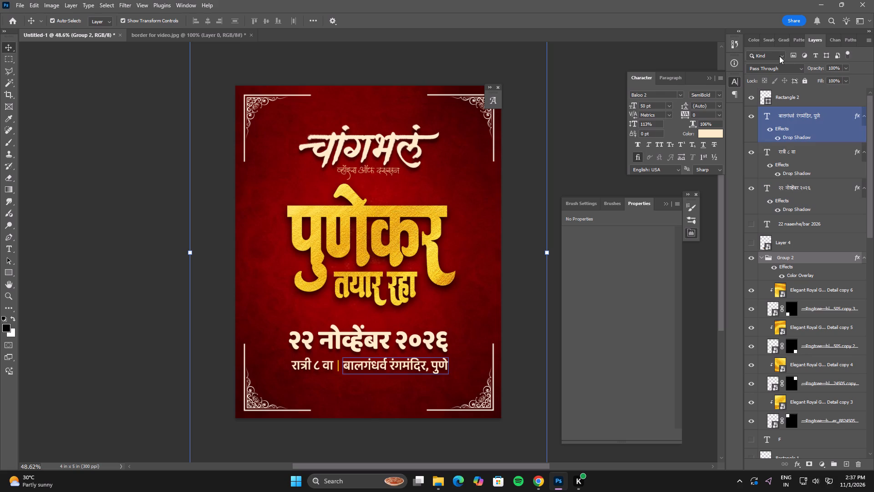
# Lower the corner ornament group's opacity to 64% and check the poster in full screen.
pyautogui.moveTo(814, 69); pyautogui.dragTo(803, 69)
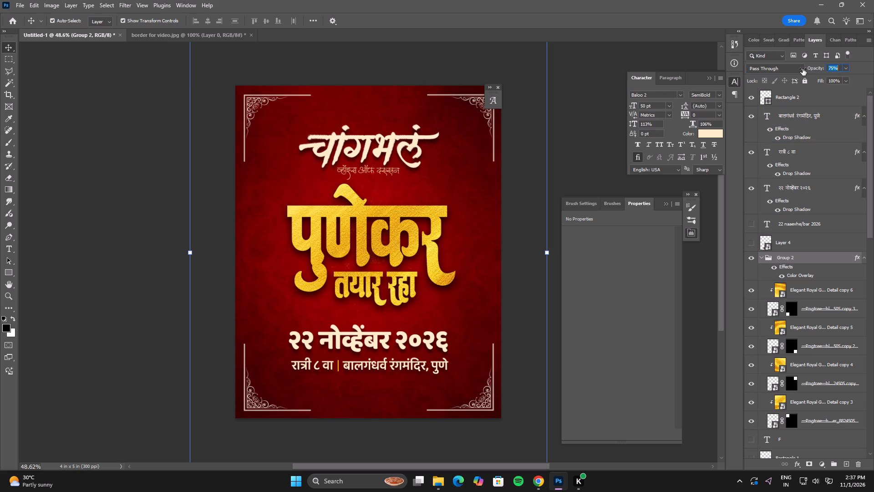
pyautogui.moveTo(803, 69); pyautogui.dragTo(775, 74)
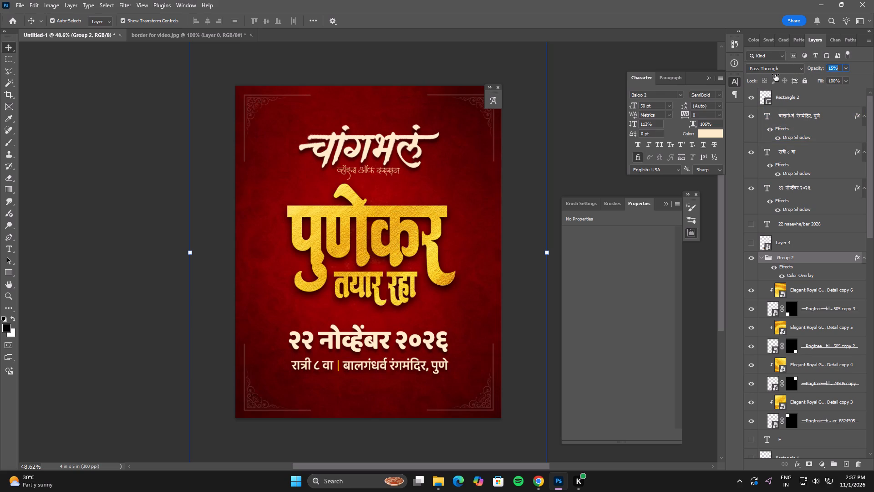
pyautogui.moveTo(775, 74); pyautogui.dragTo(830, 86)
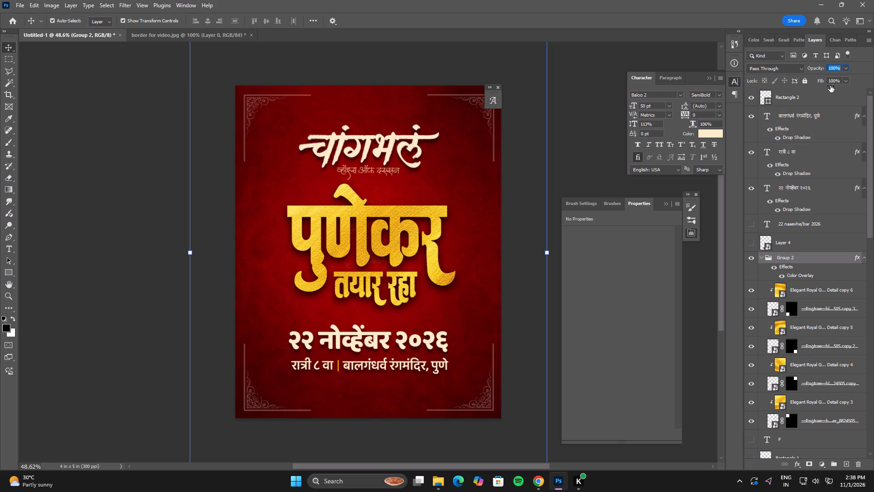
pyautogui.moveTo(830, 86); pyautogui.dragTo(819, 87)
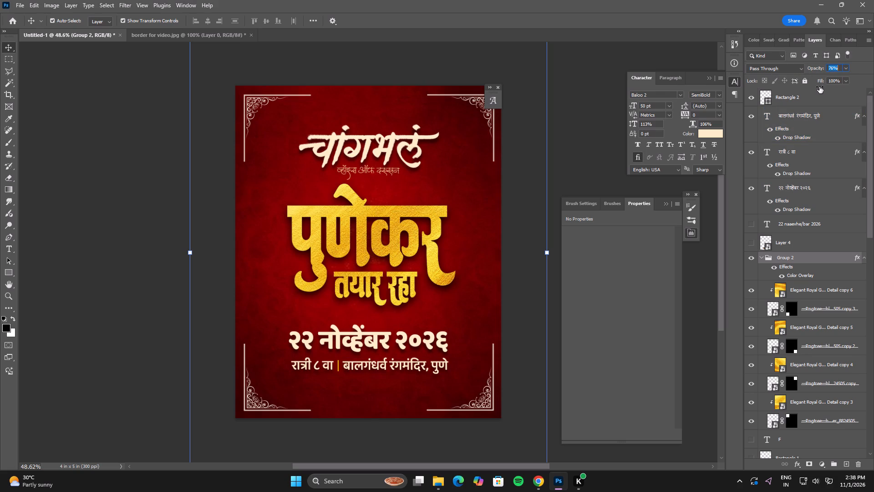
pyautogui.moveTo(819, 87); pyautogui.dragTo(815, 88)
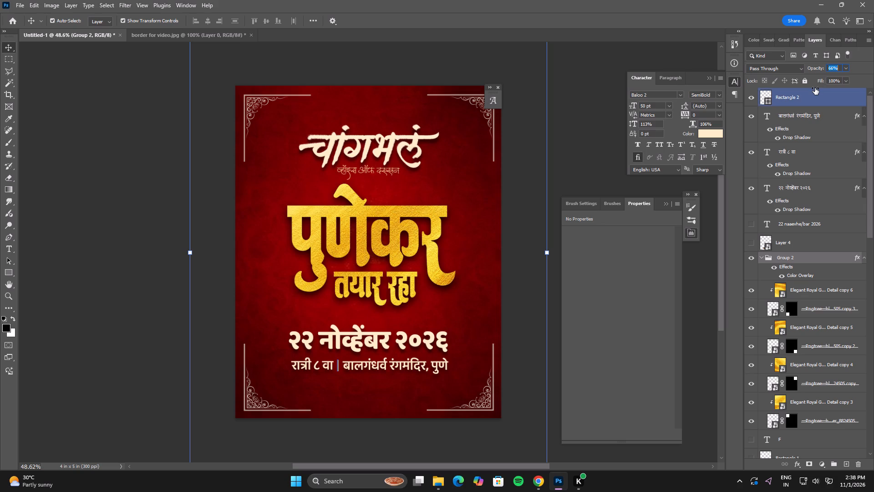
pyautogui.moveTo(815, 88); pyautogui.dragTo(814, 88)
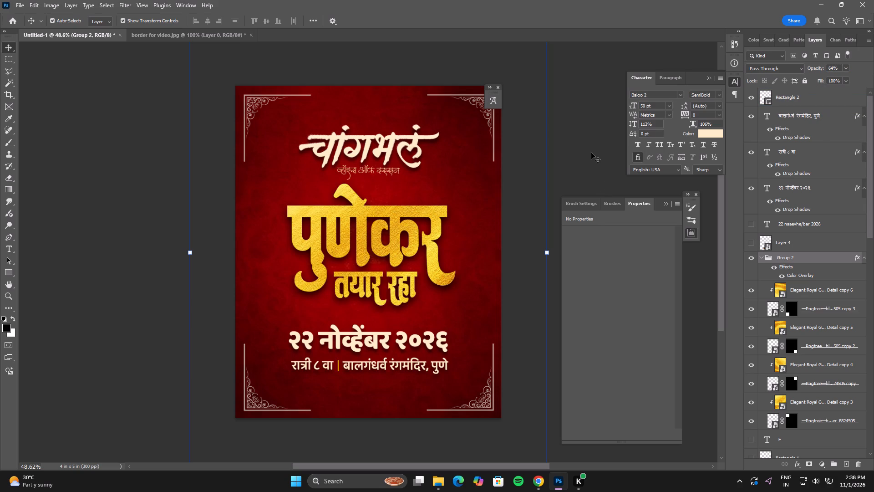
pyautogui.click(591, 153)
pyautogui.write('ff')
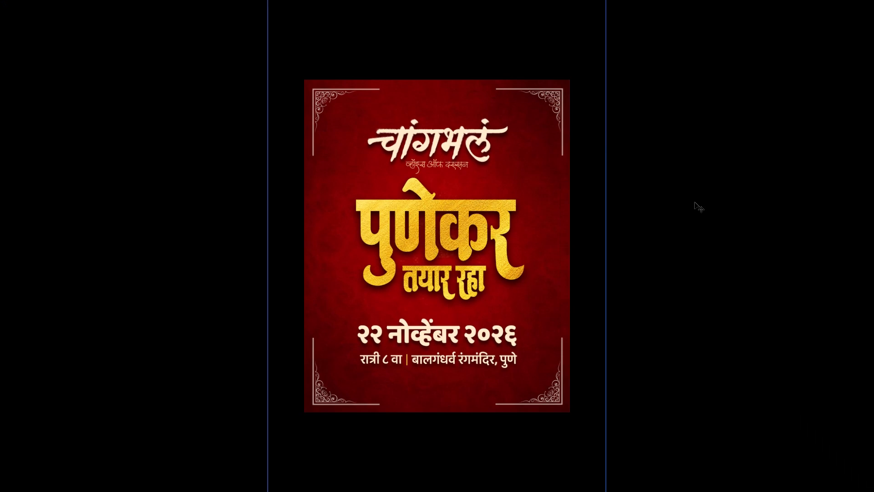
pyautogui.click(695, 202)
pyautogui.press('f')
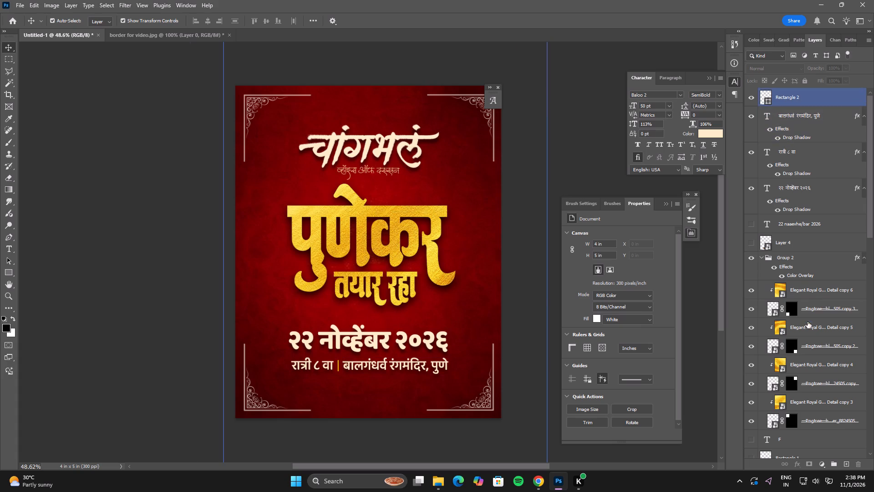
# Scale the bottom-left corner ornament proportionally toward its outer corner to about 2.27 x 3.28 in and preview the poster.
pyautogui.click(812, 310)
pyautogui.keyDown('ctrl'); pyautogui.click(812, 294); pyautogui.keyUp('ctrl')
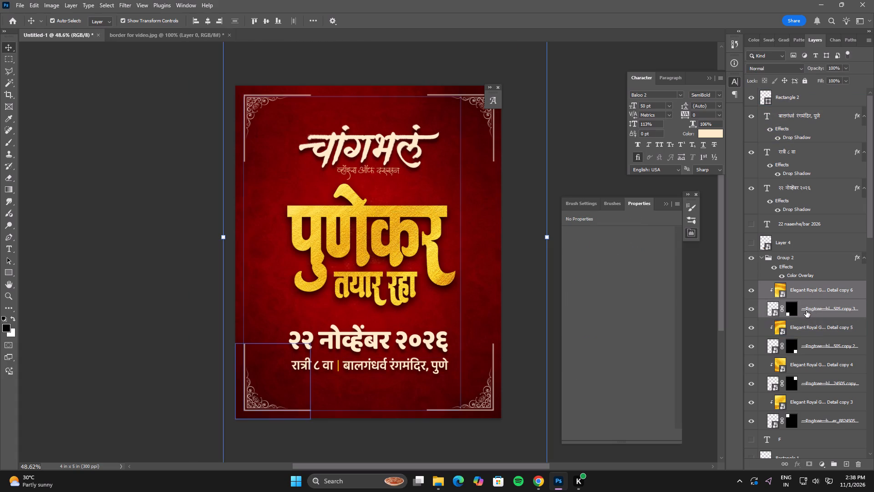
pyautogui.click(806, 311)
pyautogui.click(462, 413)
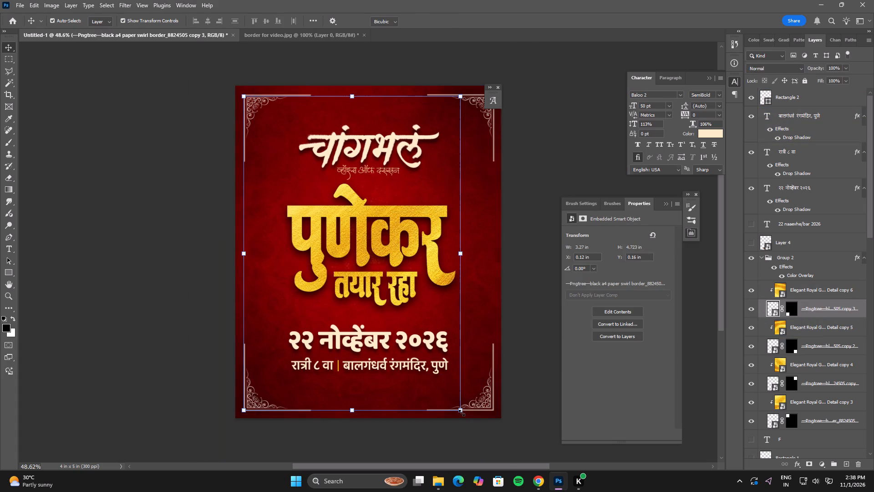
pyautogui.moveTo(461, 414); pyautogui.dragTo(442, 401)
pyautogui.hotkey('ctrl', 'z')
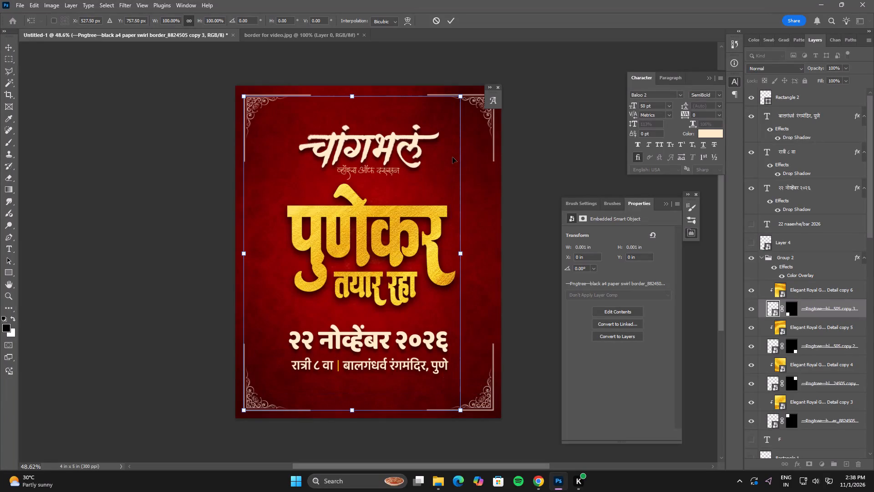
pyautogui.moveTo(460, 96); pyautogui.dragTo(406, 177)
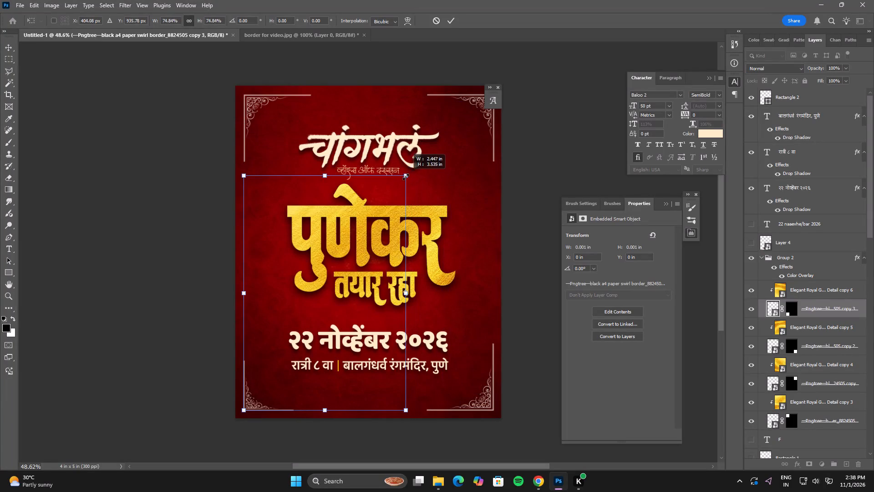
pyautogui.moveTo(406, 177); pyautogui.dragTo(395, 193)
pyautogui.doubleClick(378, 236)
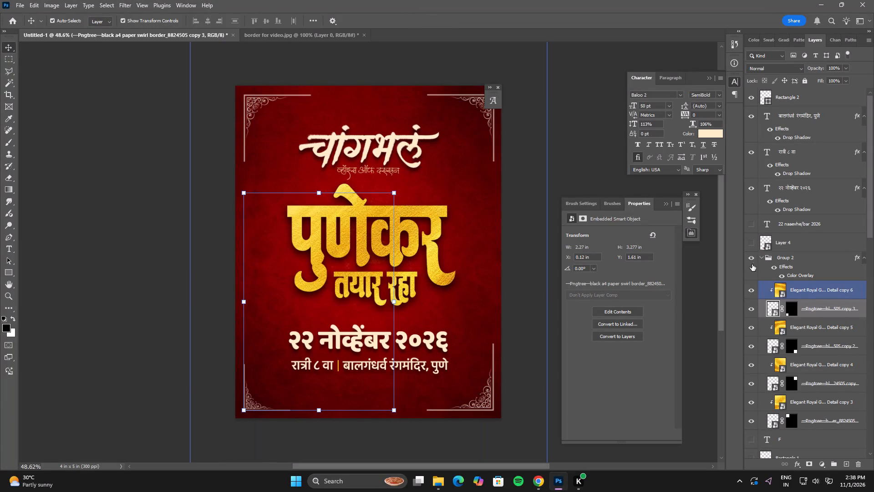
pyautogui.click(704, 289)
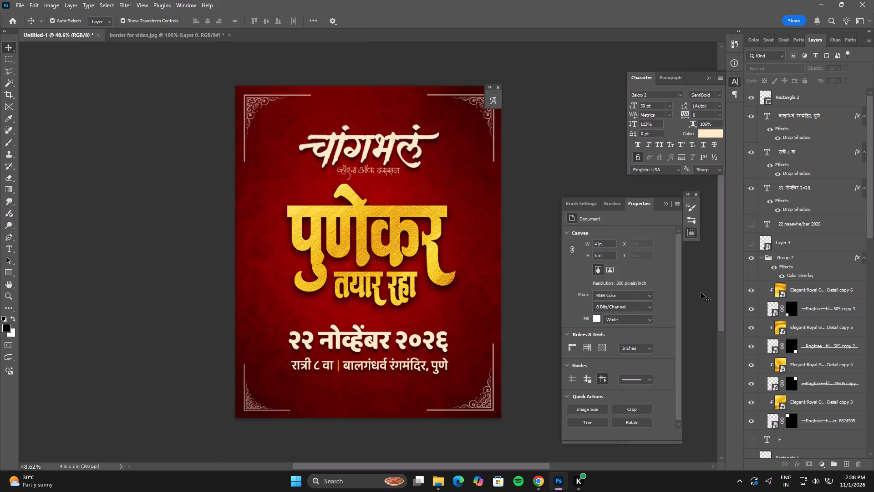
pyautogui.write('ff')
pyautogui.press('f')
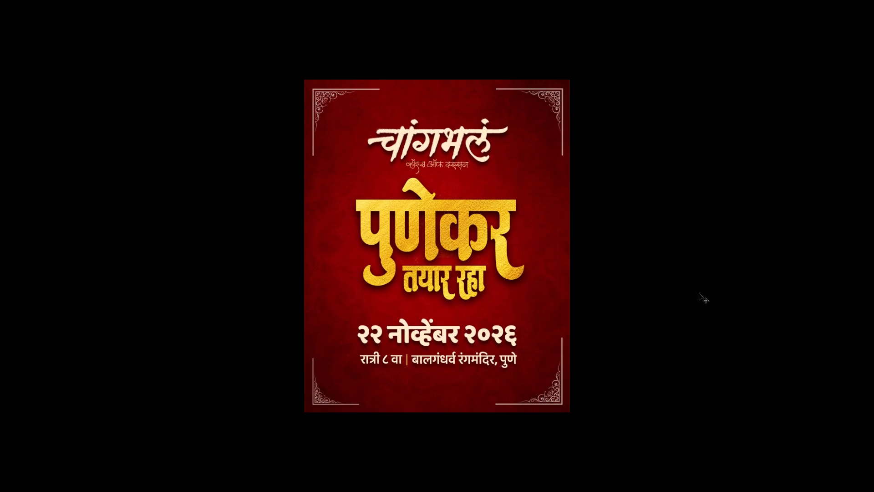
pyautogui.press('f')
# Draw a yellow rectangle about 1.06 x 0.29 in above the चांगभलं title.
pyautogui.press('space')
pyautogui.press('space')
pyautogui.press('space')
pyautogui.press('space')
pyautogui.press('space')
pyautogui.press('space')
pyautogui.press('space')
pyautogui.press('space')
pyautogui.press('space')
pyautogui.press('space')
pyautogui.press('space')
pyautogui.press('space')
pyautogui.press('space')
pyautogui.press('space')
pyautogui.press('space')
pyautogui.press('space')
pyautogui.press('space')
pyautogui.press('space')
pyautogui.press('space')
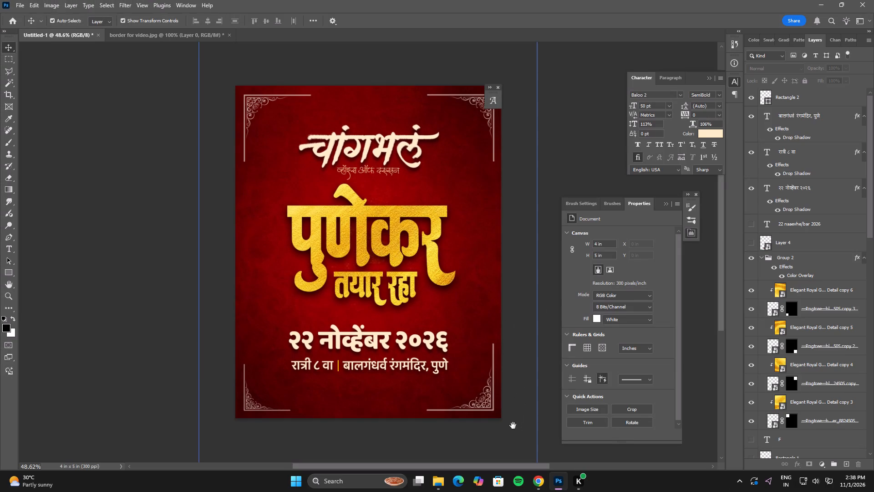
pyautogui.moveTo(513, 425); pyautogui.dragTo(486, 429)
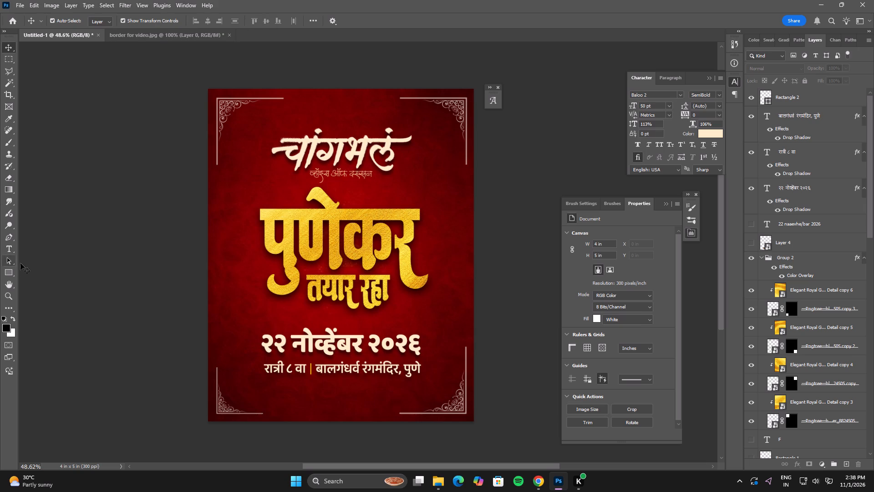
pyautogui.click(9, 273)
pyautogui.keyDown('alt'); pyautogui.scroll(7, 298, 116); pyautogui.keyUp('alt')
pyautogui.press('space')
pyautogui.press('space')
pyautogui.press('space')
pyautogui.press('space')
pyautogui.press('space')
pyautogui.press('space')
pyautogui.press('space')
pyautogui.press('space')
pyautogui.press('space')
pyautogui.press('space')
pyautogui.press('space')
pyautogui.moveTo(391, 108); pyautogui.dragTo(368, 192)
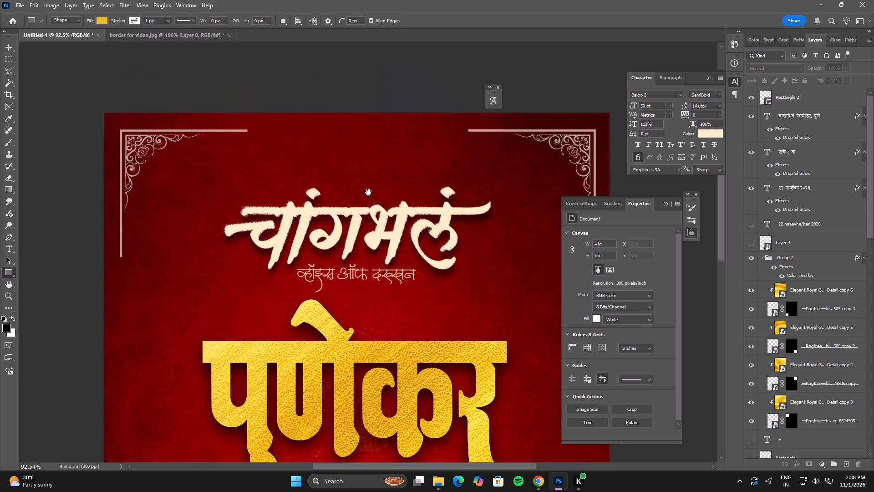
pyautogui.moveTo(368, 192); pyautogui.dragTo(364, 229)
pyautogui.keyDown('shift'); pyautogui.moveTo(292, 213); pyautogui.dragTo(299, 222); pyautogui.keyUp('shift')
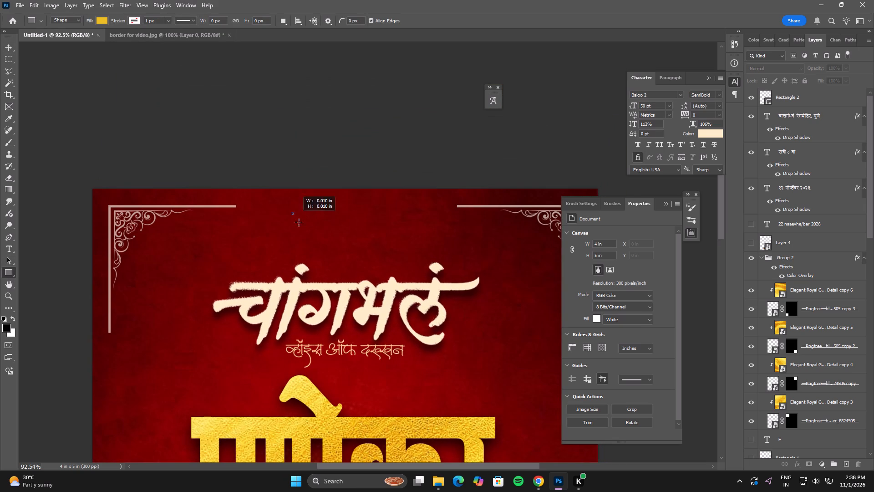
pyautogui.keyDown('shift'); pyautogui.moveTo(299, 222); pyautogui.dragTo(426, 249); pyautogui.keyUp('shift')
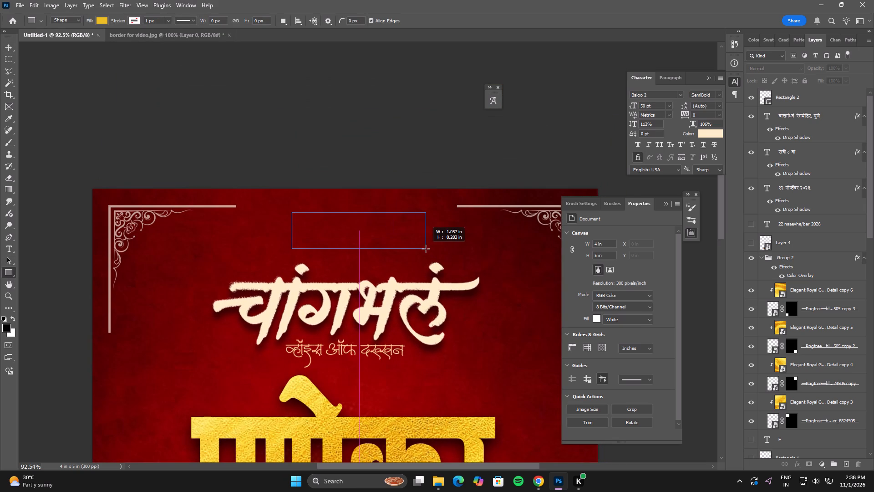
pyautogui.keyDown('shift'); pyautogui.moveTo(426, 249); pyautogui.dragTo(426, 249); pyautogui.keyUp('shift')
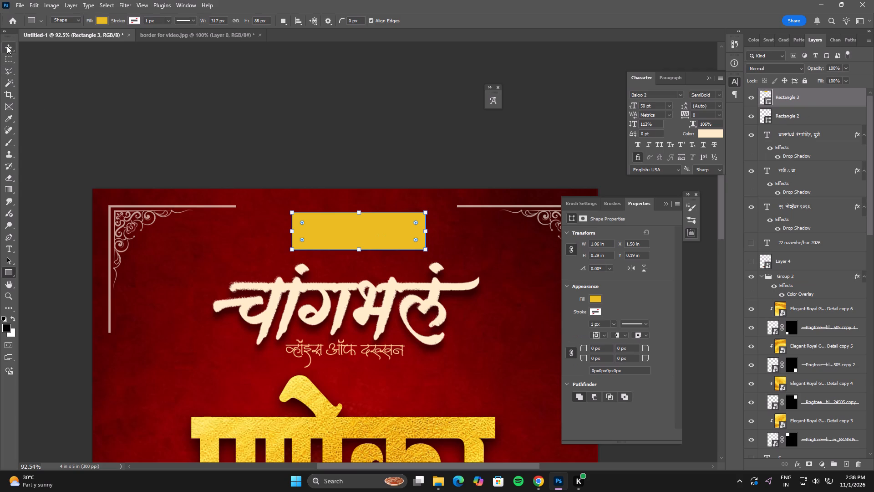
# Move the yellow rectangle up level with the corner frame lines and center it horizontally on the Background layer.
pyautogui.click(7, 46)
pyautogui.moveTo(380, 225); pyautogui.dragTo(373, 217)
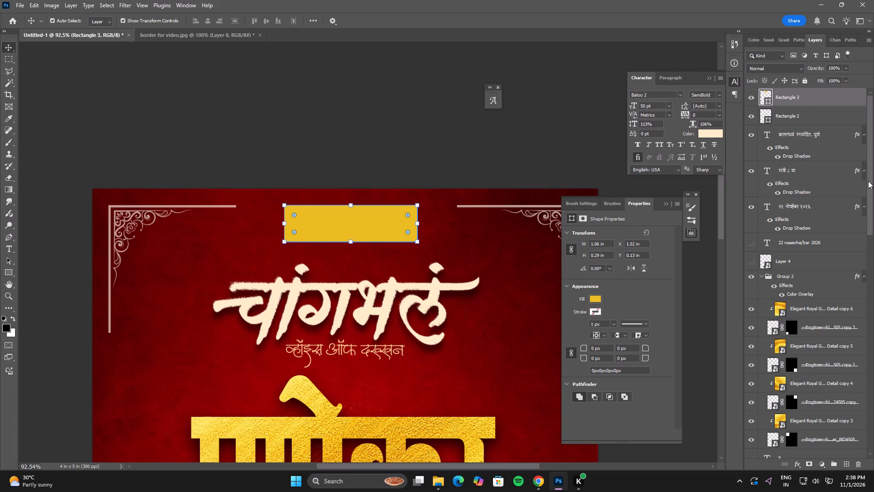
pyautogui.moveTo(868, 181); pyautogui.dragTo(870, 416)
pyautogui.keyDown('ctrl'); pyautogui.click(843, 442); pyautogui.keyUp('ctrl')
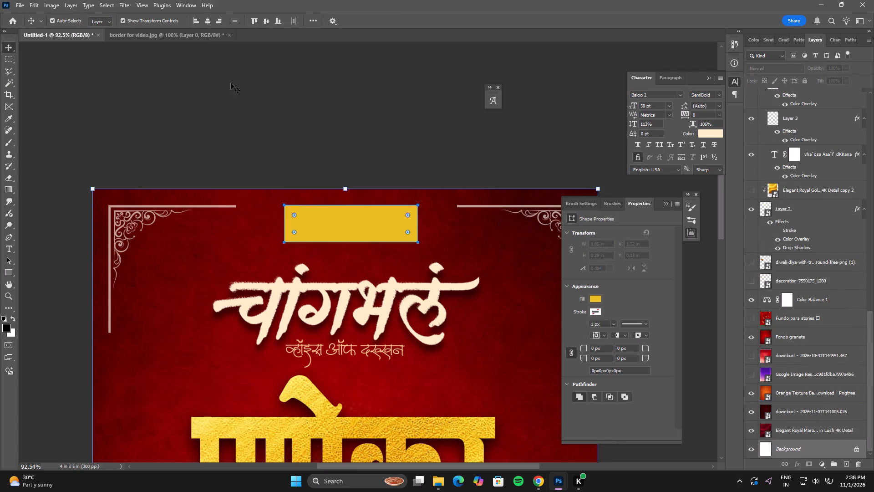
pyautogui.click(206, 20)
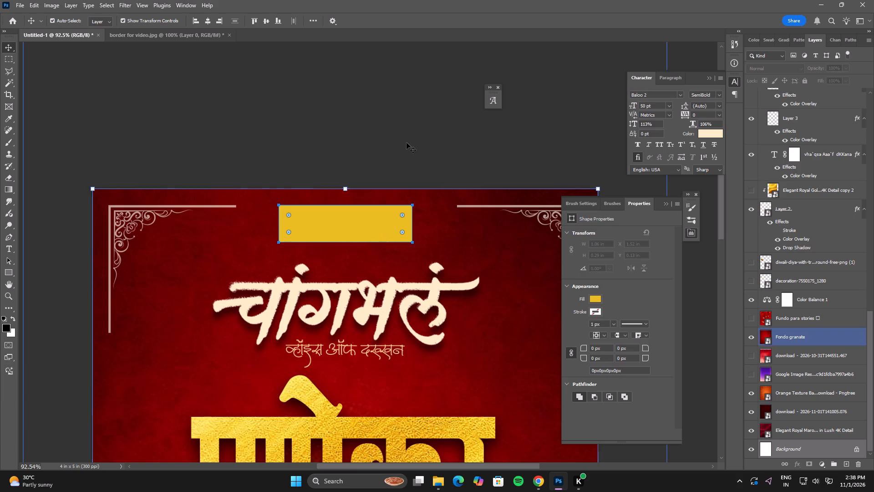
pyautogui.click(405, 137)
# Round all four corners of the yellow rectangle to a 40 px radius.
pyautogui.click(396, 224)
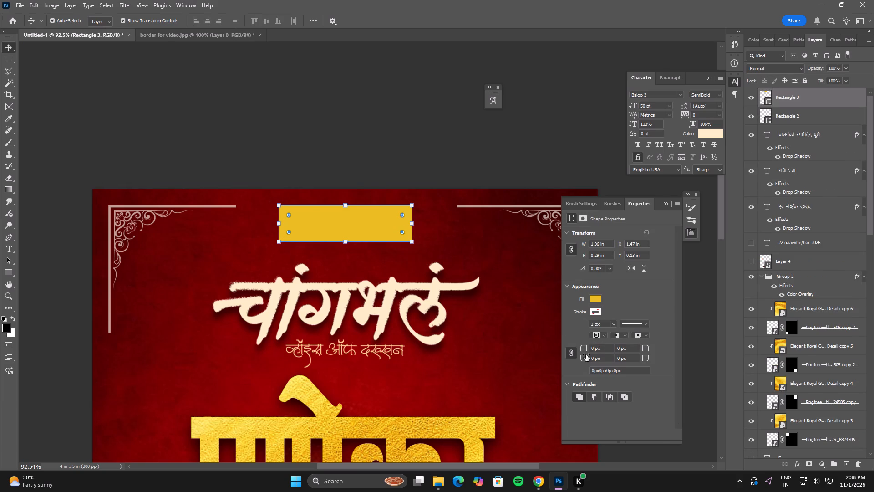
pyautogui.moveTo(584, 349); pyautogui.dragTo(602, 347)
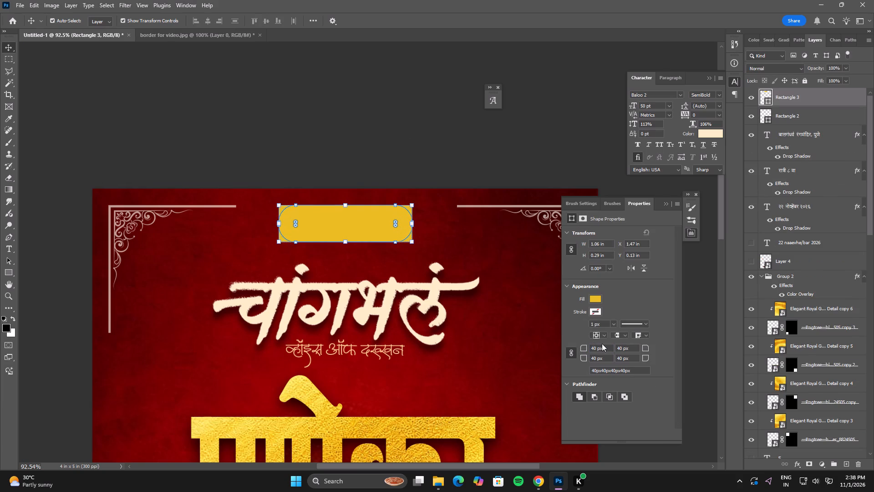
pyautogui.click(403, 140)
pyautogui.keyDown('alt'); pyautogui.scroll(-6, 403, 206); pyautogui.keyUp('alt')
pyautogui.press('space')
pyautogui.press('space')
pyautogui.press('space')
pyautogui.press('space')
pyautogui.press('space')
pyautogui.press('space')
pyautogui.press('space')
pyautogui.press('space')
pyautogui.press('space')
pyautogui.press('space')
pyautogui.press('space')
pyautogui.press('space')
pyautogui.press('space')
pyautogui.press('space')
pyautogui.press('space')
pyautogui.press('space')
pyautogui.press('space')
pyautogui.press('space')
pyautogui.press('space')
pyautogui.press('space')
pyautogui.moveTo(460, 266); pyautogui.dragTo(428, 183)
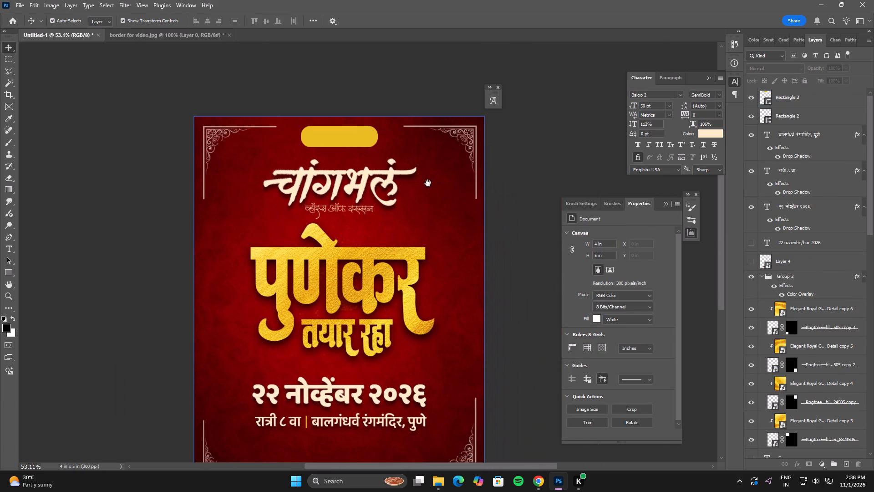
pyautogui.moveTo(428, 183); pyautogui.dragTo(428, 190)
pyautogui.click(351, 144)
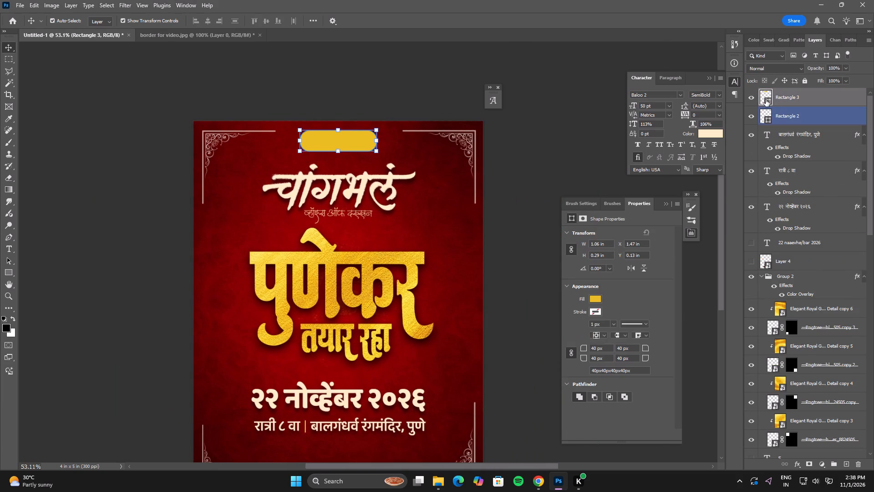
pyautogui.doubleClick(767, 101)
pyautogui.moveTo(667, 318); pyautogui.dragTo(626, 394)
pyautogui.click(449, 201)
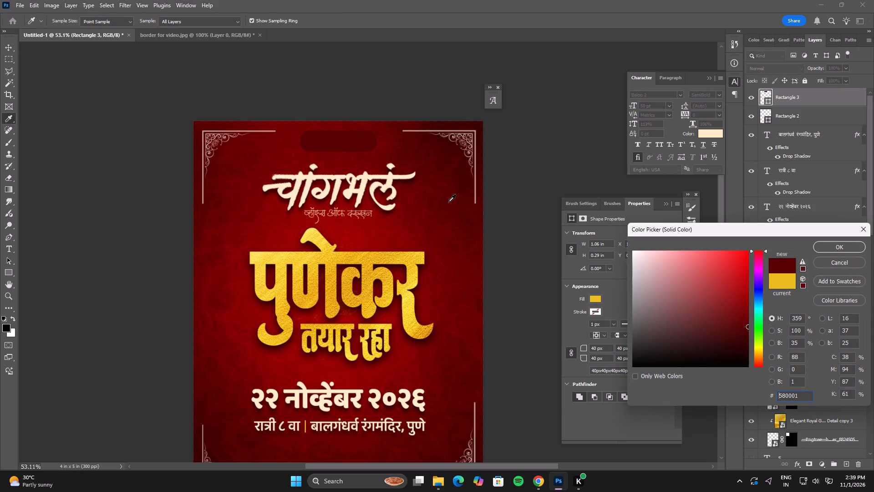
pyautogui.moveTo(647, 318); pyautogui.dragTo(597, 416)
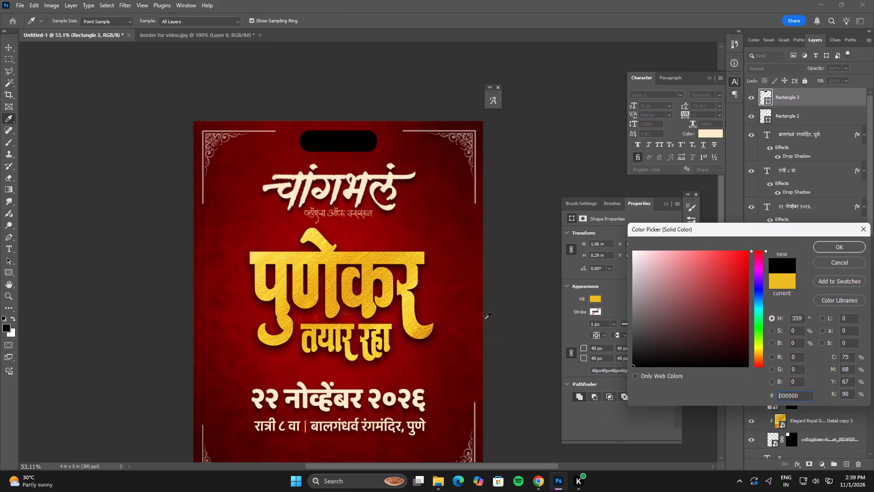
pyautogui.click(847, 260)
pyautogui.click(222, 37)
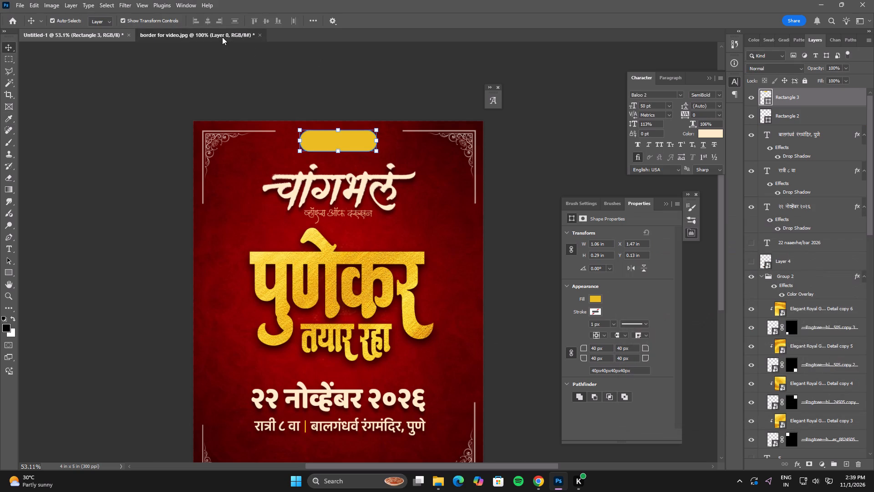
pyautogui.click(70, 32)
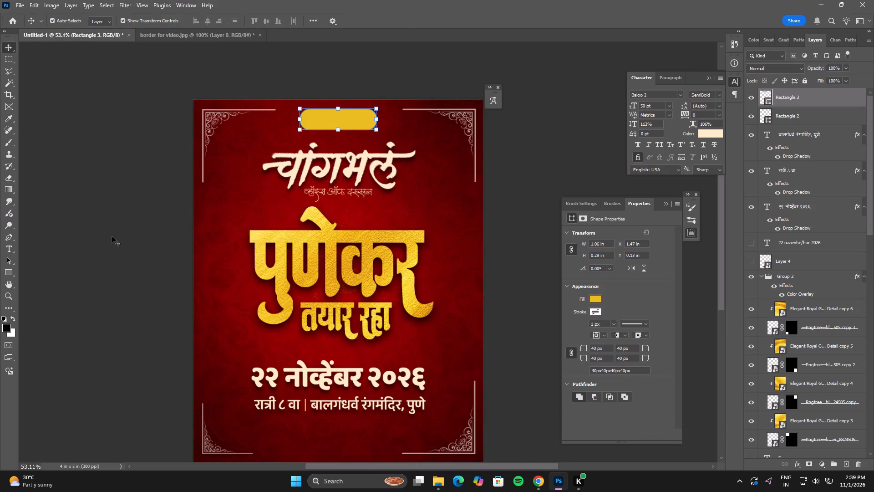
# Change the rounded rectangle's fill to cream ffebc5, sampled from the चांगभलं title.
pyautogui.click(112, 236)
pyautogui.keyDown('alt'); pyautogui.scroll(-4, 113, 239); pyautogui.keyUp('alt')
pyautogui.press('space')
pyautogui.press('space')
pyautogui.press('space')
pyautogui.press('space')
pyautogui.press('space')
pyautogui.press('space')
pyautogui.press('space')
pyautogui.press('space')
pyautogui.press('space')
pyautogui.press('space')
pyautogui.press('space')
pyautogui.press('space')
pyautogui.press('space')
pyautogui.press('space')
pyautogui.press('space')
pyautogui.press('space')
pyautogui.press('space')
pyautogui.press('space')
pyautogui.press('space')
pyautogui.press('space')
pyautogui.moveTo(126, 262); pyautogui.dragTo(133, 247)
pyautogui.click(364, 148)
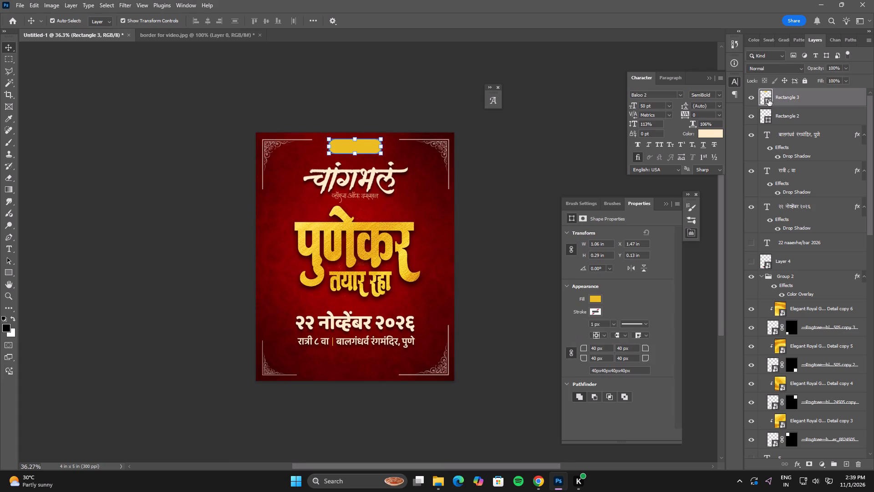
pyautogui.doubleClick(767, 102)
pyautogui.click(391, 172)
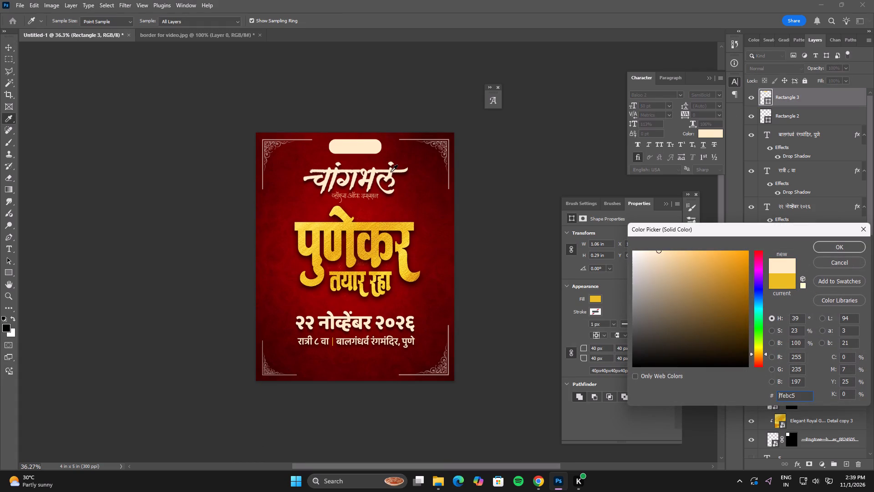
pyautogui.click(828, 245)
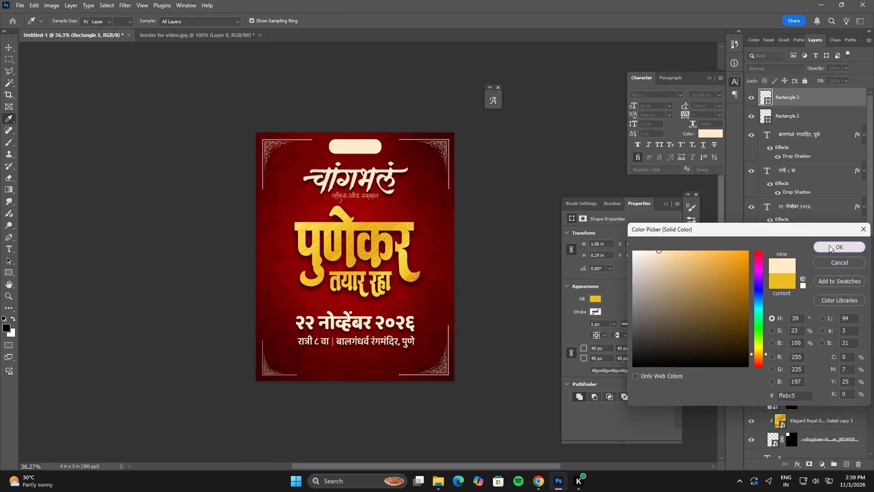
pyautogui.click(532, 158)
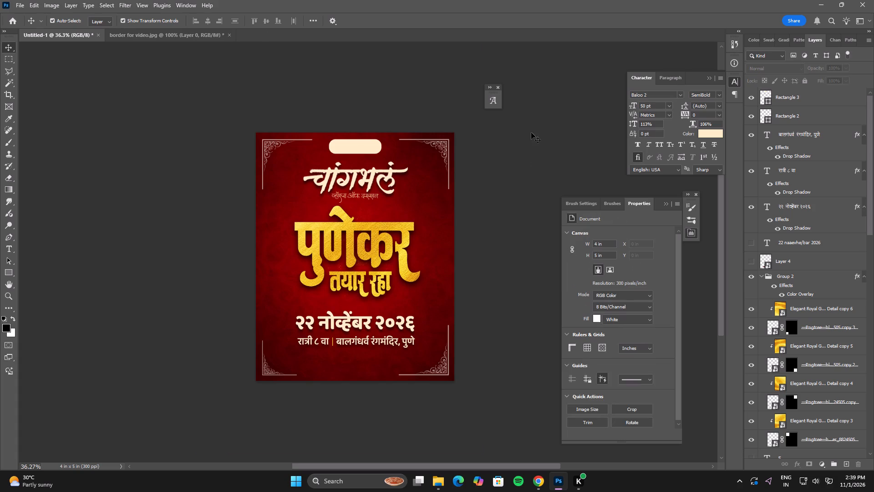
# Scale the चांगभलं title and the tagline beneath it together to about 107.6%.
pyautogui.click(365, 197)
pyautogui.keyDown('shift'); pyautogui.click(371, 179); pyautogui.keyUp('shift')
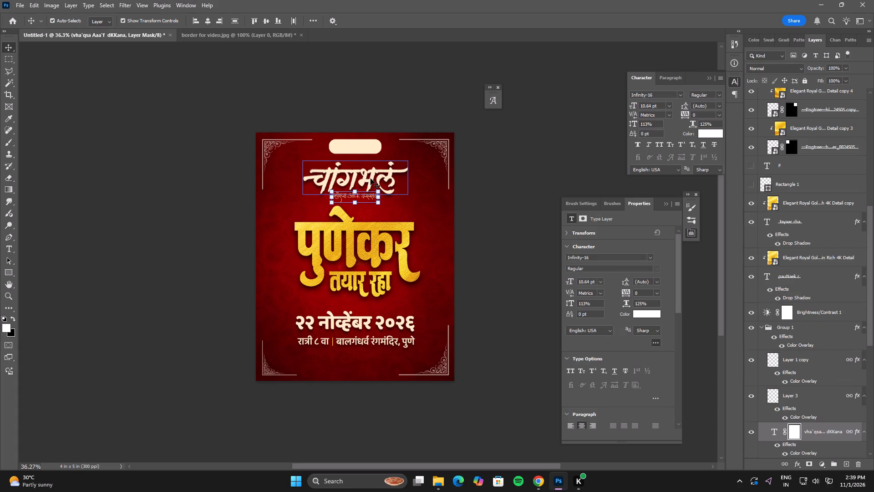
pyautogui.keyDown('alt'); pyautogui.moveTo(408, 161); pyautogui.dragTo(412, 159); pyautogui.keyUp('alt')
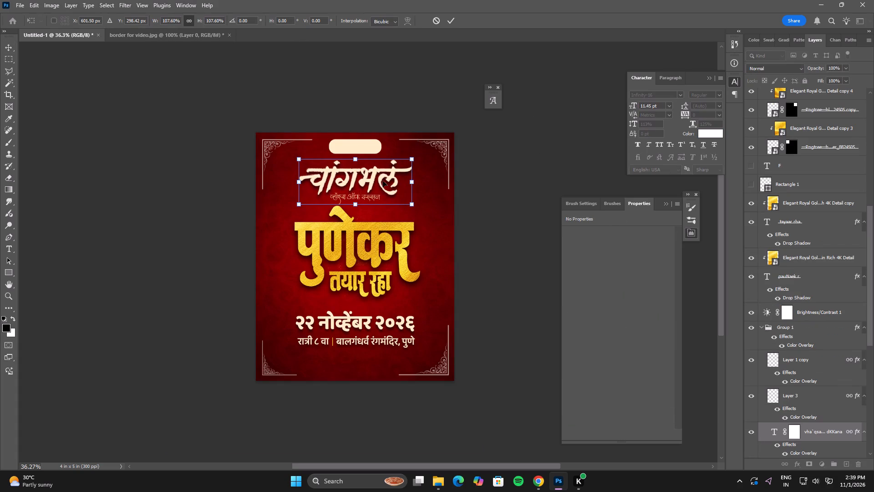
pyautogui.doubleClick(383, 181)
# Nudge the enlarged चांगभलं title and tagline slightly down, away from the cream rounded rectangle.
pyautogui.press('Down')
pyautogui.press('Down')
pyautogui.press('Down')
pyautogui.press('Down')
pyautogui.press('Down')
pyautogui.press('Down')
pyautogui.press('Down')
pyautogui.press('Down')
pyautogui.press('Down')
pyautogui.press('Down')
pyautogui.press('Down')
pyautogui.press('Down')
pyautogui.press('Down')
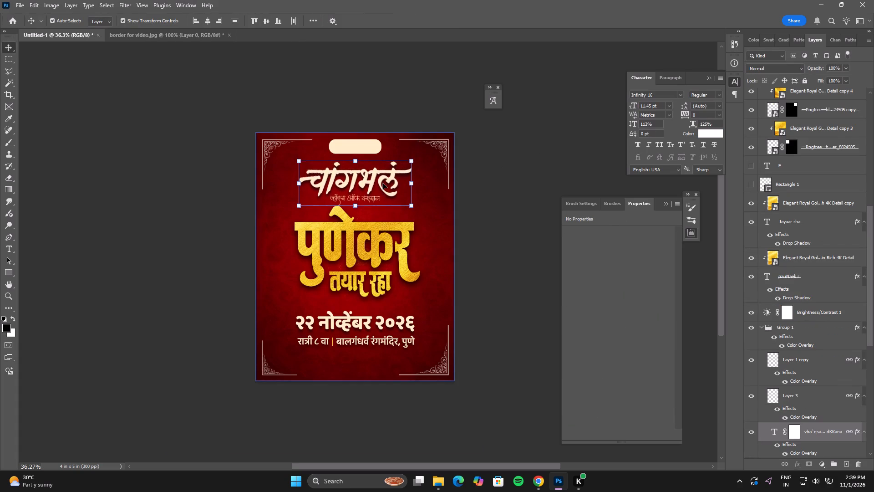
pyautogui.press('Up')
pyautogui.press('Down')
pyautogui.press('Down')
pyautogui.press('Down')
pyautogui.press('Down')
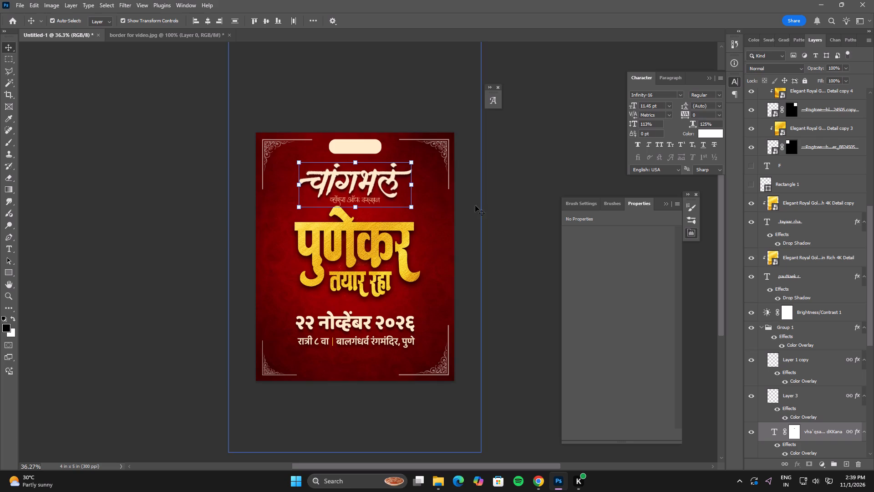
pyautogui.press('Down')
pyautogui.press('Down')
pyautogui.press('Down')
pyautogui.press('Down')
pyautogui.click(498, 199)
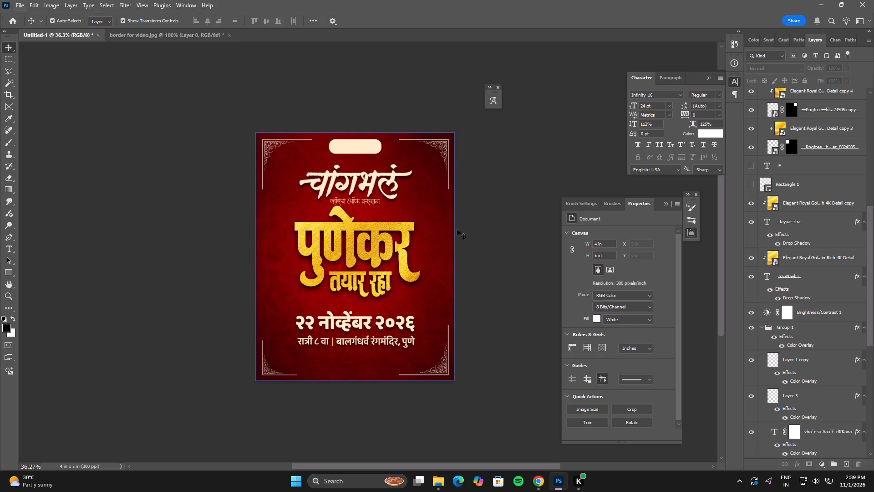
pyautogui.click(523, 134)
# Increase the cream rectangle's corner radius until its ends are fully rounded, and check the poster in full screen.
pyautogui.click(373, 148)
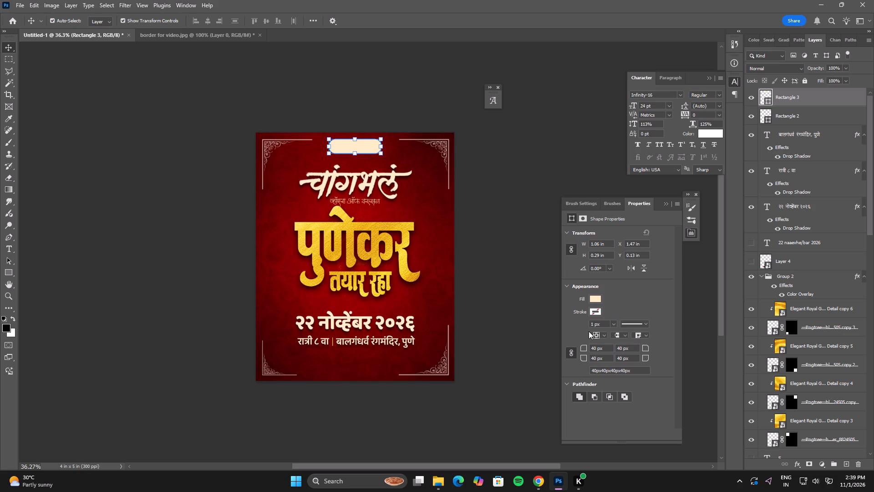
pyautogui.moveTo(584, 346); pyautogui.dragTo(589, 345)
pyautogui.moveTo(589, 345); pyautogui.dragTo(600, 343)
pyautogui.click(515, 285)
pyautogui.write('ff')
pyautogui.click(447, 142)
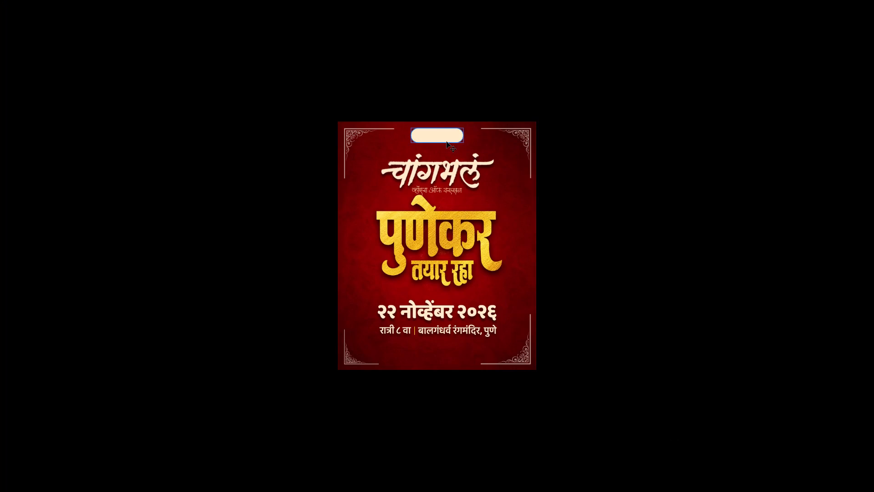
pyautogui.click(655, 267)
pyautogui.press('f')
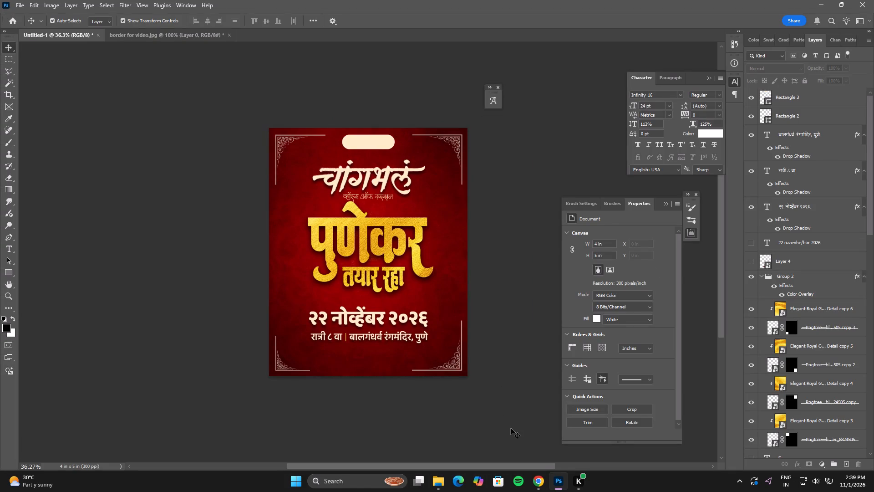
# Move the date, time and venue lines with their divider up about 0.1 in, towards the headline, and view the poster full screen.
pyautogui.click(511, 428)
pyautogui.press('space')
pyautogui.press('space')
pyautogui.press('space')
pyautogui.press('space')
pyautogui.press('space')
pyautogui.press('space')
pyautogui.press('space')
pyautogui.press('space')
pyautogui.press('space')
pyautogui.press('space')
pyautogui.press('space')
pyautogui.press('space')
pyautogui.press('space')
pyautogui.press('space')
pyautogui.press('space')
pyautogui.press('space')
pyautogui.press('space')
pyautogui.press('space')
pyautogui.press('space')
pyautogui.press('space')
pyautogui.moveTo(497, 425); pyautogui.dragTo(493, 389)
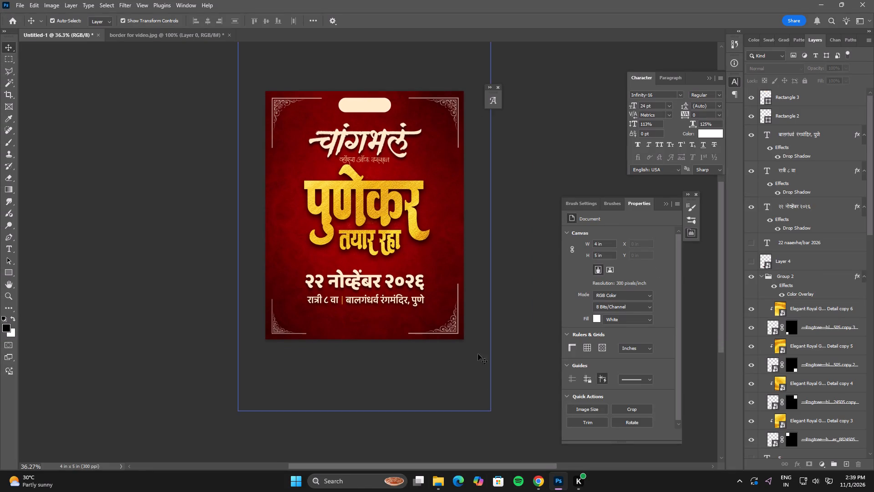
pyautogui.click(320, 301)
pyautogui.keyDown('shift'); pyautogui.click(342, 282); pyautogui.keyUp('shift')
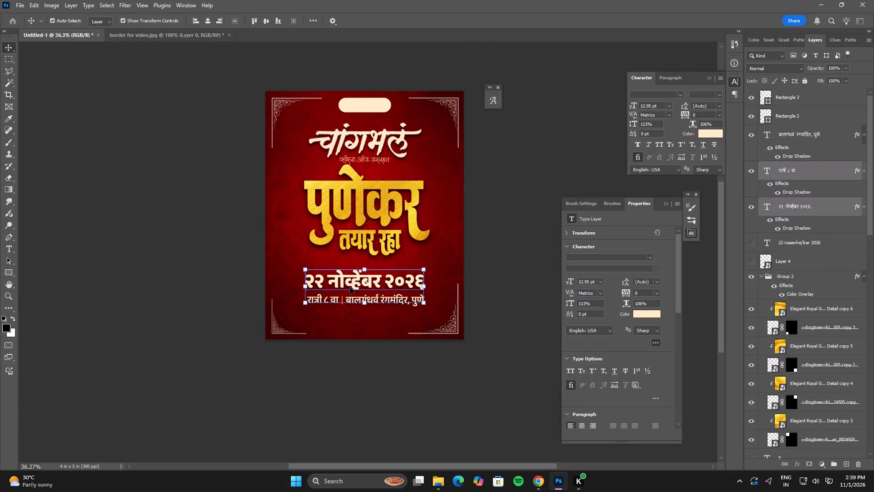
pyautogui.keyDown('shift'); pyautogui.click(362, 300); pyautogui.keyUp('shift')
pyautogui.doubleClick(372, 297)
pyautogui.keyDown('shift'); pyautogui.click(376, 298); pyautogui.keyUp('shift')
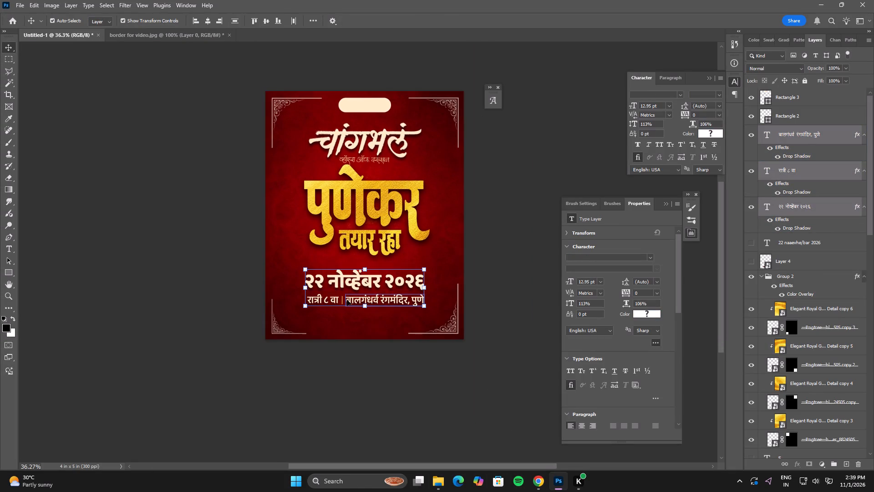
pyautogui.keyDown('shift'); pyautogui.click(342, 300); pyautogui.keyUp('shift')
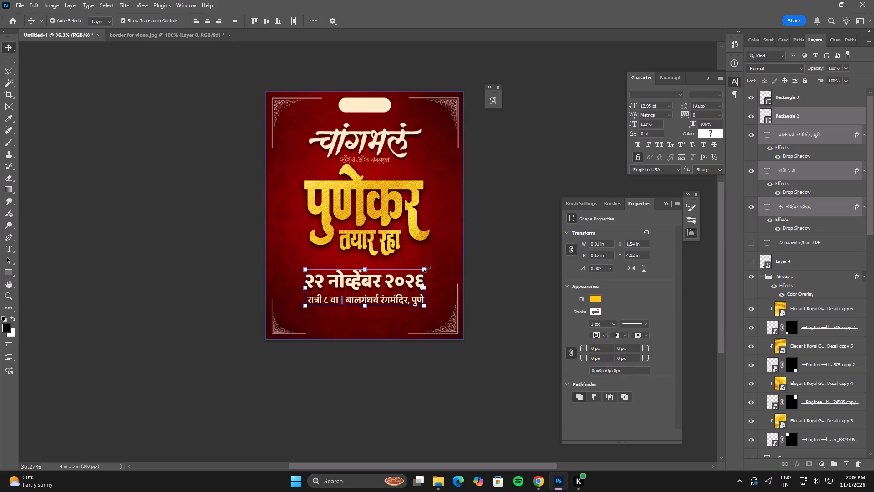
pyautogui.keyDown('alt'); pyautogui.click(425, 270); pyautogui.keyUp('alt')
pyautogui.keyDown('shift'); pyautogui.moveTo(377, 285); pyautogui.dragTo(376, 280); pyautogui.keyUp('shift')
pyautogui.doubleClick(376, 280)
pyautogui.hotkey('ctrl', 'z')
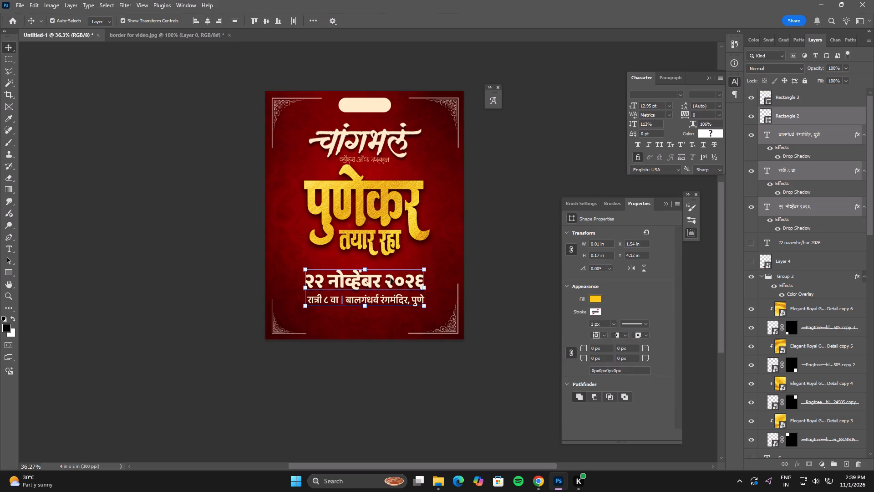
pyautogui.click(426, 271)
pyautogui.keyDown('shift'); pyautogui.moveTo(384, 283); pyautogui.dragTo(384, 280); pyautogui.keyUp('shift')
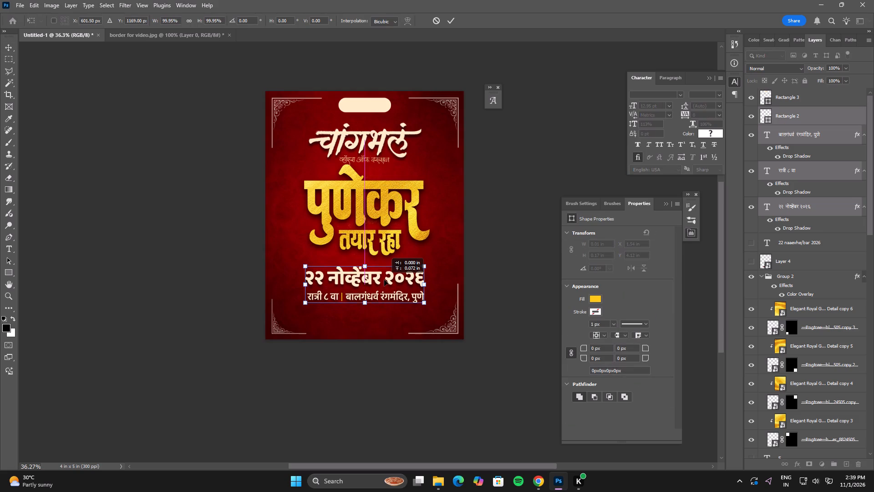
pyautogui.keyDown('shift'); pyautogui.moveTo(384, 280); pyautogui.dragTo(384, 278); pyautogui.keyUp('shift')
pyautogui.doubleClick(384, 278)
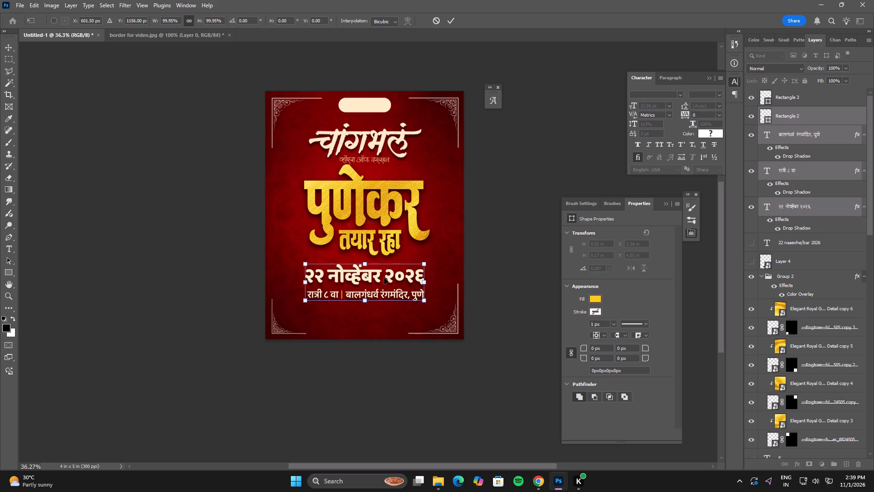
pyautogui.click(525, 246)
pyautogui.write('ff')
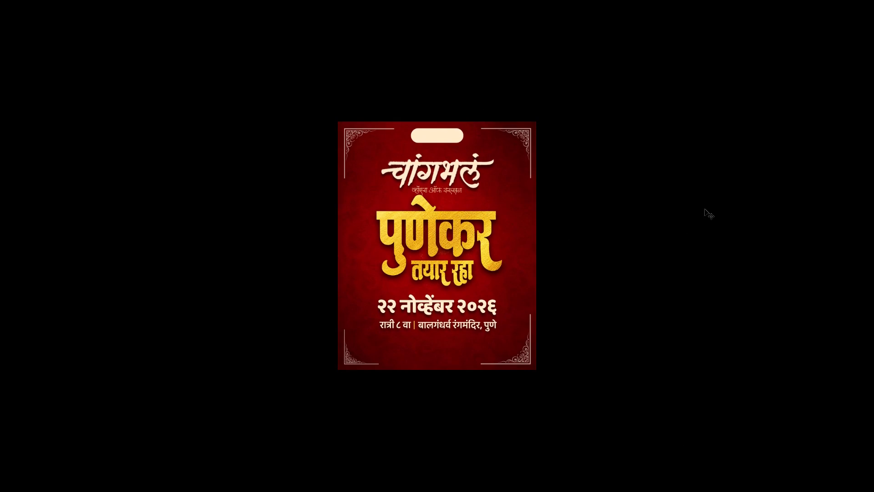
# Enlarge the चांगभलं title from its centre to about 2.55 in wide and nudge it slightly up.
pyautogui.click(473, 166)
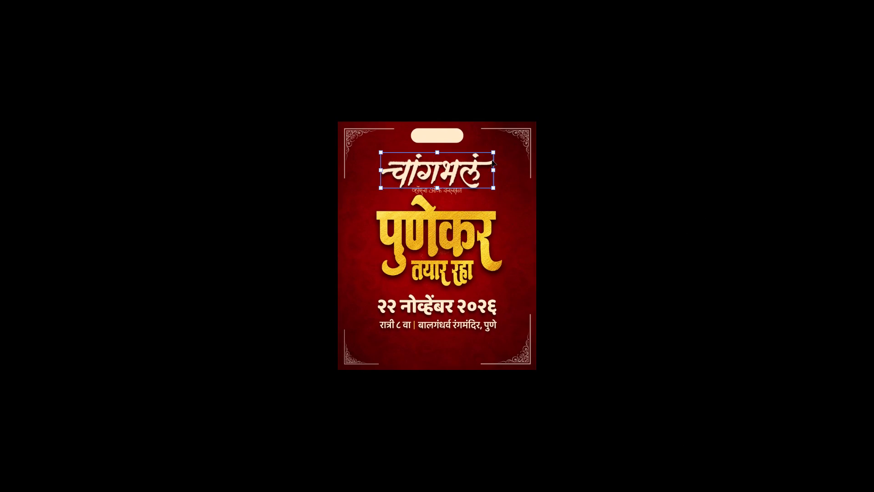
pyautogui.keyDown('alt'); pyautogui.moveTo(494, 152); pyautogui.dragTo(499, 152); pyautogui.keyUp('alt')
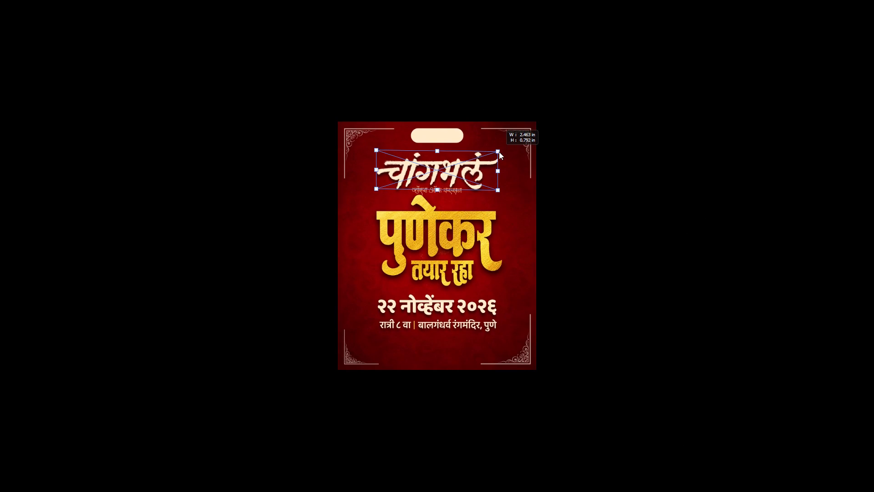
pyautogui.keyDown('alt'); pyautogui.moveTo(499, 152); pyautogui.dragTo(502, 153); pyautogui.keyUp('alt')
pyautogui.doubleClick(485, 162)
pyautogui.click(615, 197)
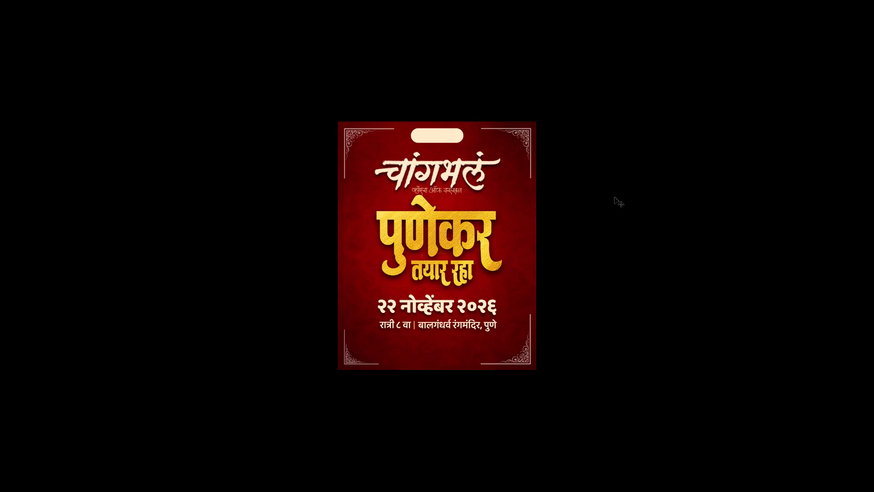
pyautogui.press('f')
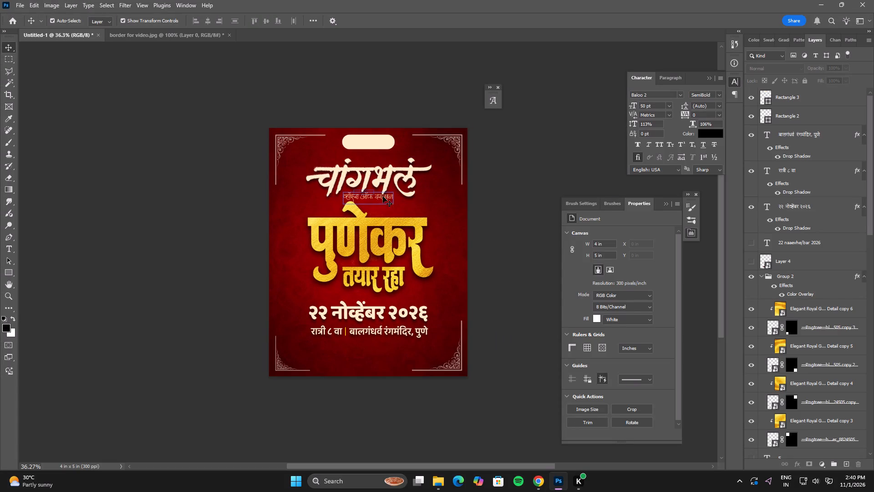
pyautogui.click(386, 177)
pyautogui.press('Up')
pyautogui.press('Up')
# Nudge the पुणेकर and तयार रहा text layers down together with their gold textures, opening space below the tagline.
pyautogui.click(385, 283)
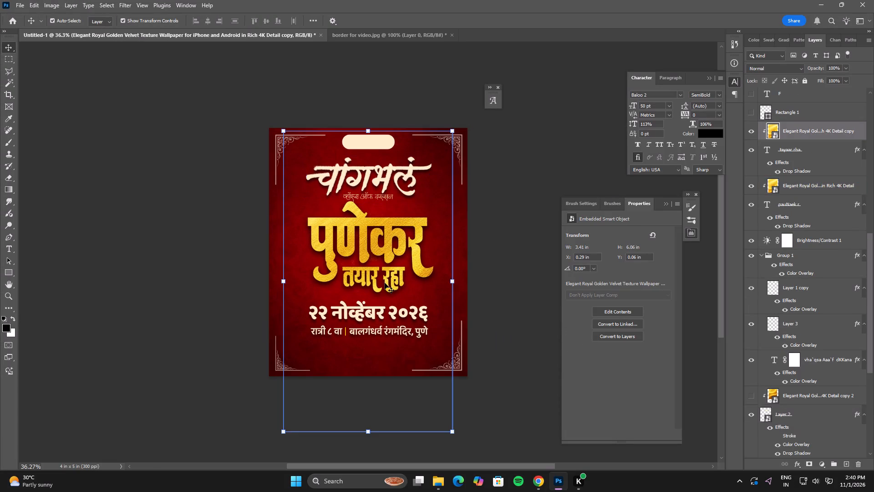
pyautogui.keyDown('shift'); pyautogui.click(801, 206); pyautogui.keyUp('shift')
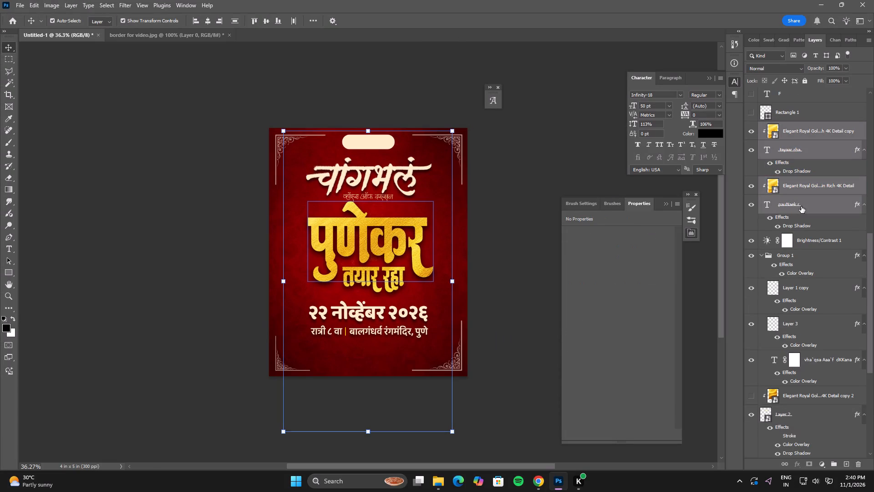
pyautogui.press('Down')
pyautogui.press('Down')
pyautogui.press('Down')
pyautogui.press('Down')
pyautogui.press('Down')
pyautogui.press('Down')
pyautogui.press('Down')
pyautogui.press('Down')
pyautogui.press('Down')
pyautogui.press('Down')
pyautogui.press('Down')
pyautogui.press('Down')
pyautogui.press('Down')
pyautogui.press('Down')
pyautogui.press('Down')
pyautogui.press('Down')
pyautogui.press('Down')
pyautogui.press('Down')
pyautogui.press('Down')
pyautogui.press('Down')
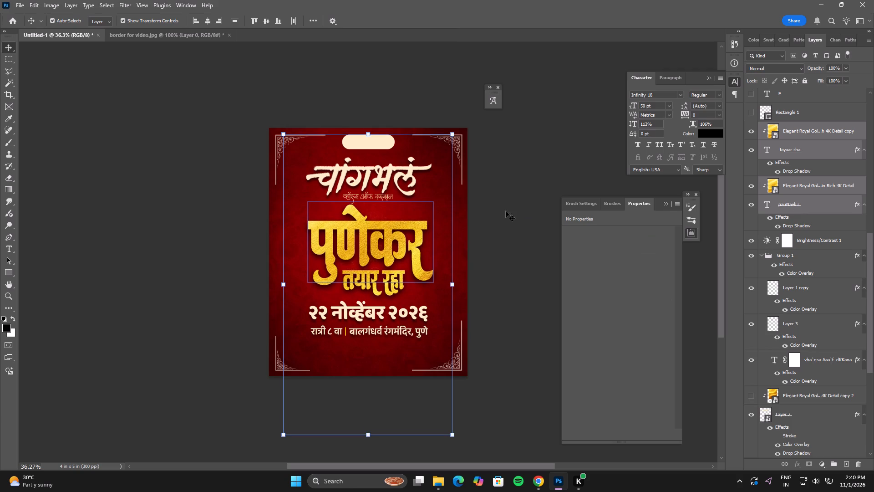
pyautogui.press('Down')
pyautogui.press('Down')
pyautogui.press('Down')
pyautogui.press('Up')
pyautogui.click(495, 208)
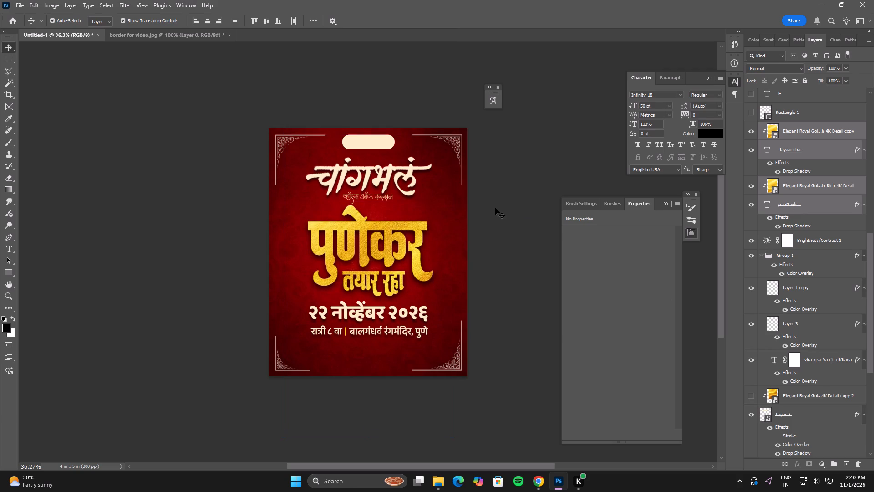
# Nudge the small tagline under the चांगभलं title down, away from the title.
pyautogui.click(383, 198)
pyautogui.press('Down')
pyautogui.press('Down')
pyautogui.press('Down')
pyautogui.press('Down')
pyautogui.press('Down')
pyautogui.press('Down')
pyautogui.press('Down')
pyautogui.press('Down')
pyautogui.press('Down')
pyautogui.press('Down')
pyautogui.press('Down')
pyautogui.press('Down')
pyautogui.press('Down')
pyautogui.press('Down')
pyautogui.press('Down')
pyautogui.press('Down')
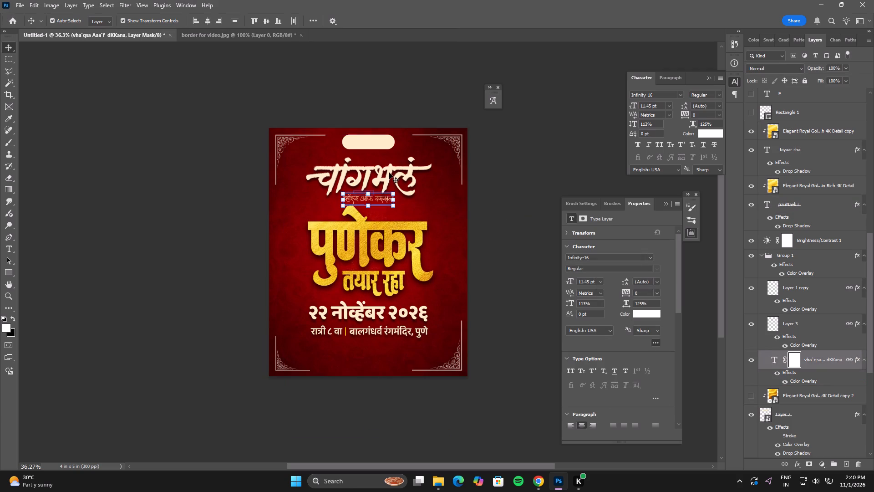
pyautogui.press('Down')
# Nudge the चांगभलं title slightly down, away from the cream pill shape.
pyautogui.click(389, 171)
pyautogui.press('Down')
pyautogui.press('Down')
pyautogui.press('Down')
pyautogui.press('Down')
pyautogui.press('Down')
pyautogui.press('Down')
pyautogui.press('Down')
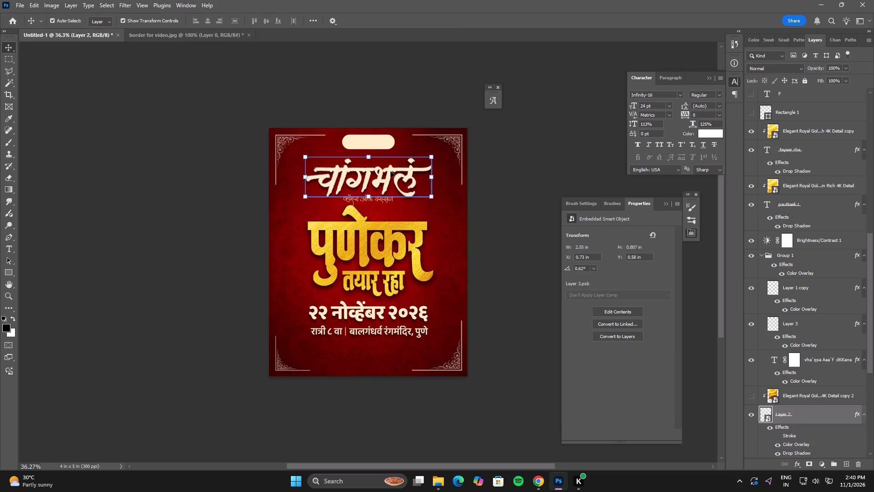
pyautogui.press('Down')
pyautogui.press('Up')
pyautogui.click(544, 202)
# Nudge the tagline a little further down and check the overall poster spacing in full screen.
pyautogui.click(389, 200)
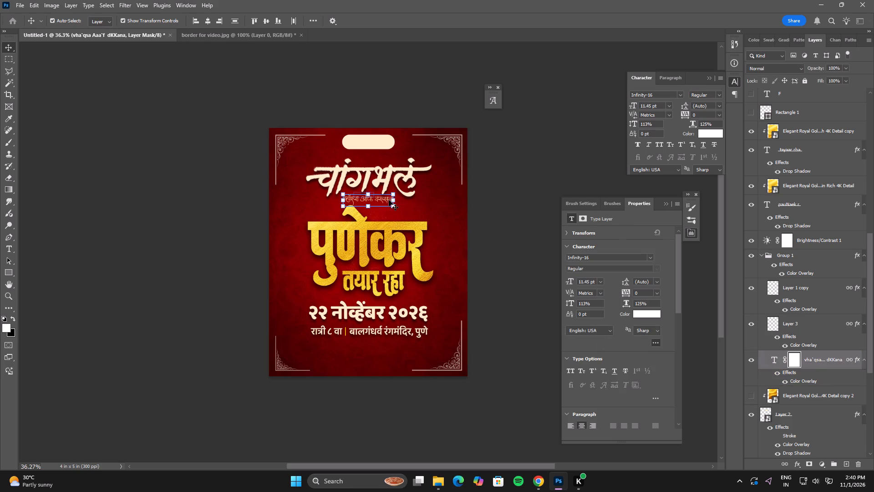
pyautogui.press('Down')
pyautogui.press('Down')
pyautogui.click(508, 183)
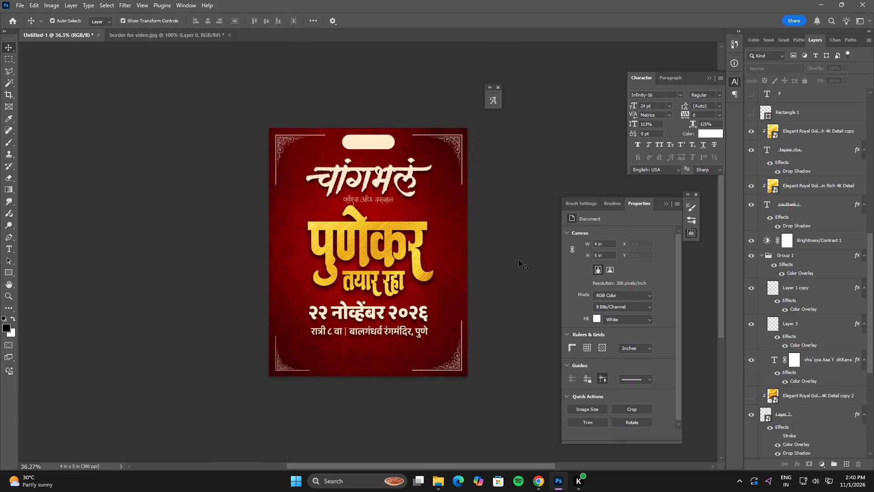
pyautogui.click(532, 254)
pyautogui.write('ff')
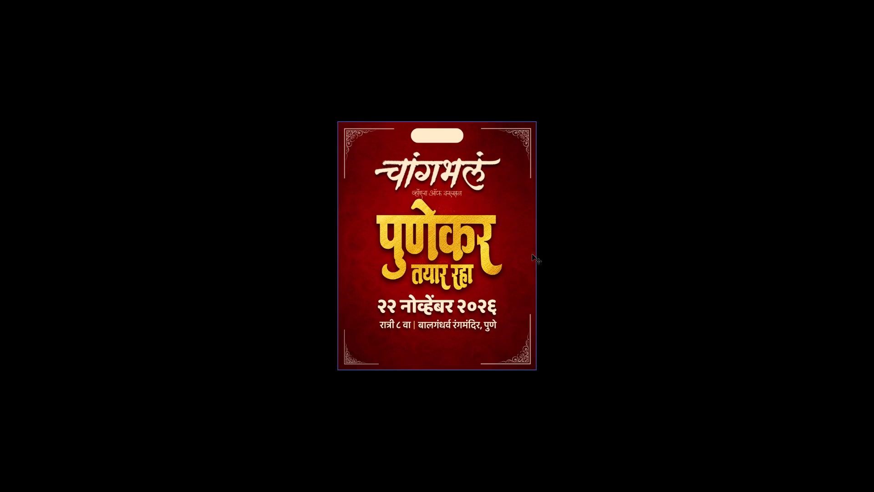
pyautogui.press('f')
pyautogui.click(503, 261)
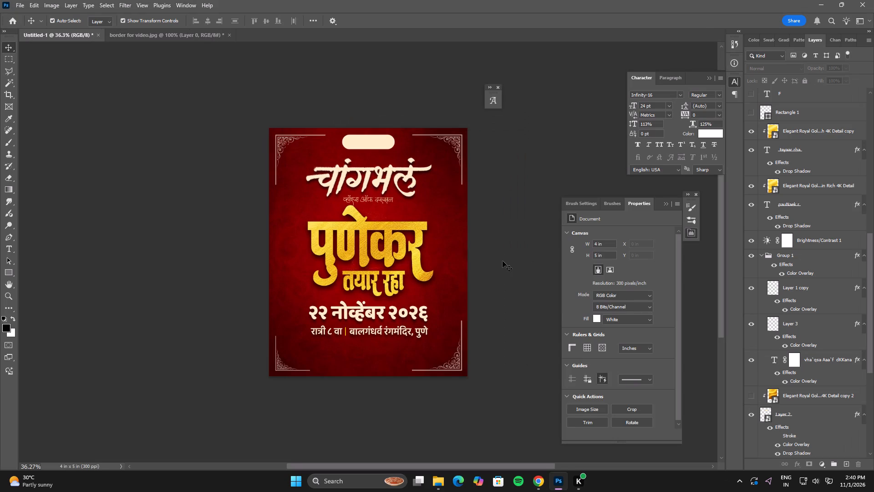
pyautogui.write('ff')
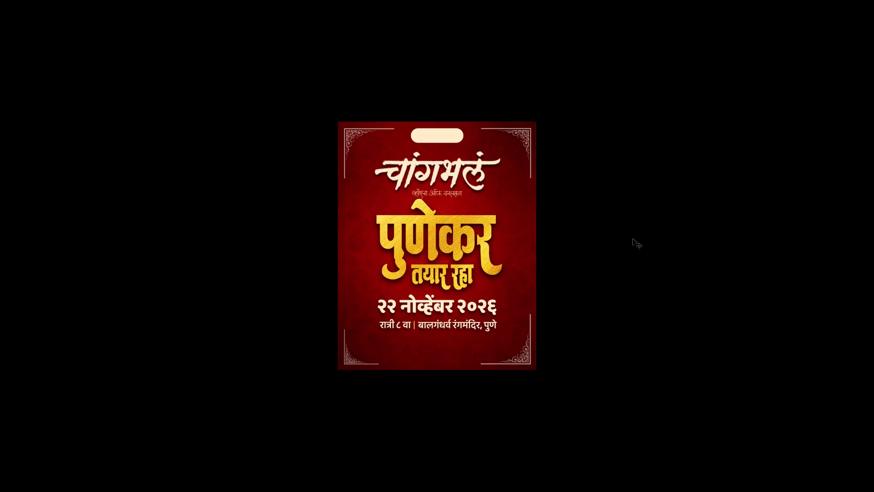
pyautogui.press('f')
pyautogui.click(525, 251)
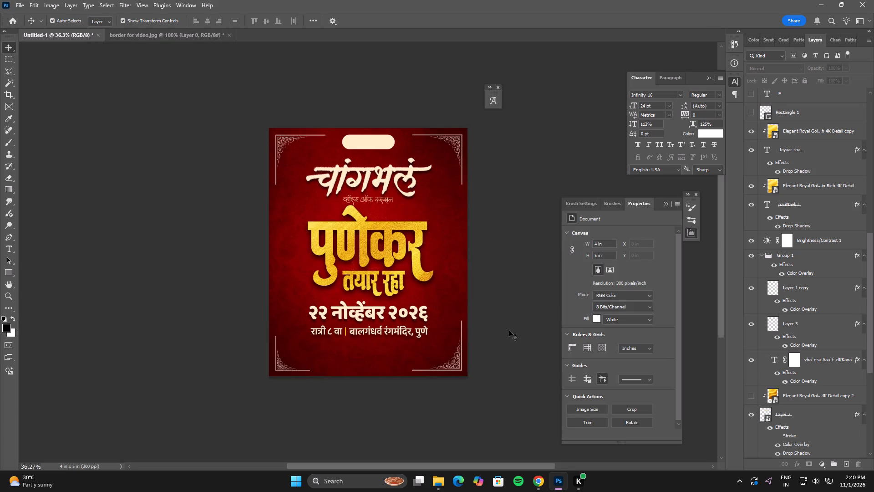
# Switch to File Explorer and place diwali-diya-with-transparent-background-free-png (1).webp from Downloads into the poster.
pyautogui.click(437, 484)
pyautogui.click(388, 452)
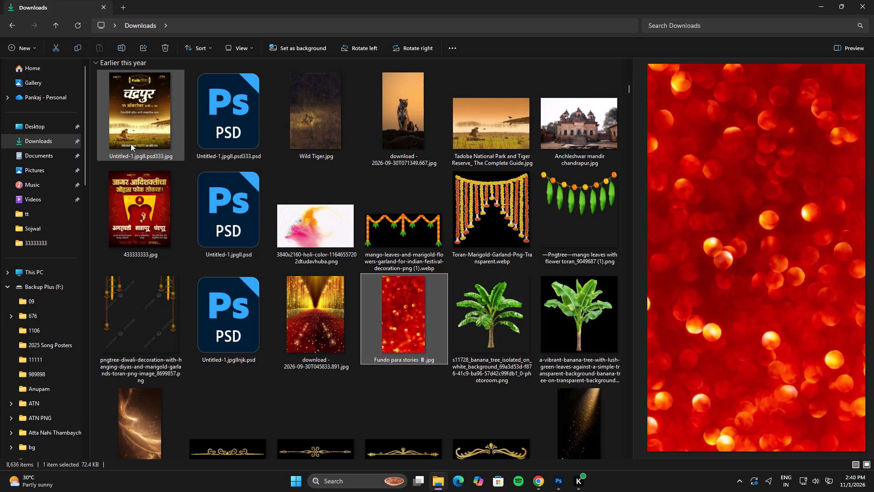
pyautogui.click(79, 27)
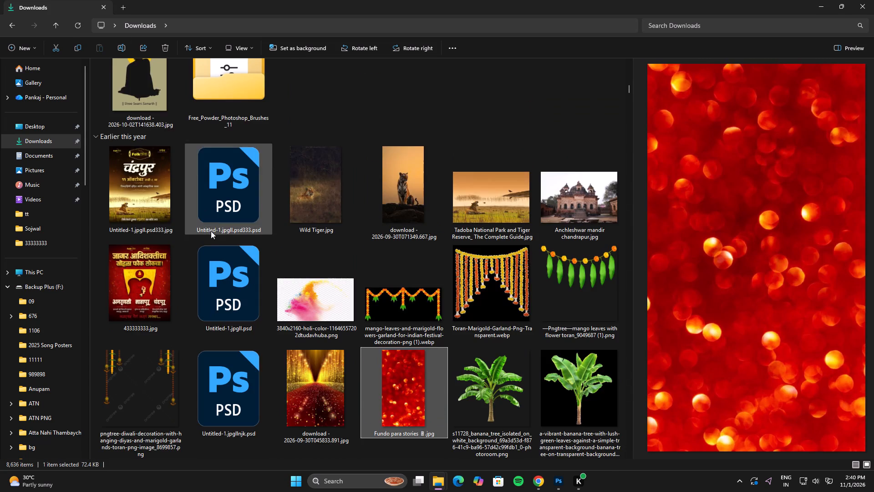
pyautogui.scroll(5, 211, 231)
pyautogui.click(81, 22)
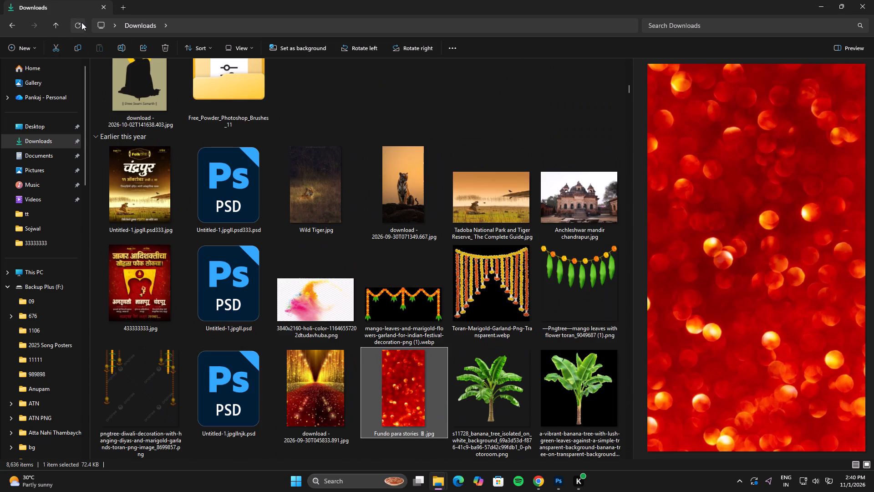
pyautogui.scroll(6, 263, 211)
pyautogui.moveTo(630, 87); pyautogui.dragTo(629, 65)
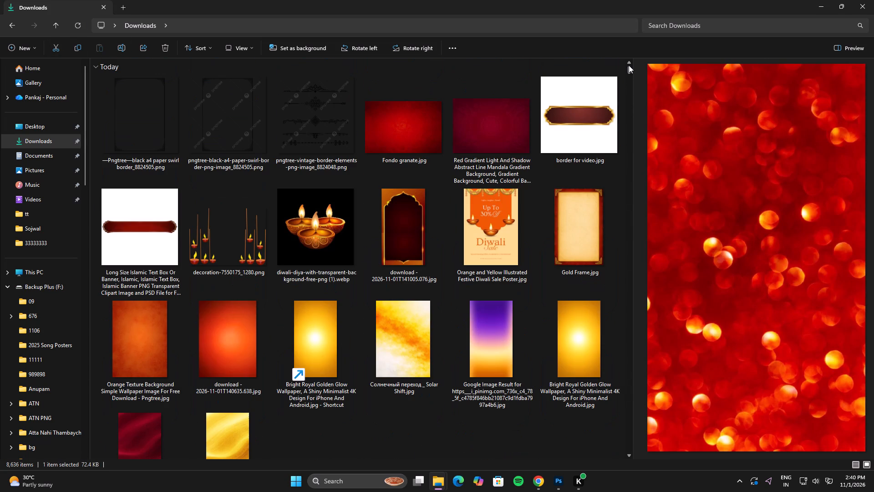
pyautogui.moveTo(629, 65); pyautogui.dragTo(629, 64)
pyautogui.click(333, 248)
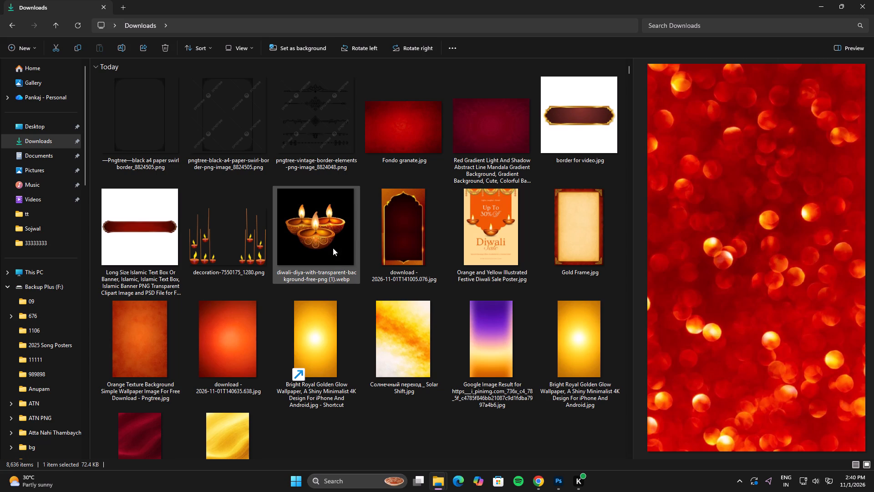
pyautogui.moveTo(319, 220); pyautogui.dragTo(497, 335)
# Scale the placed diya image down to about 0.73 x 0.55 in and place it between the चांगभलं title and पुणेकर headline, near the poster's left edge.
pyautogui.moveTo(401, 269); pyautogui.dragTo(539, 267)
pyautogui.moveTo(606, 154); pyautogui.dragTo(518, 261)
pyautogui.moveTo(480, 291); pyautogui.dragTo(325, 262)
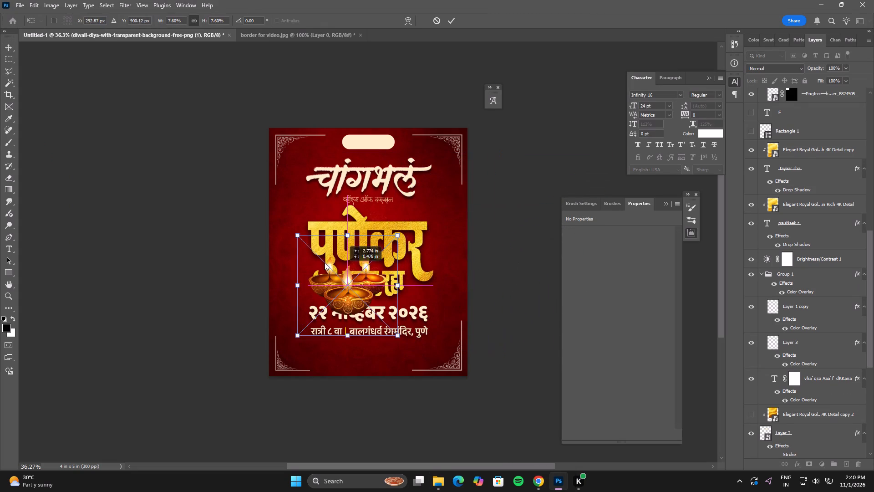
pyautogui.moveTo(325, 262); pyautogui.dragTo(290, 205)
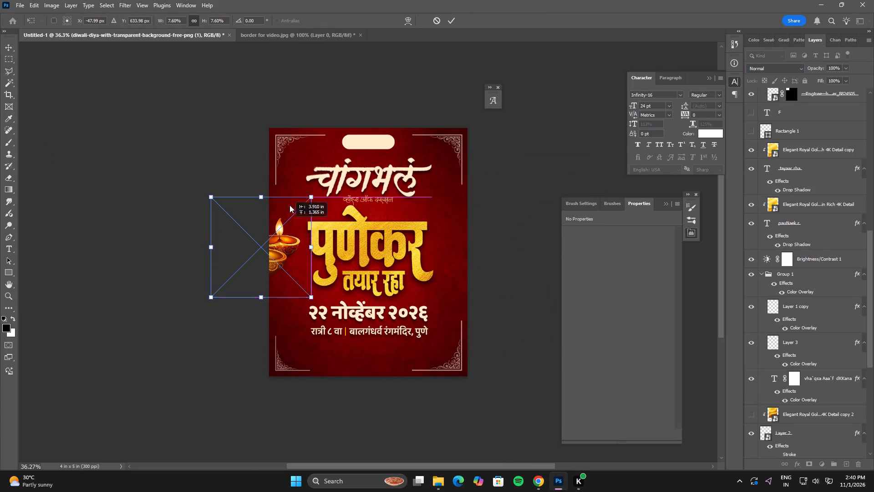
pyautogui.moveTo(290, 205); pyautogui.dragTo(297, 195)
pyautogui.moveTo(325, 154); pyautogui.dragTo(271, 219)
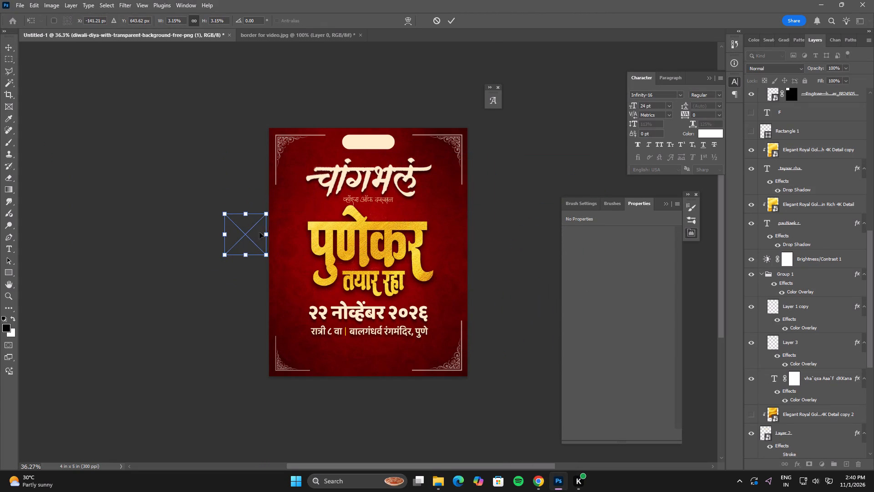
pyautogui.moveTo(254, 234); pyautogui.dragTo(300, 283)
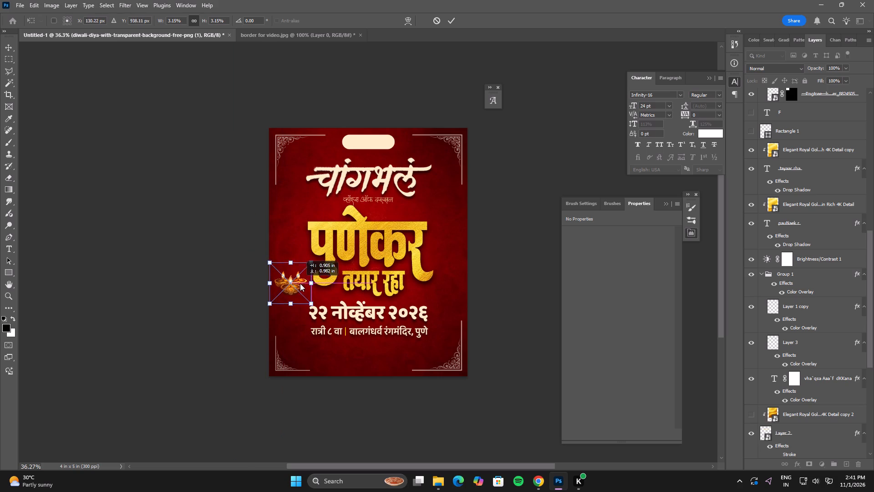
pyautogui.moveTo(300, 283); pyautogui.dragTo(299, 289)
pyautogui.moveTo(310, 269); pyautogui.dragTo(310, 268)
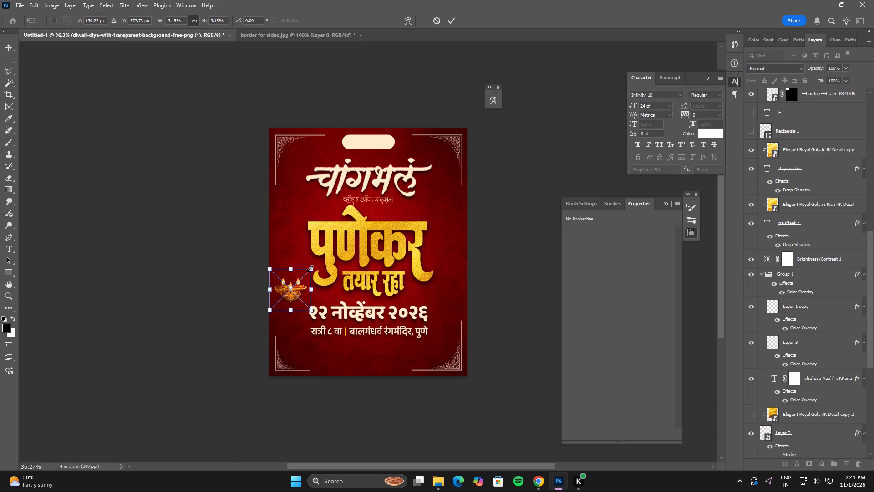
pyautogui.moveTo(310, 268); pyautogui.dragTo(312, 261)
pyautogui.moveTo(300, 287); pyautogui.dragTo(297, 317)
pyautogui.moveTo(310, 296); pyautogui.dragTo(303, 304)
pyautogui.moveTo(295, 317); pyautogui.dragTo(302, 274)
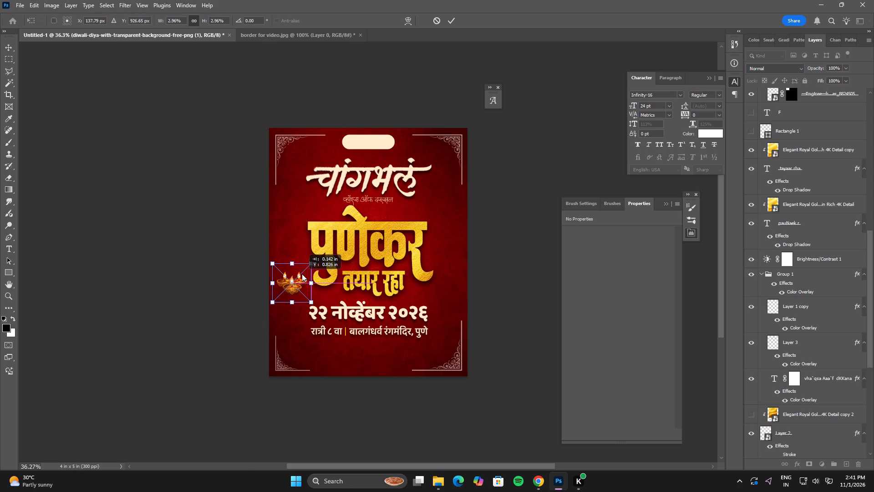
pyautogui.moveTo(302, 274); pyautogui.dragTo(320, 198)
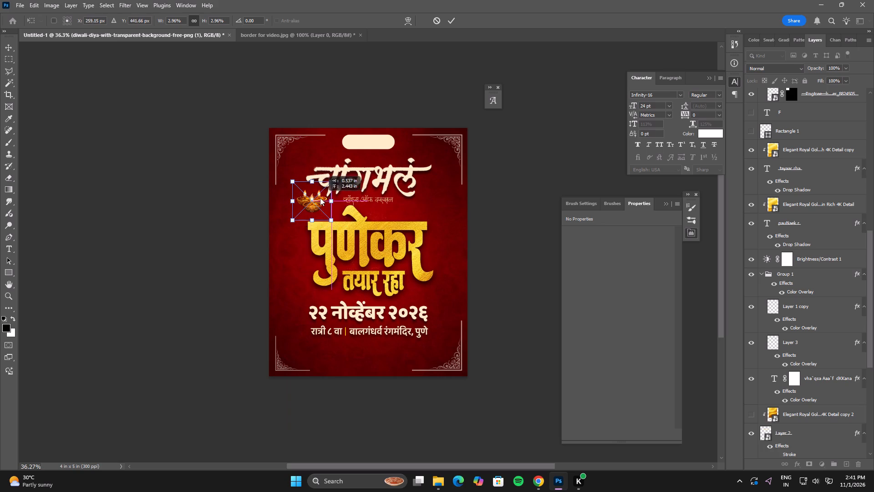
pyautogui.moveTo(320, 198); pyautogui.dragTo(306, 199)
pyautogui.moveTo(314, 186); pyautogui.dragTo(324, 181)
pyautogui.doubleClick(305, 204)
pyautogui.click(511, 202)
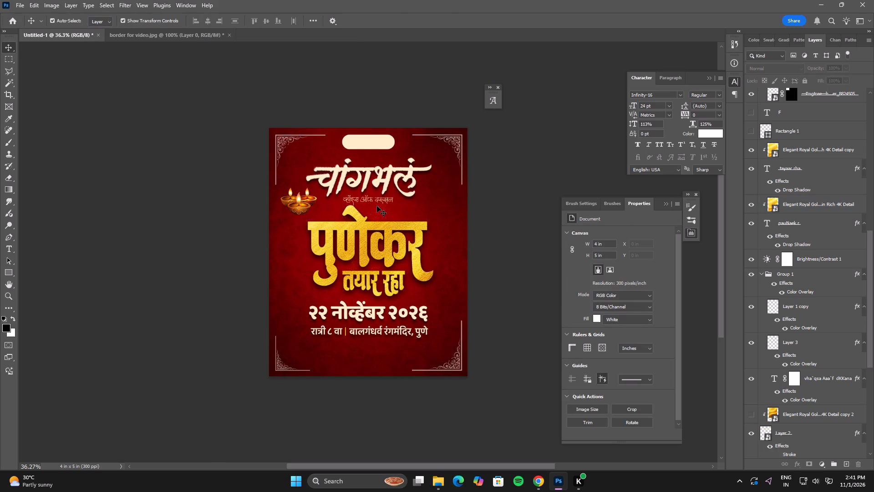
# Move the diya to the bottom of the poster, roughly centred below the time and venue line.
pyautogui.moveTo(305, 204); pyautogui.dragTo(346, 361)
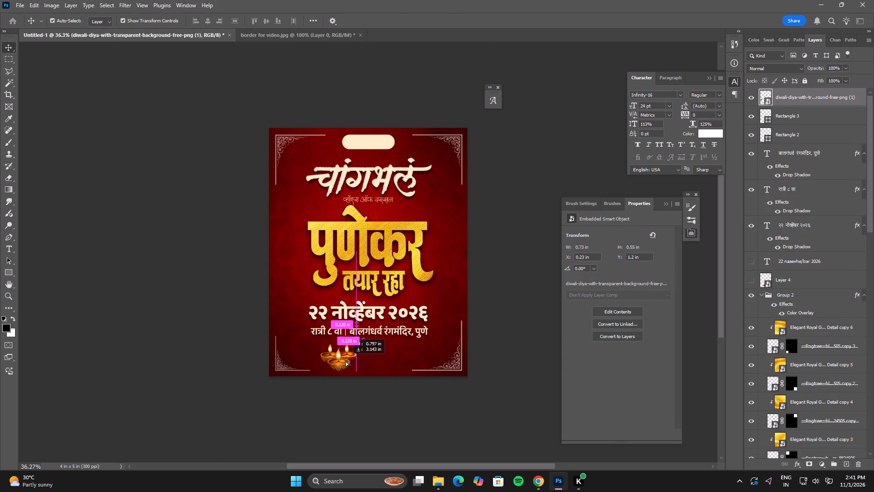
pyautogui.moveTo(346, 361); pyautogui.dragTo(348, 359)
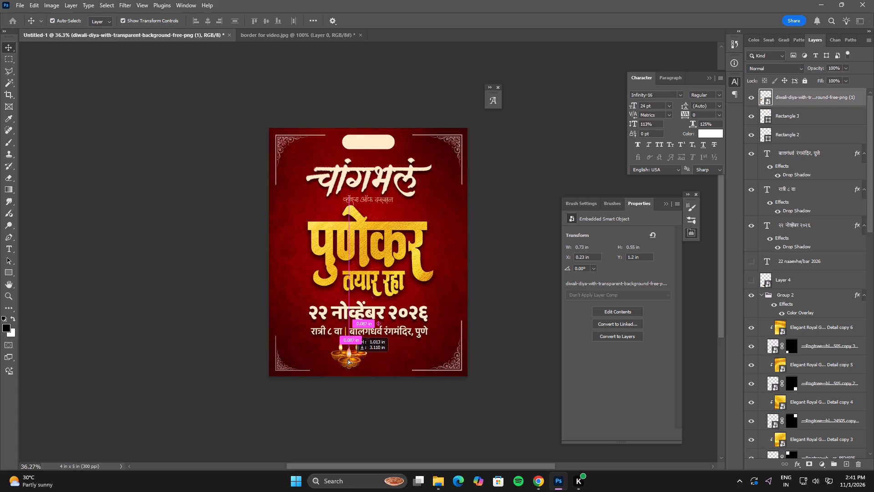
pyautogui.moveTo(348, 359); pyautogui.dragTo(305, 351)
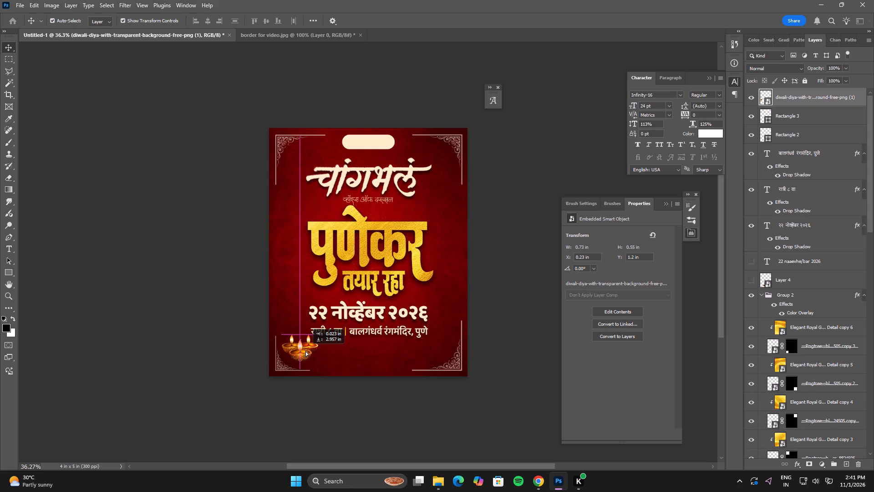
pyautogui.moveTo(305, 351); pyautogui.dragTo(298, 294)
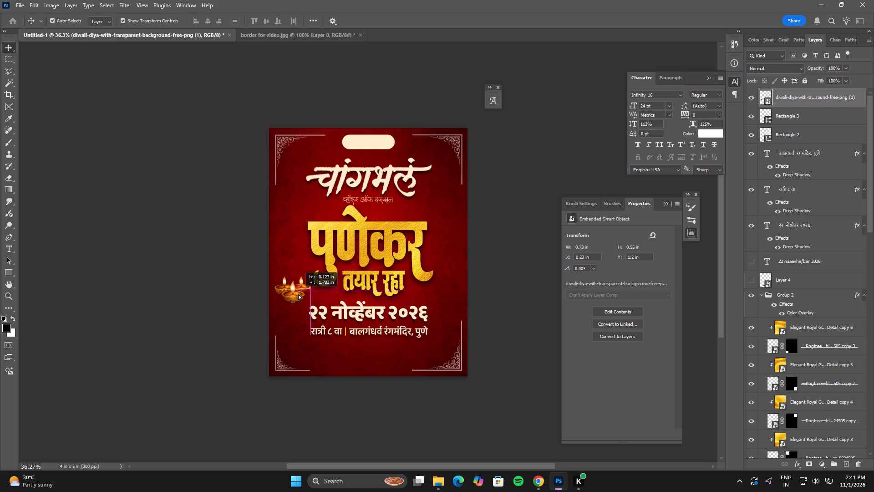
pyautogui.moveTo(298, 294); pyautogui.dragTo(315, 356)
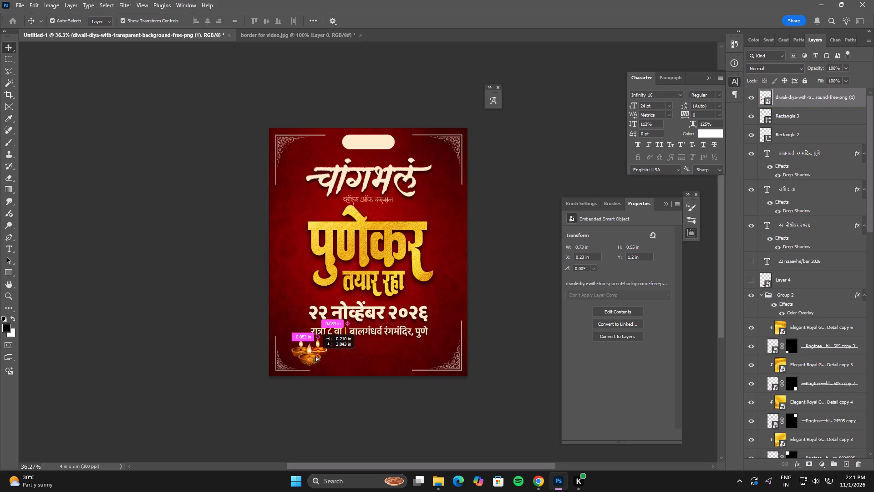
pyautogui.moveTo(315, 356); pyautogui.dragTo(342, 356)
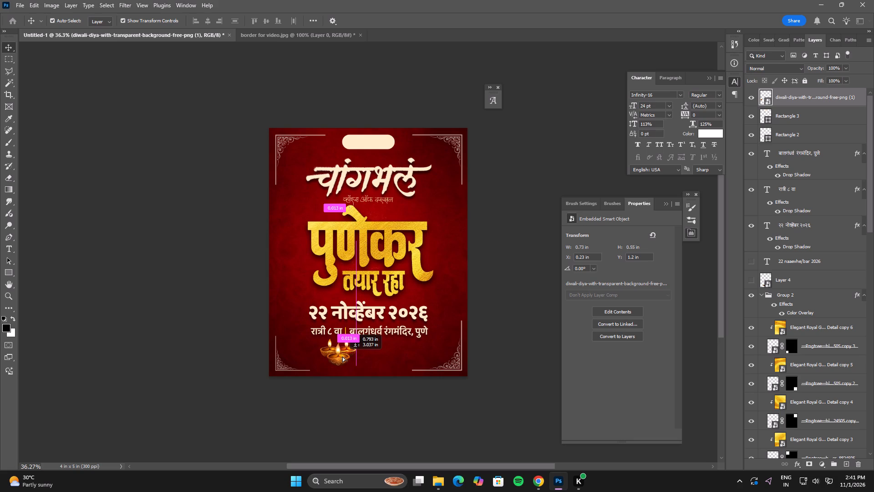
pyautogui.moveTo(342, 356); pyautogui.dragTo(367, 361)
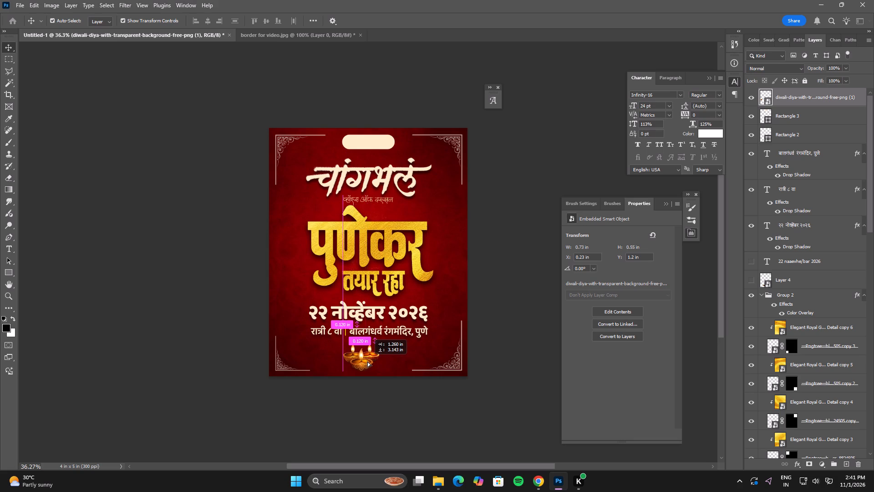
pyautogui.moveTo(367, 361); pyautogui.dragTo(370, 361)
pyautogui.click(523, 224)
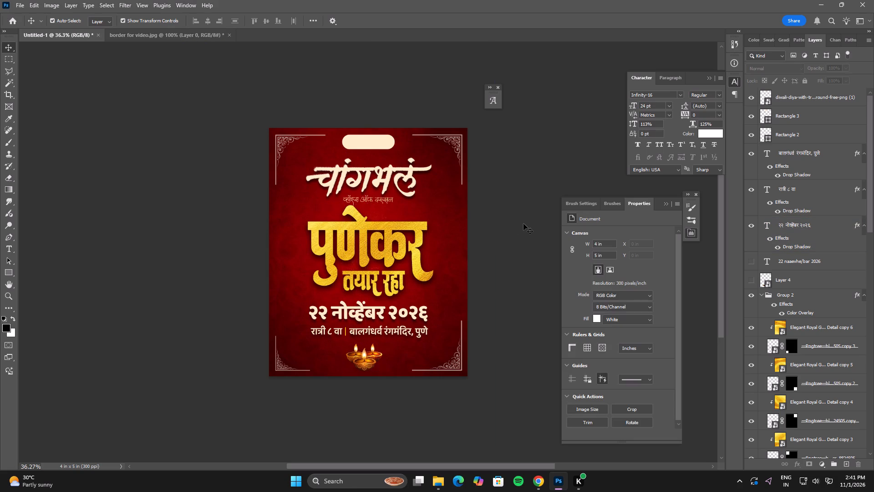
pyautogui.click(534, 232)
# Nudge the diya right and slightly up to about X 1.63 in, Y 4.3 in, centring it below the event details.
pyautogui.click(366, 356)
pyautogui.press('Right')
pyautogui.press('Right')
pyautogui.press('Right')
pyautogui.press('Right')
pyautogui.press('Right')
pyautogui.press('Right')
pyautogui.press('Right')
pyautogui.press('Right')
pyautogui.press('Right')
pyautogui.press('Right')
pyautogui.press('Right')
pyautogui.press('Right')
pyautogui.press('Right')
pyautogui.press('Right')
pyautogui.press('Right')
pyautogui.press('Right')
pyautogui.press('Right')
pyautogui.press('Right')
pyautogui.press('Right')
pyautogui.press('Right')
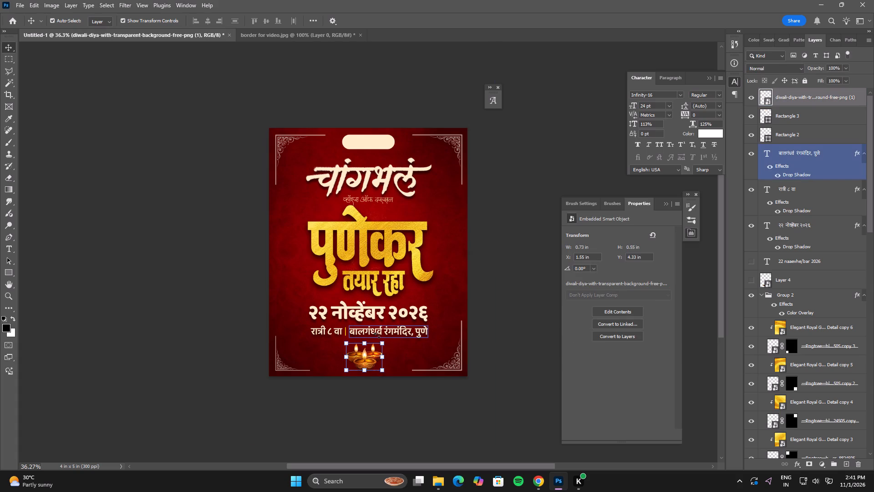
pyautogui.press('Up')
pyautogui.press('Up')
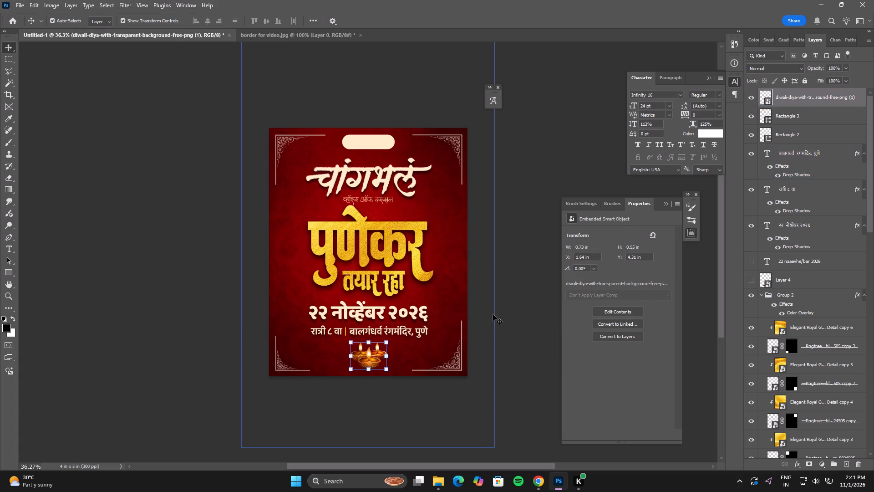
pyautogui.press('Up')
pyautogui.press('Left')
pyautogui.click(506, 311)
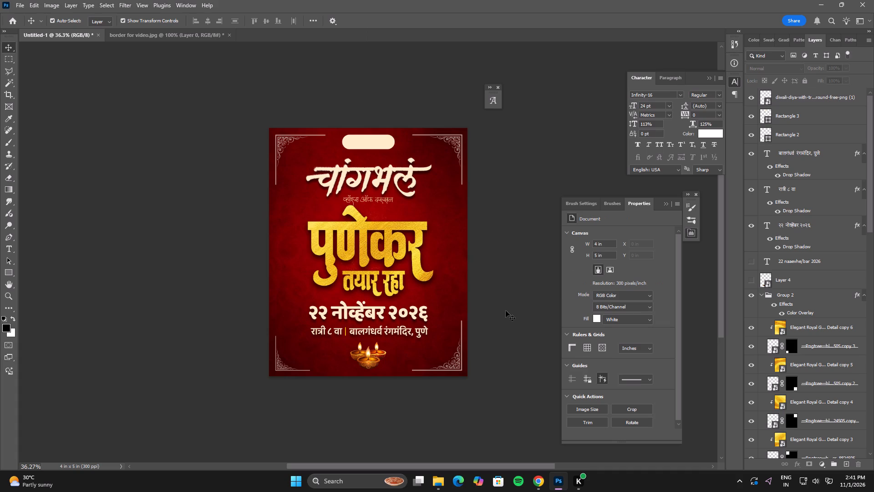
# Hide the diya image layer.
pyautogui.click(368, 355)
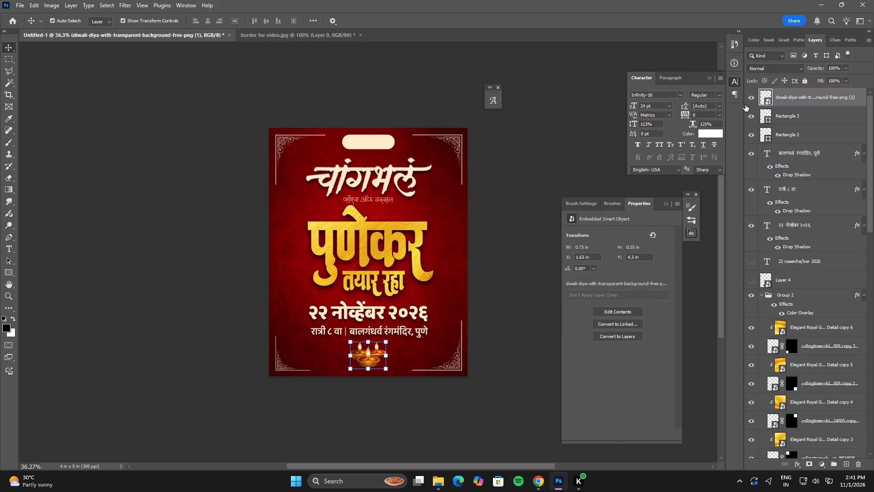
pyautogui.click(748, 99)
# Switch to Chrome and clear the रात्री ८ वा text from the Unicode to Infinity converter's input.
pyautogui.click(541, 482)
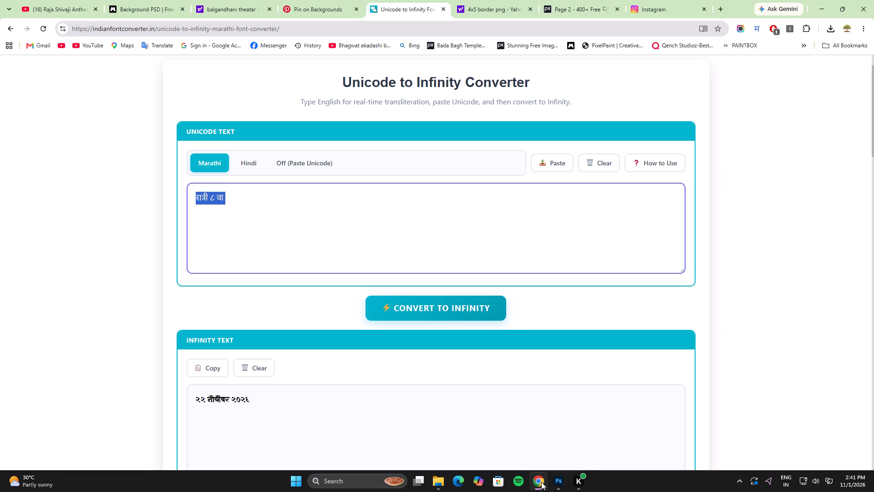
pyautogui.click(283, 196)
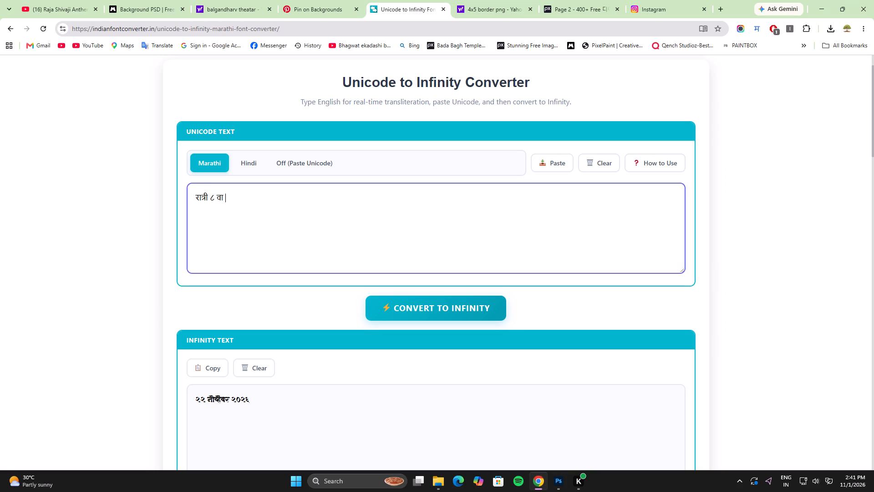
pyautogui.moveTo(300, 198); pyautogui.dragTo(181, 190)
pyautogui.press('BackSpace')
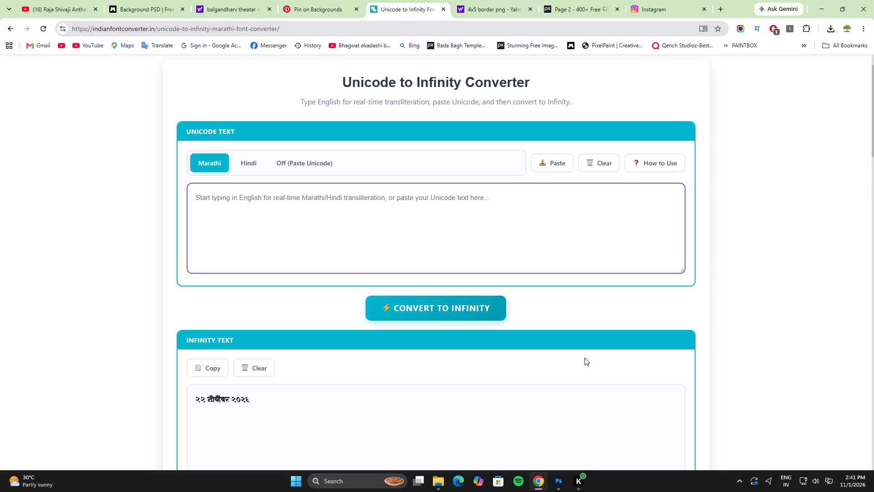
pyautogui.click(559, 482)
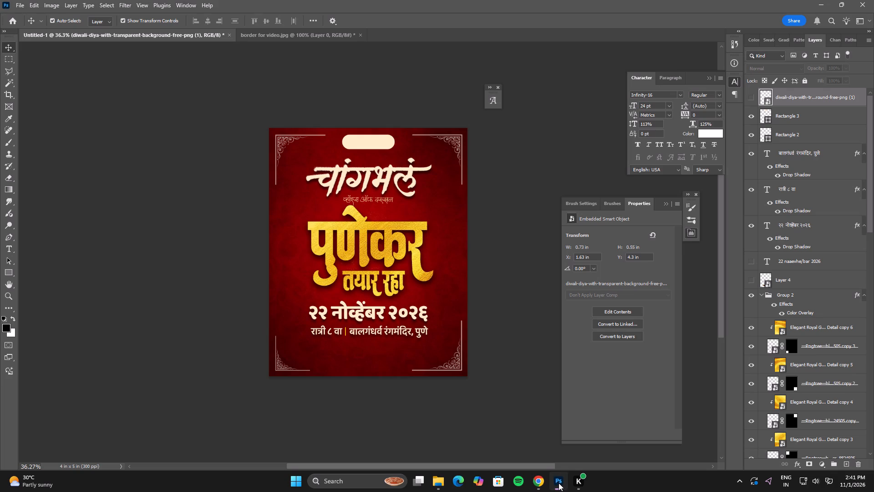
pyautogui.click(559, 483)
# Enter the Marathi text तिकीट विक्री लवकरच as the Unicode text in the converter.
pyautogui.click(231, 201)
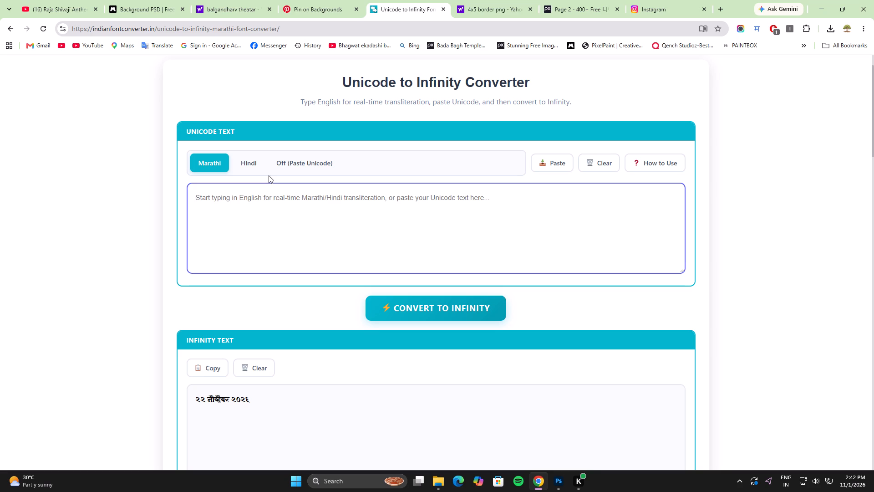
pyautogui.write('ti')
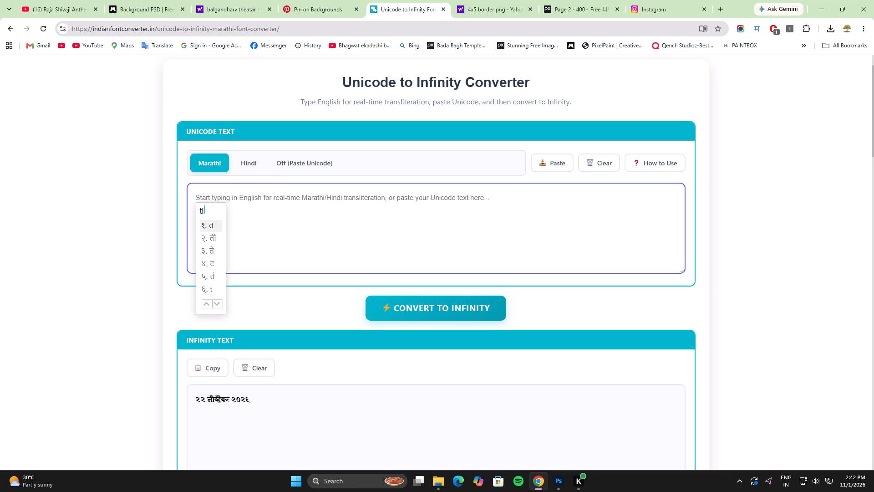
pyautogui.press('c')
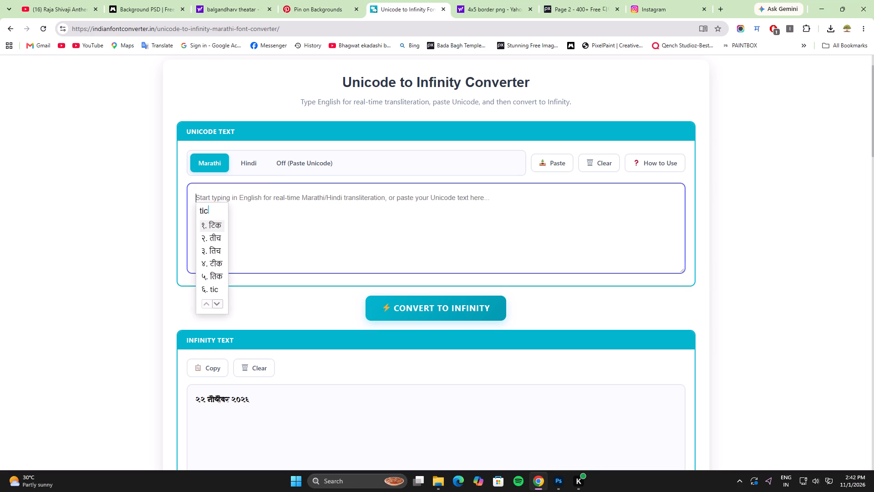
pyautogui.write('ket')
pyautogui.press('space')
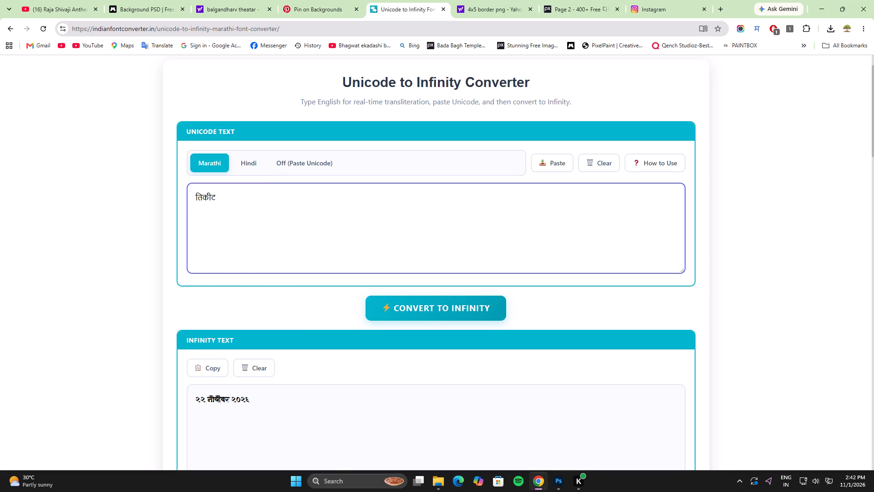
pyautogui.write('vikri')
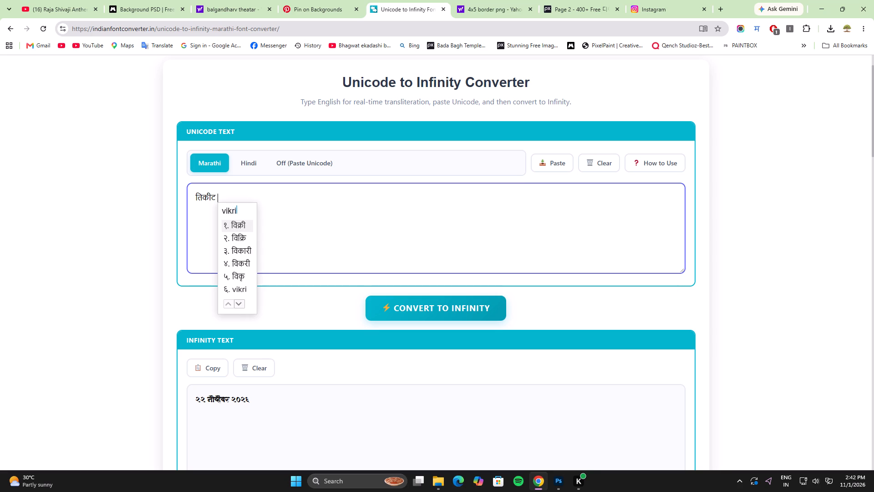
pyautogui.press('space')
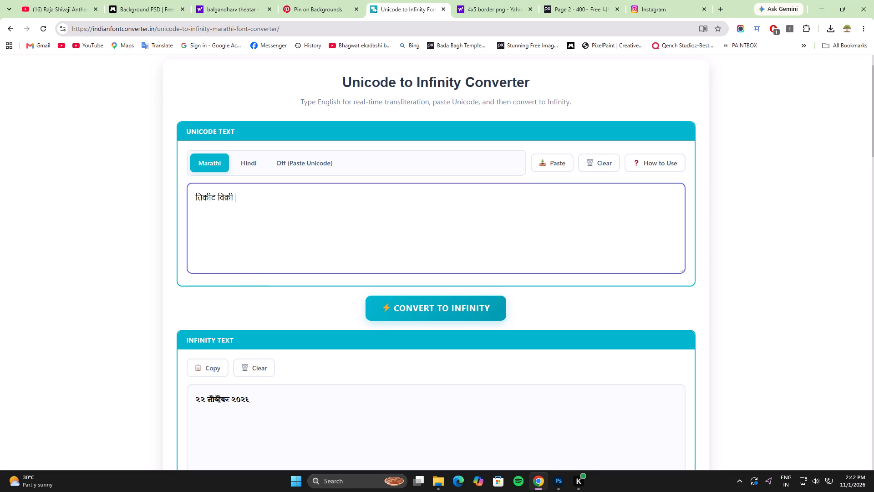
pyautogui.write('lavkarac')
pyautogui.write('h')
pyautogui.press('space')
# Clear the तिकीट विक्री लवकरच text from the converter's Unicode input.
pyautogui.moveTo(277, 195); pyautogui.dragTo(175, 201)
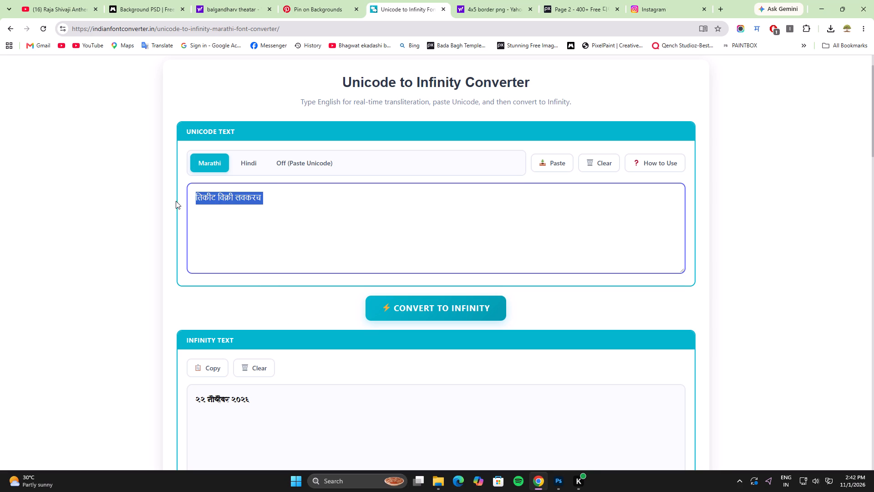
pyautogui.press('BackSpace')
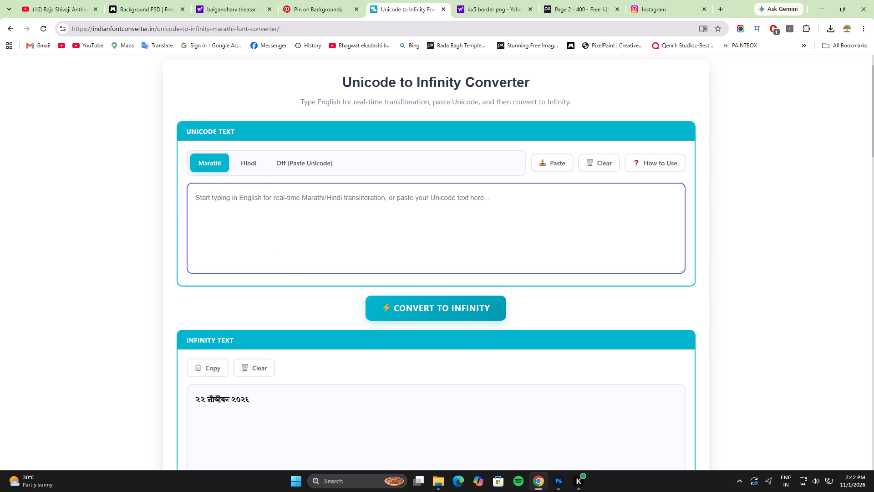
# Switch to Photoshop and save a layered PSD copy of the poster in the 33333333 folder, named Untitled-1.psd33333.
pyautogui.click(264, 199)
pyautogui.click(557, 486)
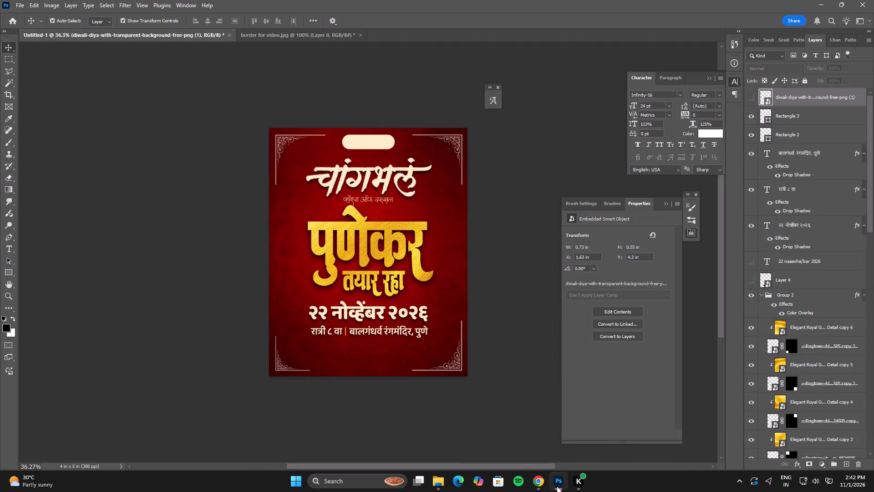
pyautogui.click(378, 142)
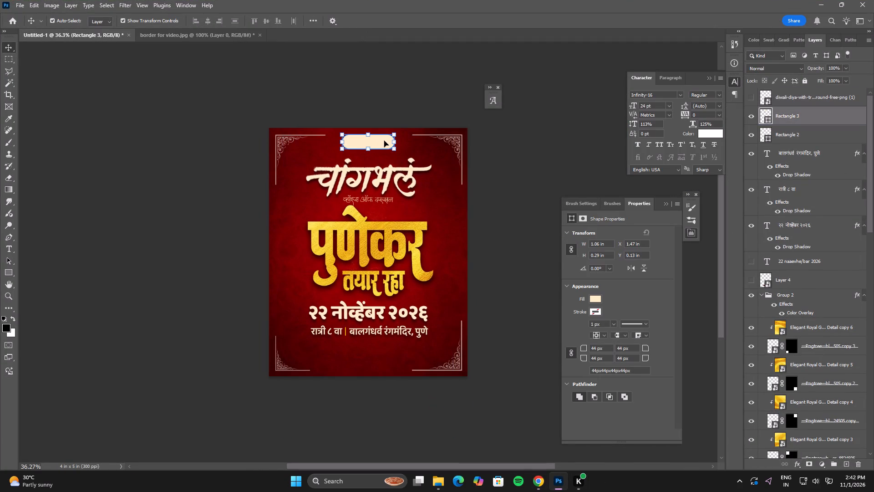
pyautogui.click(536, 145)
pyautogui.hotkey('ctrl', 'shift', 's')
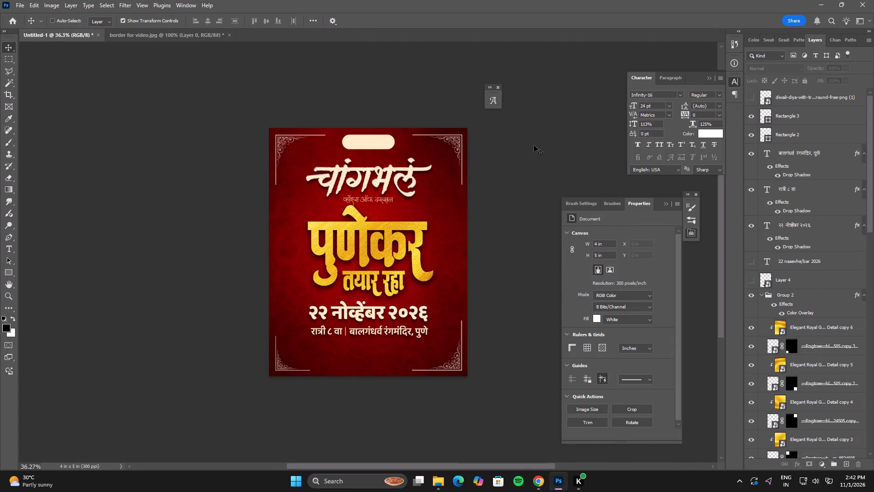
pyautogui.click(464, 423)
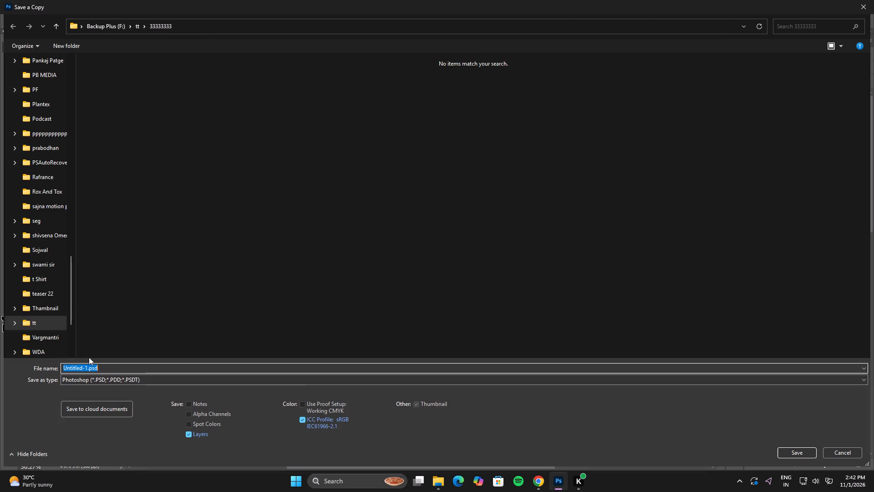
pyautogui.click(111, 369)
pyautogui.write('333')
pyautogui.press('3')
pyautogui.press('3')
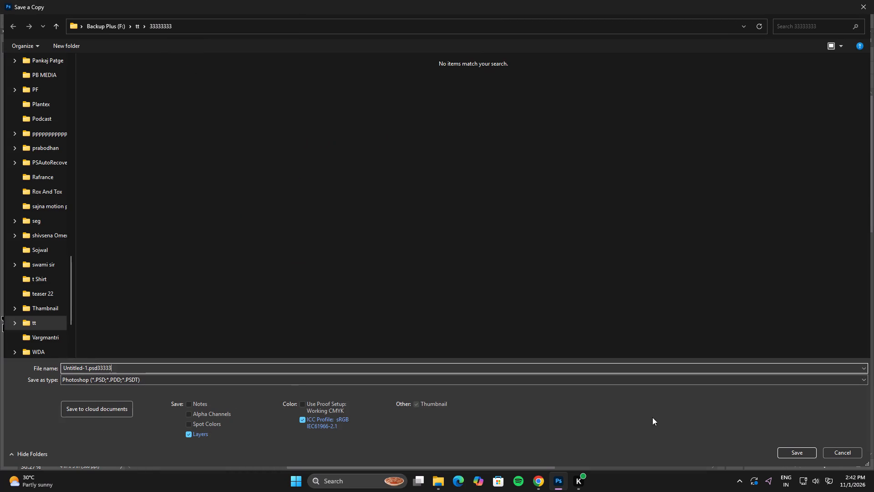
pyautogui.click(804, 456)
# Preview the whole poster full screen without the interface, and return to the normal view.
pyautogui.click(520, 236)
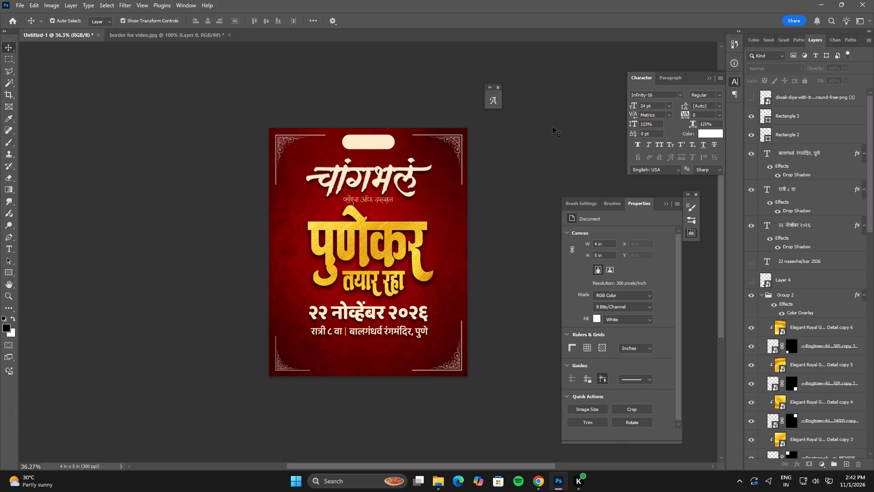
pyautogui.click(515, 259)
pyautogui.write('ff')
pyautogui.click(645, 318)
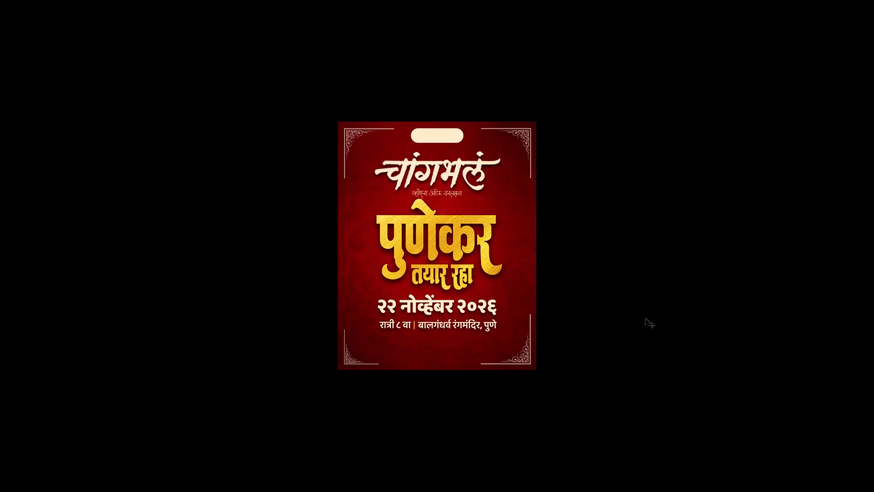
pyautogui.press('f')
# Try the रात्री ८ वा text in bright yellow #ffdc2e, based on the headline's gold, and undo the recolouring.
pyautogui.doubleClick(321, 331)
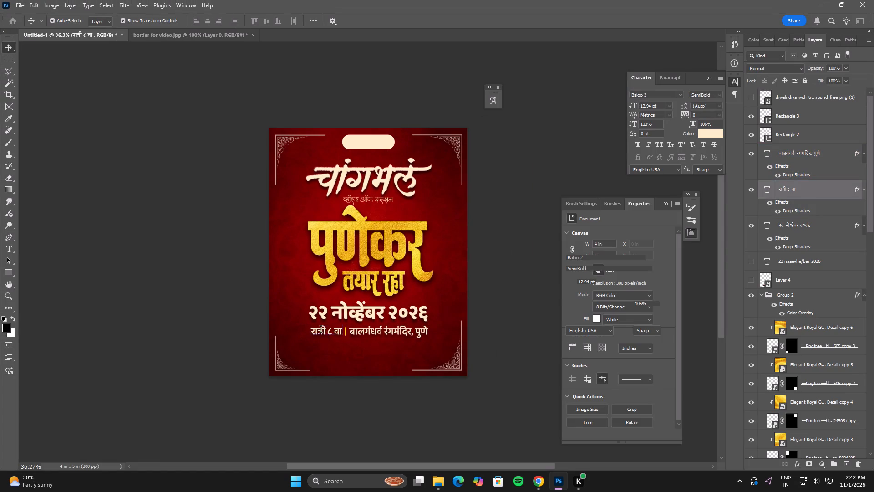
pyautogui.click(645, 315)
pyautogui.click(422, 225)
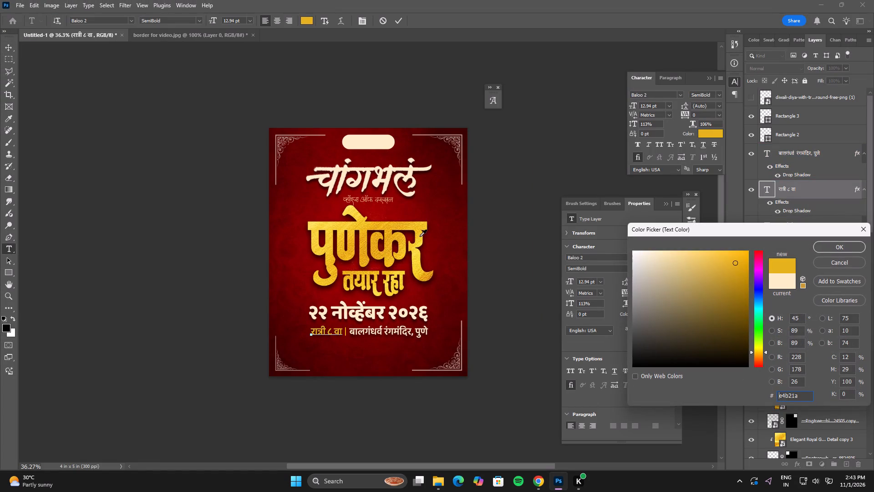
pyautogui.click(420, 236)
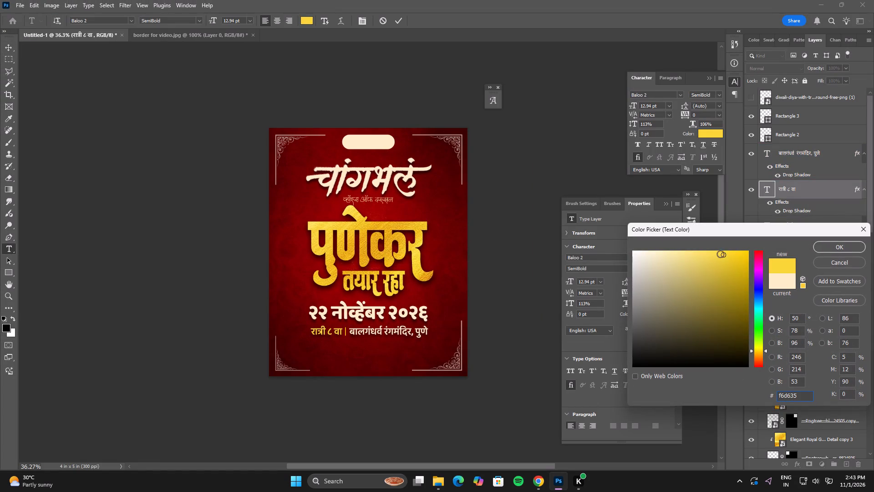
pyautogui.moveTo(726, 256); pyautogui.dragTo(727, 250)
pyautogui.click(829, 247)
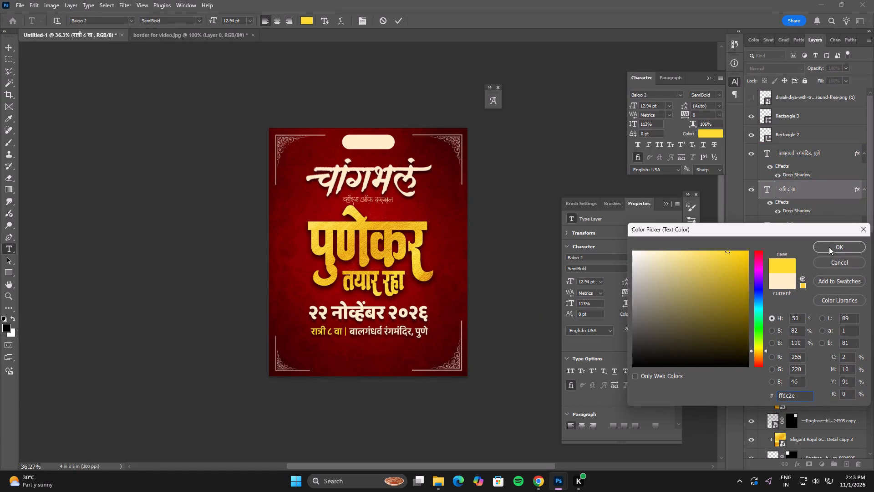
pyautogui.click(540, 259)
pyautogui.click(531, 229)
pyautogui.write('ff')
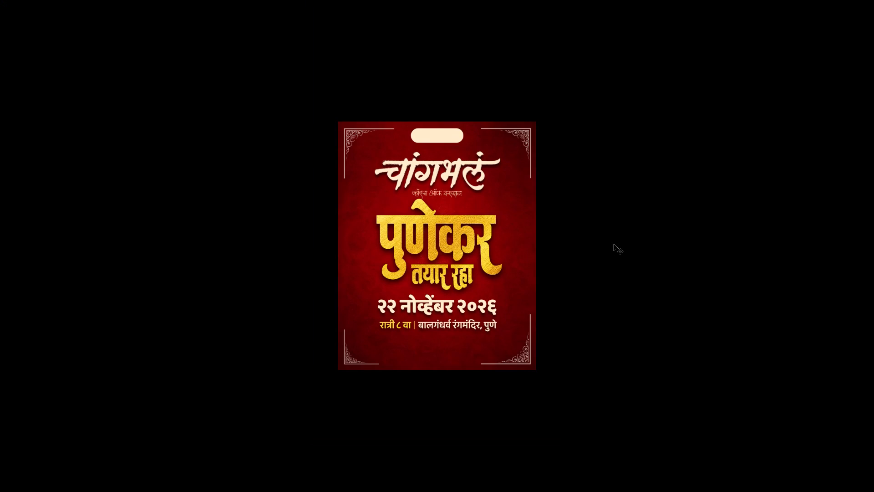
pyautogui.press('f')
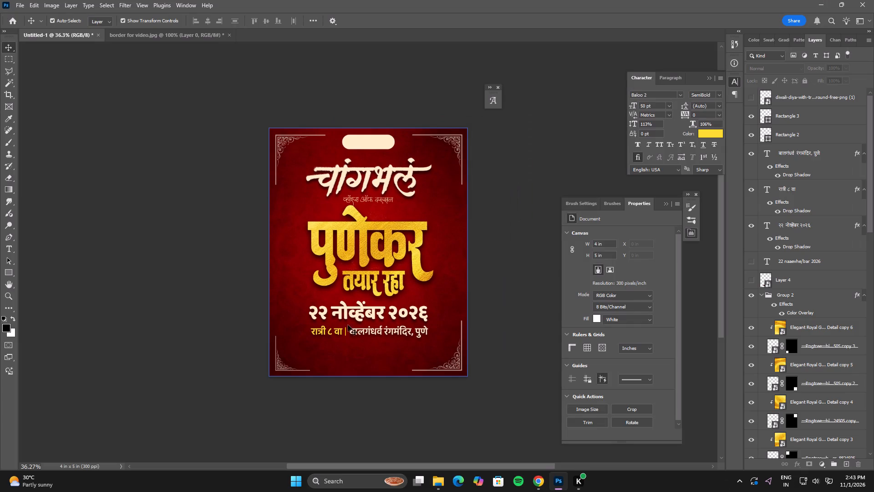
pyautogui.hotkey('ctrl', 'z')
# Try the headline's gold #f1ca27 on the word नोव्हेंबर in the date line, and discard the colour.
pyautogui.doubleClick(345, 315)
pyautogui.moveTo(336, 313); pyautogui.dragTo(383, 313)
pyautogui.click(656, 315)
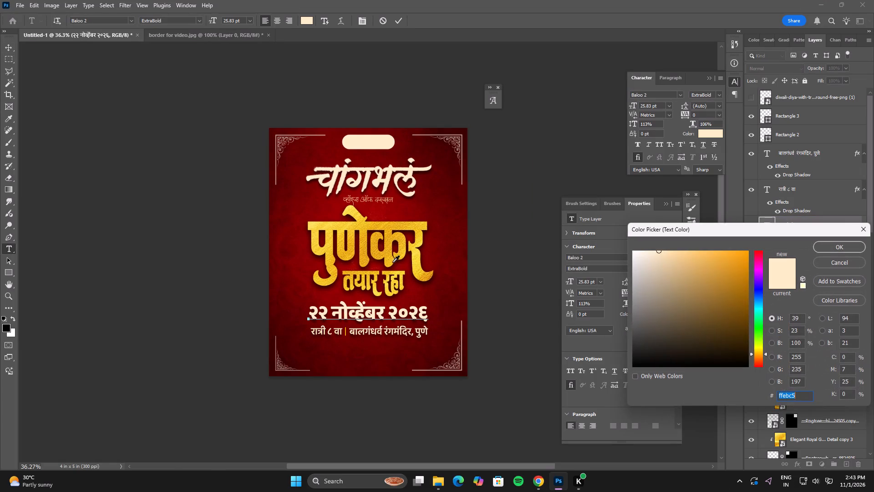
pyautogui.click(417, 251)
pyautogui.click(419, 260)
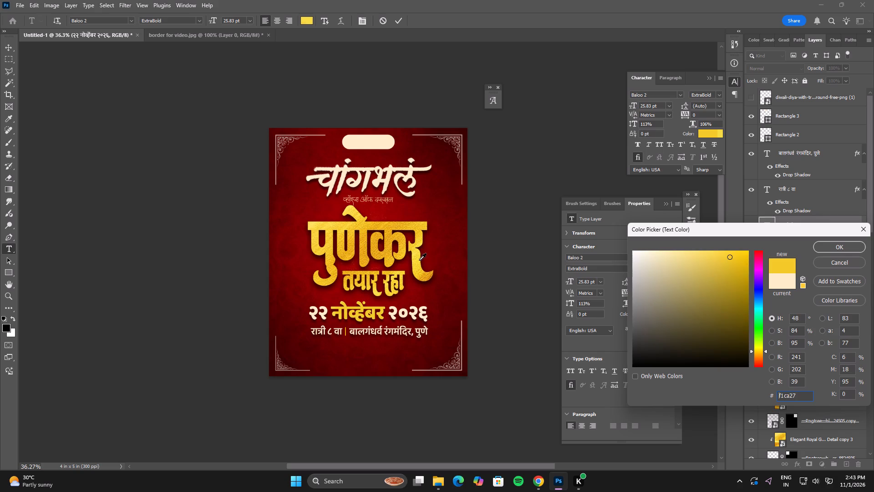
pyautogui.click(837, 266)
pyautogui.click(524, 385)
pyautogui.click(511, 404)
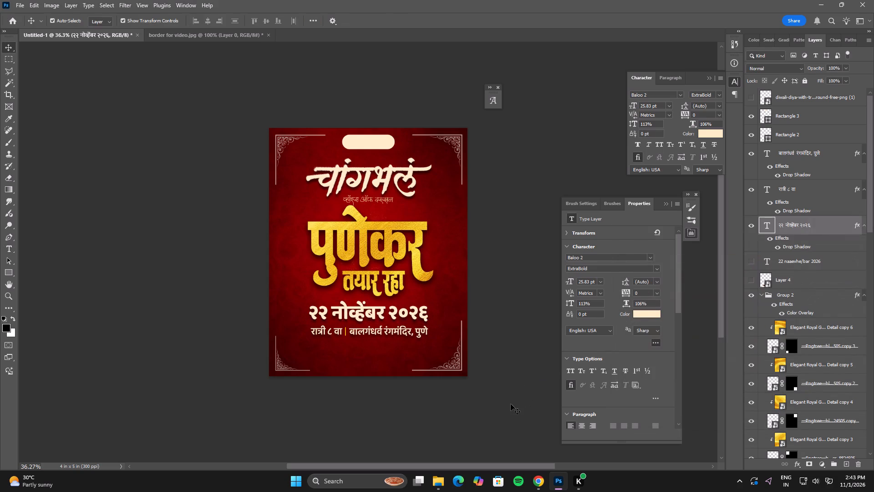
# Check the poster again in full-screen preview and return to the normal view.
pyautogui.press('f')
pyautogui.press('f')
pyautogui.click(669, 325)
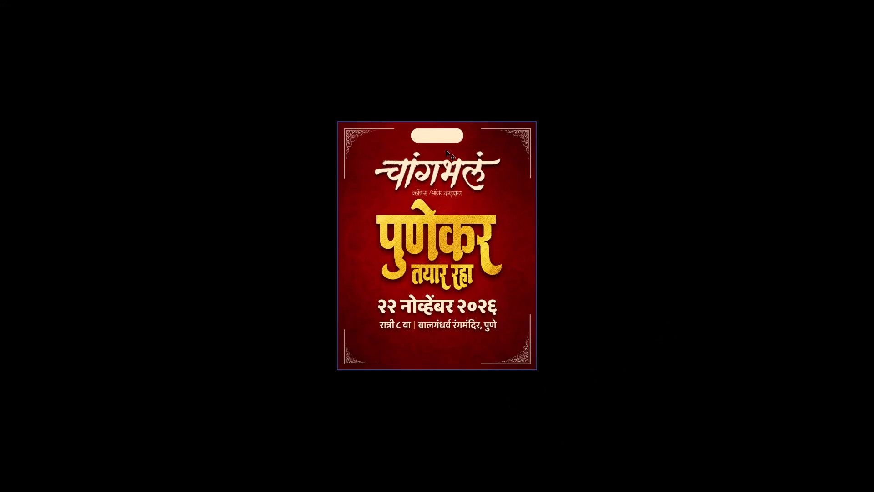
pyautogui.press('f')
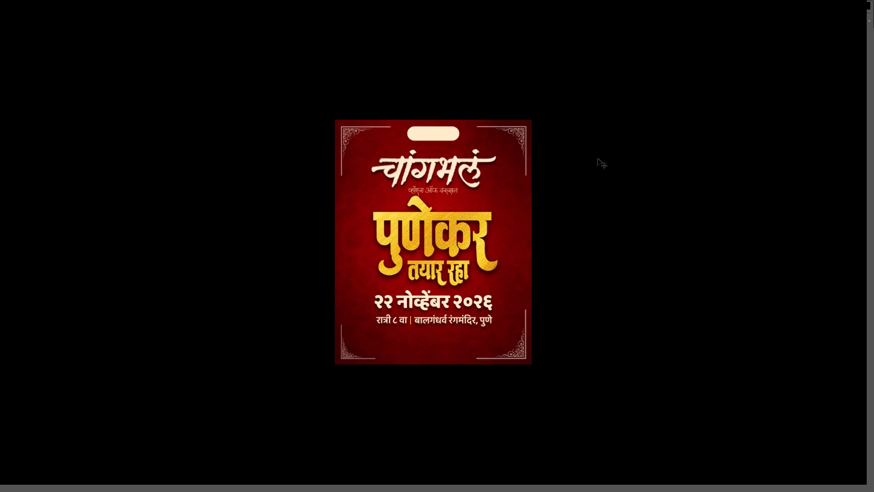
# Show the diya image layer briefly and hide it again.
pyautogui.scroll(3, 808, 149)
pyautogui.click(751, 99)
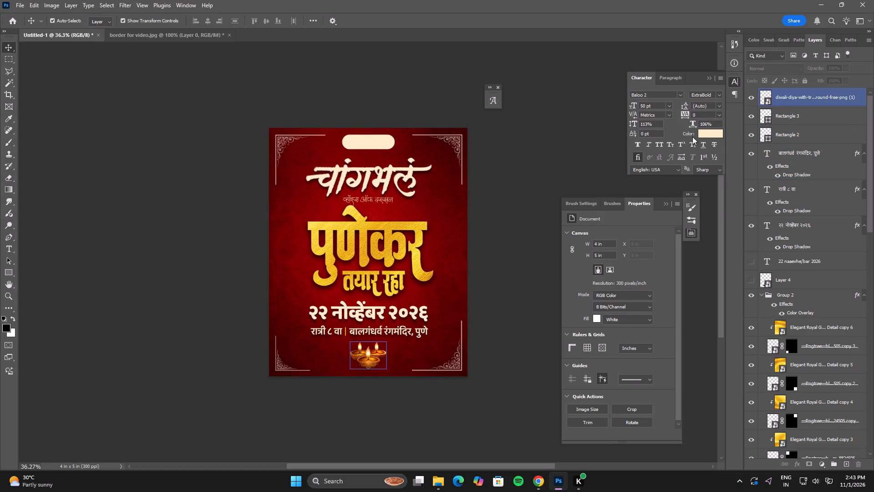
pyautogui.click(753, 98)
# Switch to File Explorer and preview the Orange and Yellow Illustrated Festive Diwali Sale Poster image in Downloads.
pyautogui.hotkey('alt', 'Tab')
pyautogui.hotkey('alt', 'Tab')
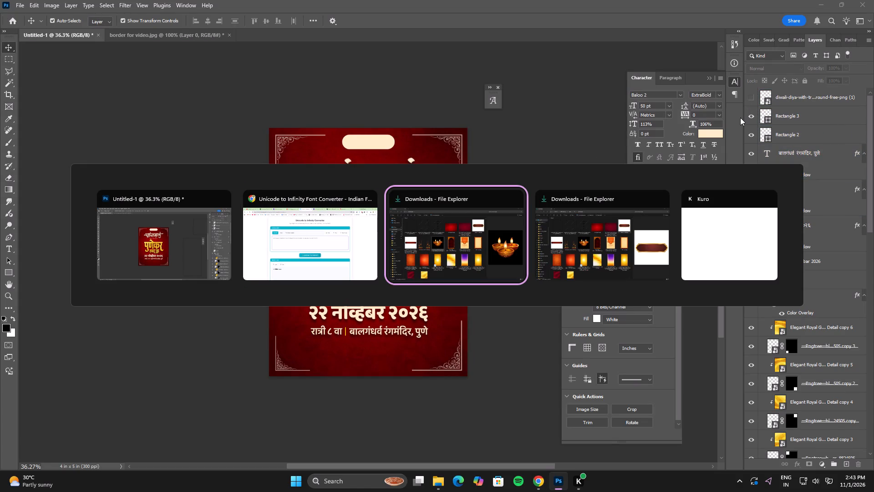
pyautogui.scroll(3, 325, 237)
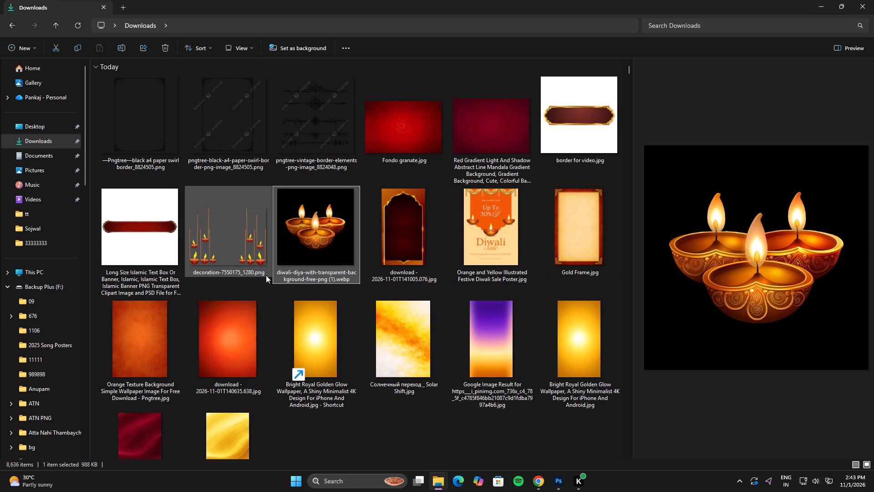
pyautogui.click(494, 258)
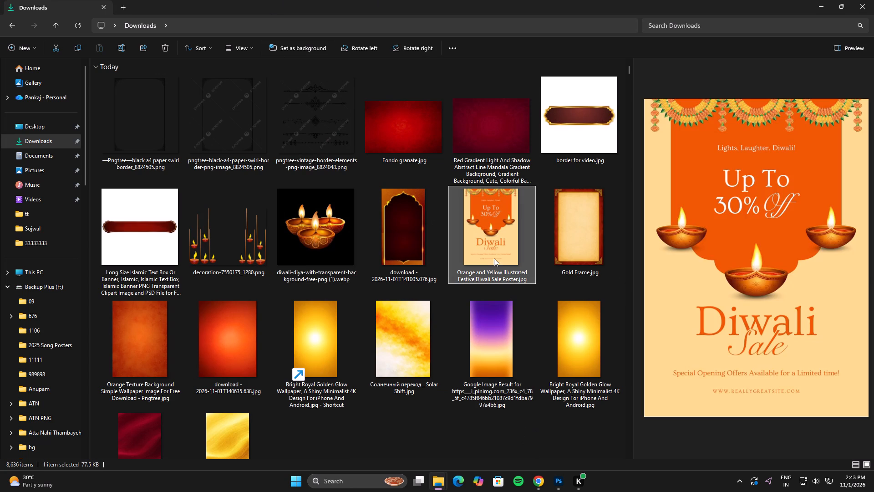
# Switch to Chrome and browse the related pins on the Pinterest background page for Diwali decoration ideas.
pyautogui.click(560, 483)
pyautogui.click(541, 485)
pyautogui.click(327, 0)
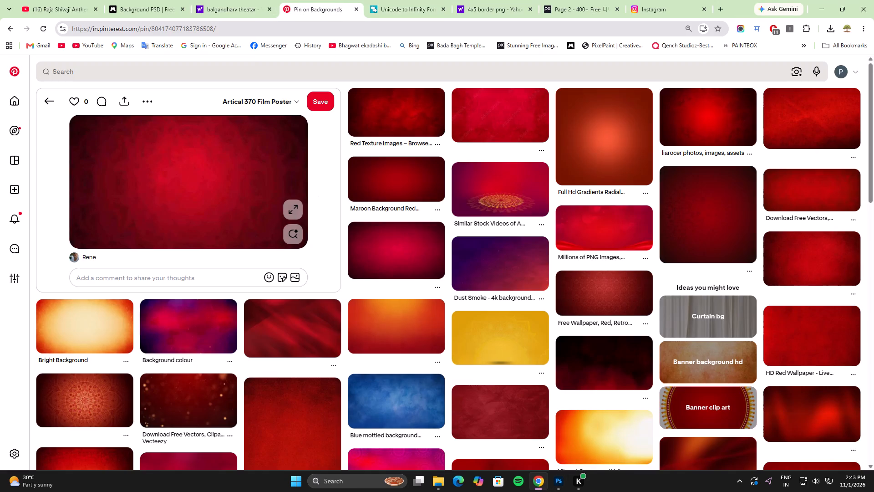
pyautogui.scroll(-2, 254, 182)
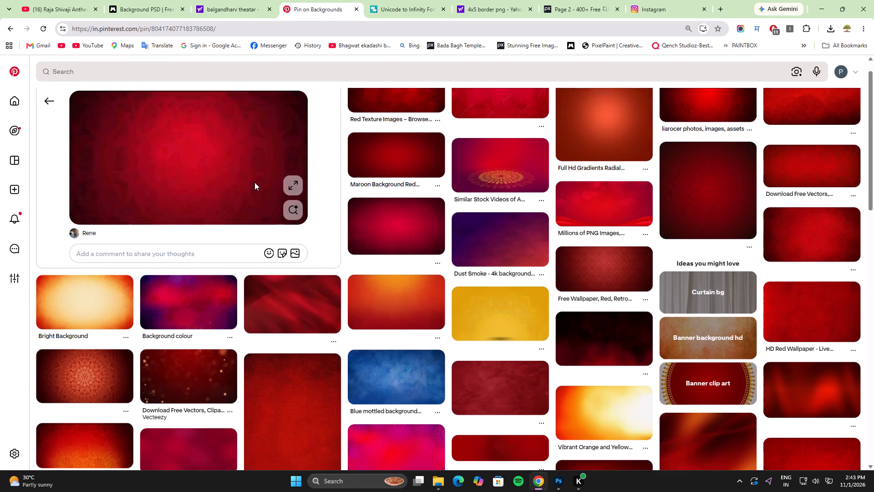
pyautogui.scroll(-8, 254, 174)
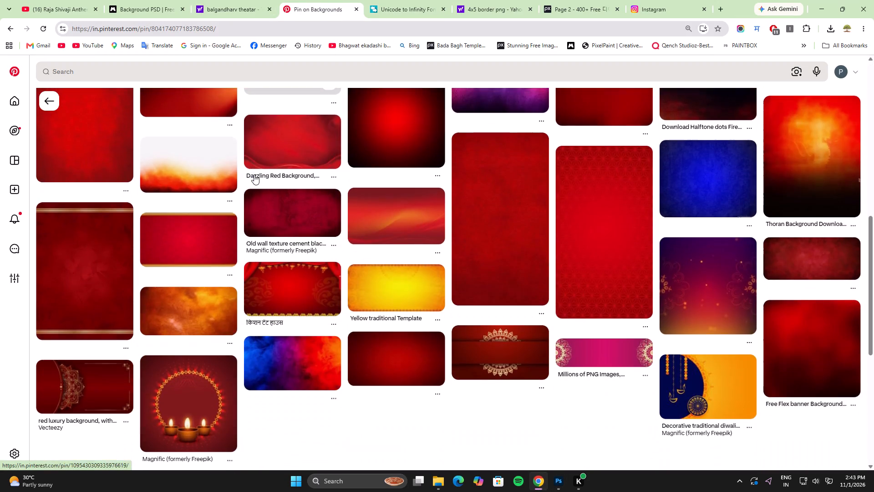
pyautogui.scroll(-5, 254, 174)
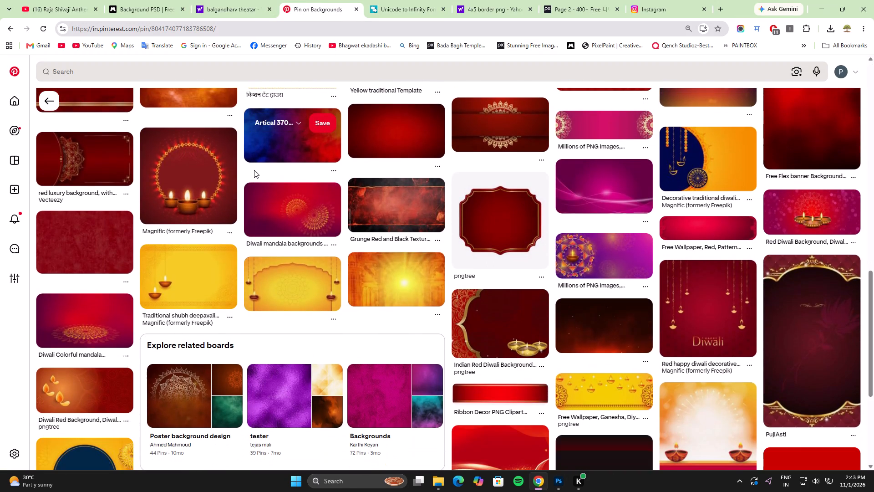
pyautogui.scroll(7, 254, 170)
pyautogui.scroll(3, 211, 106)
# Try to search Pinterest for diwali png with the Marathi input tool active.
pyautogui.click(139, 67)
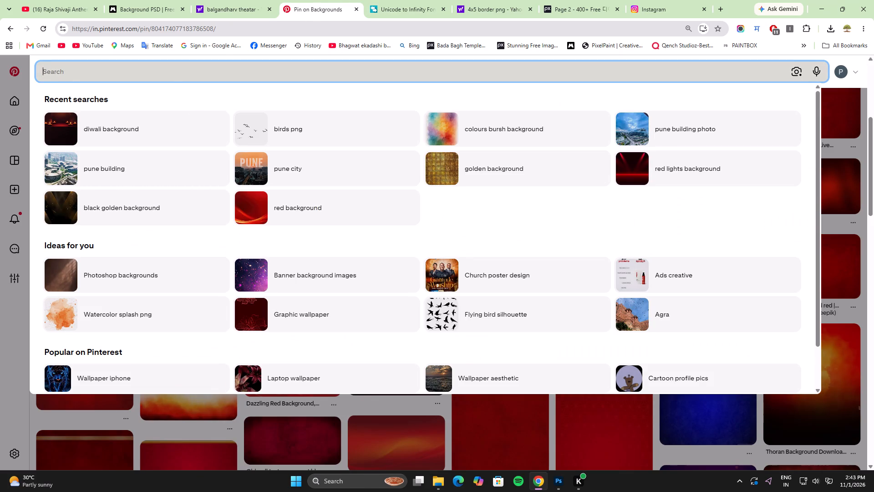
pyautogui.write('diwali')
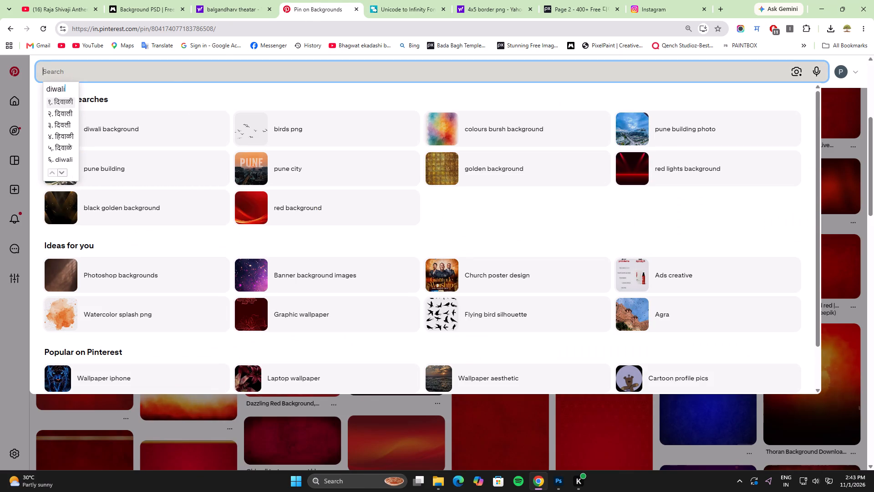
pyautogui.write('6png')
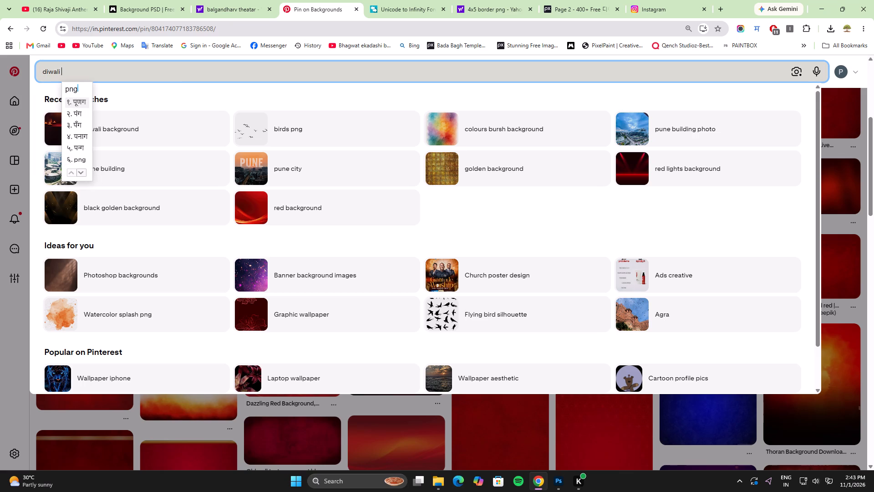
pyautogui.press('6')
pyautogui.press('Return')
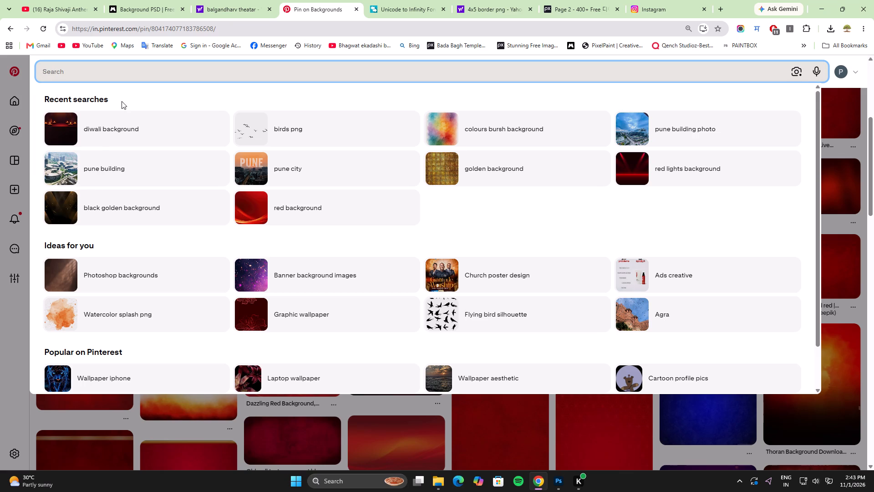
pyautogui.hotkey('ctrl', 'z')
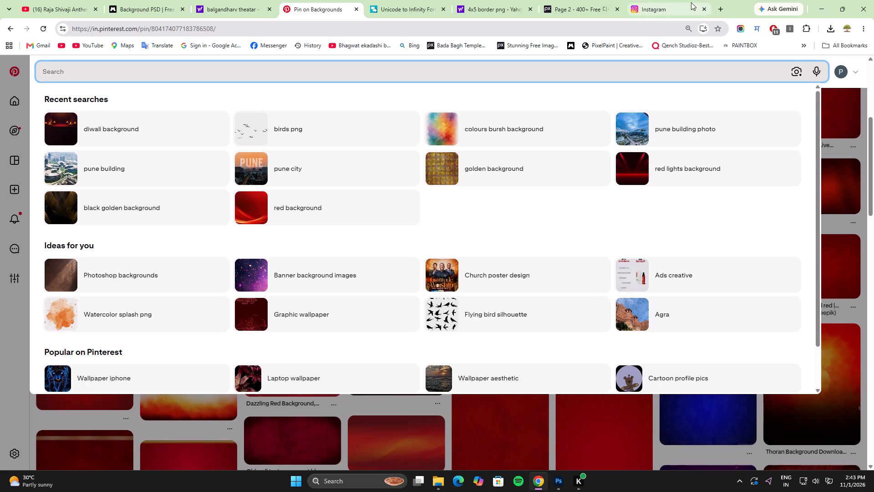
# Turn off the Marathi input tool extension and search Pinterest for diwali png.
pyautogui.click(753, 27)
pyautogui.click(711, 59)
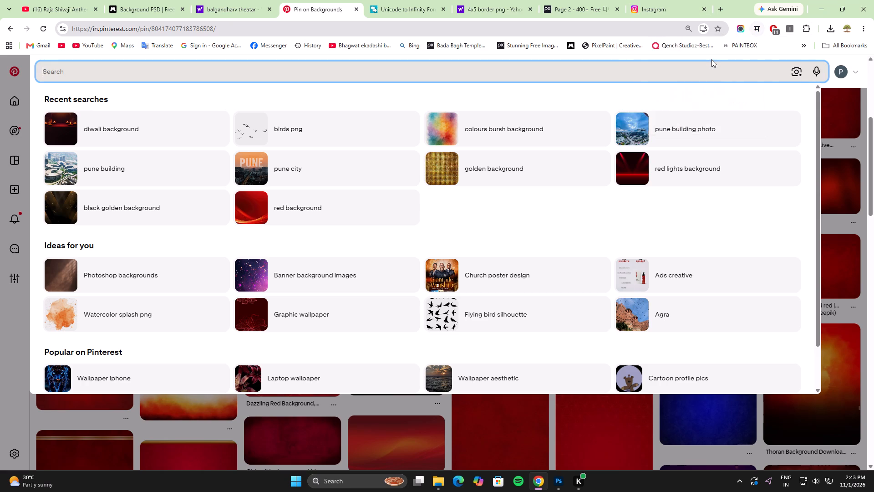
pyautogui.write('diwali pn')
pyautogui.press('g')
pyautogui.press('Return')
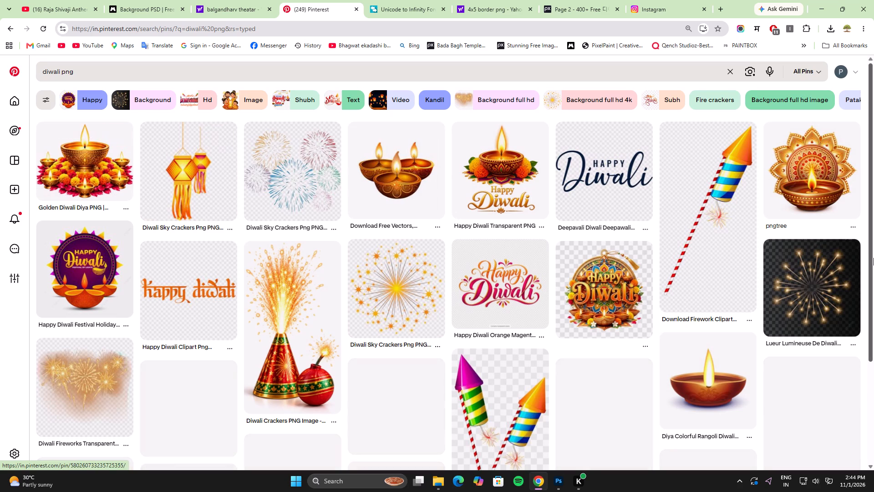
# Open the hanging sky lantern pin from the diwali png results and examine its related pins for suitable Diwali decoration.
pyautogui.click(183, 182)
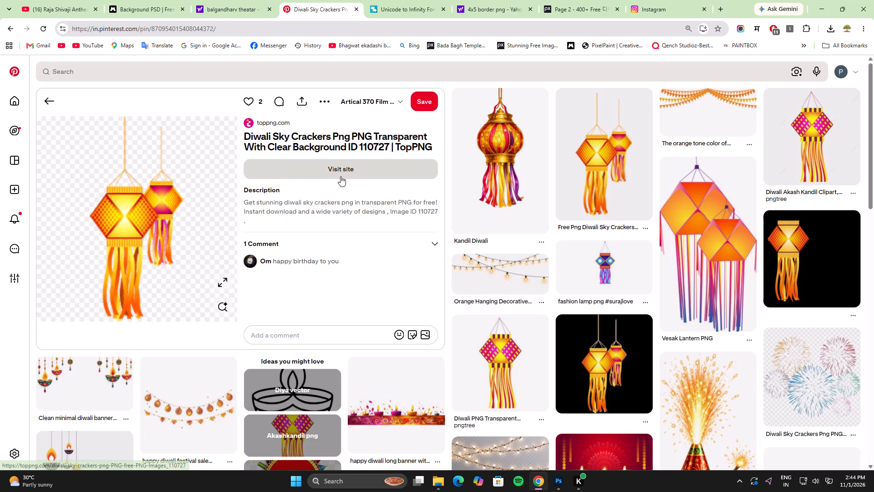
pyautogui.scroll(-3, 347, 238)
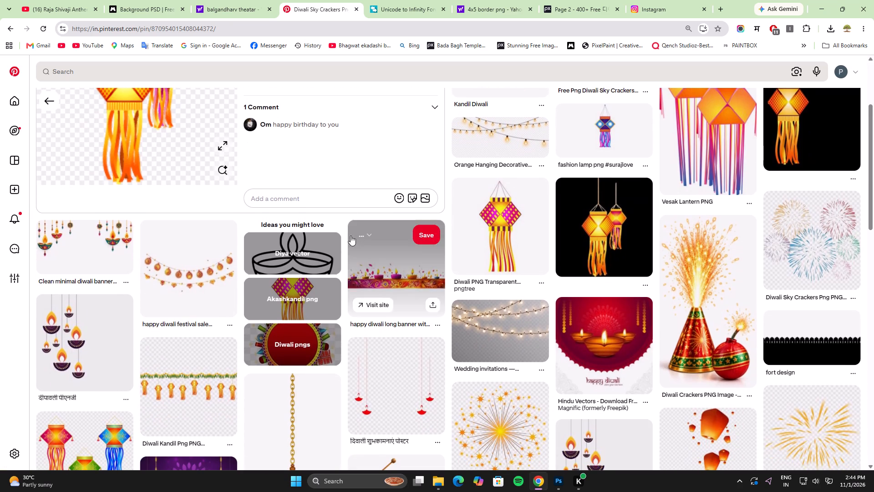
pyautogui.scroll(-2, 873, 246)
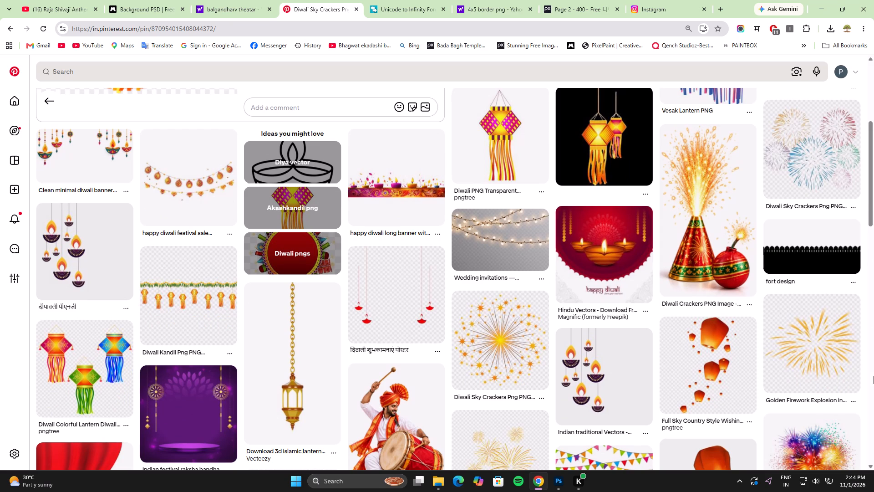
pyautogui.scroll(-4, 873, 320)
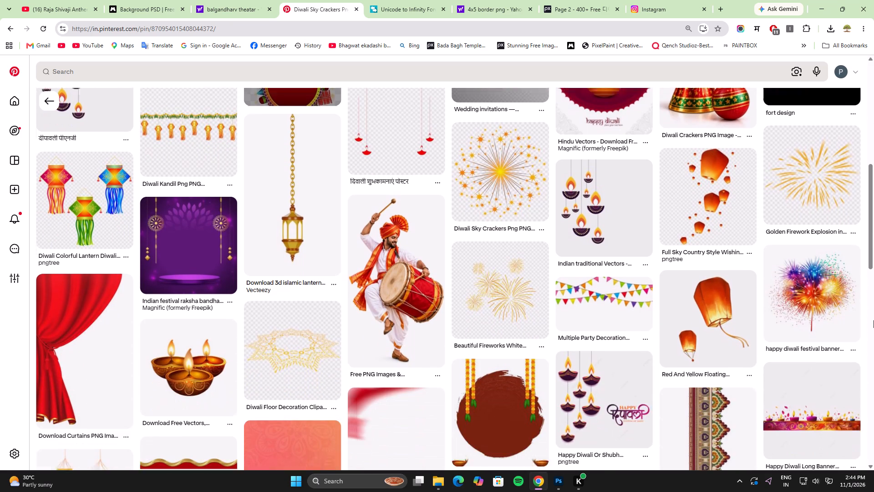
pyautogui.scroll(-6, 873, 320)
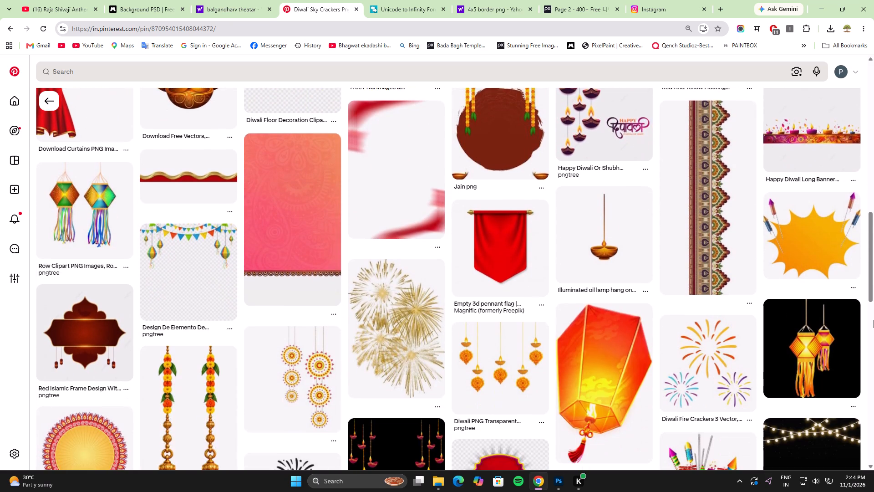
pyautogui.scroll(-3, 873, 320)
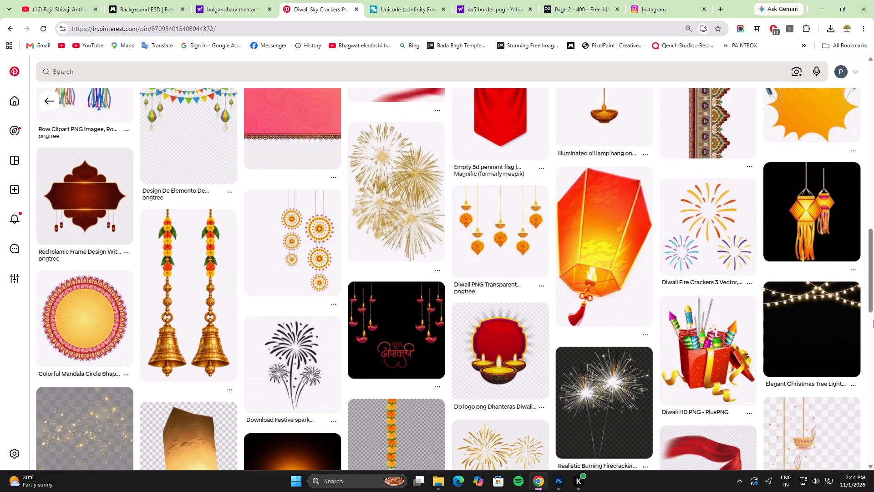
pyautogui.scroll(-4, 873, 320)
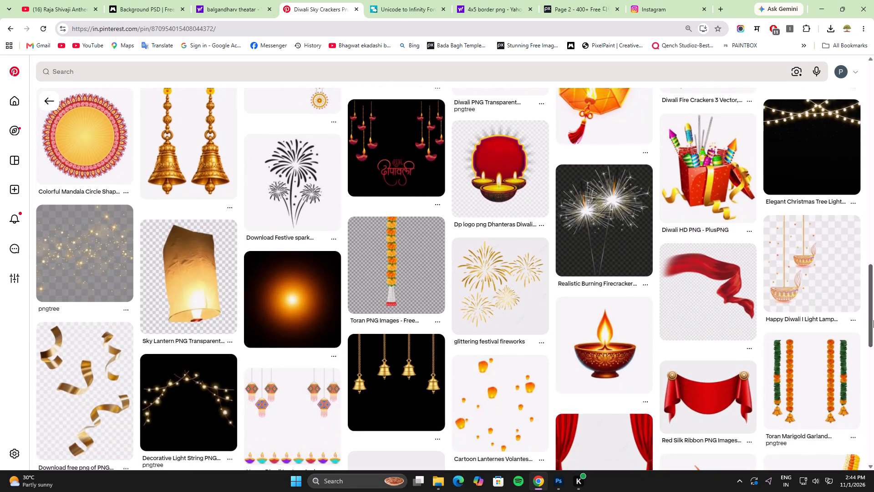
pyautogui.scroll(-4, 873, 320)
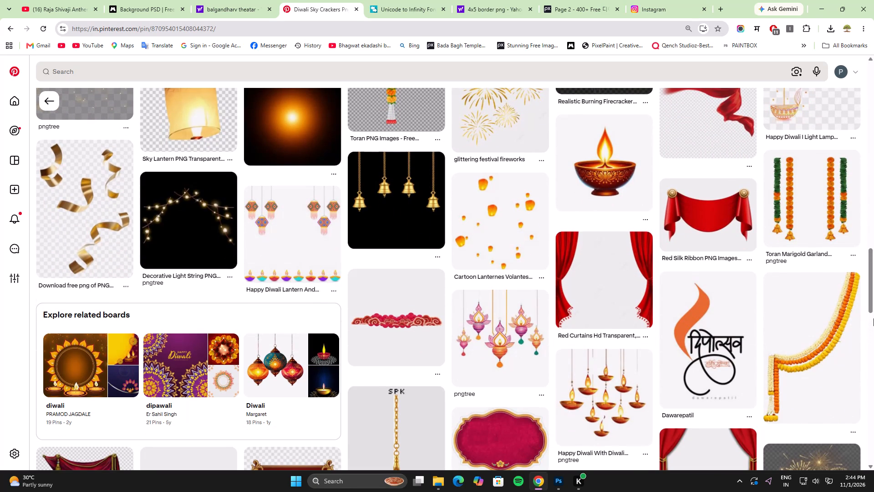
pyautogui.scroll(-2, 534, 165)
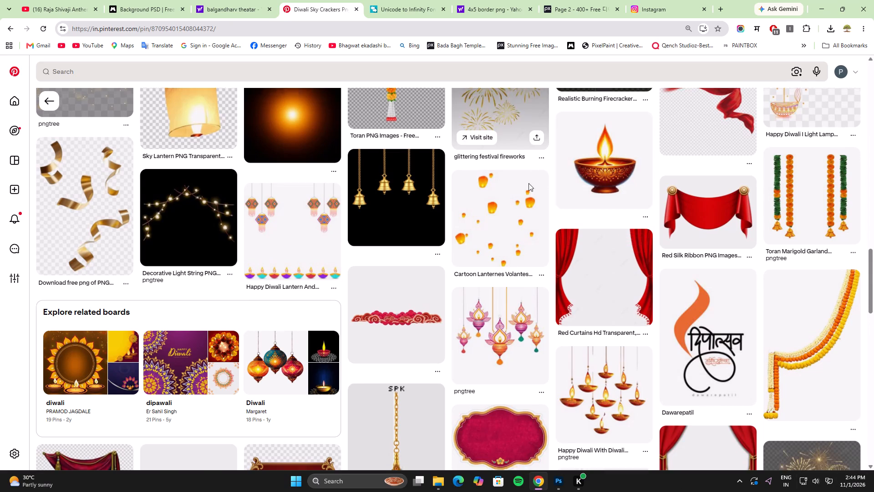
pyautogui.scroll(-4, 528, 183)
pyautogui.scroll(-1, 549, 256)
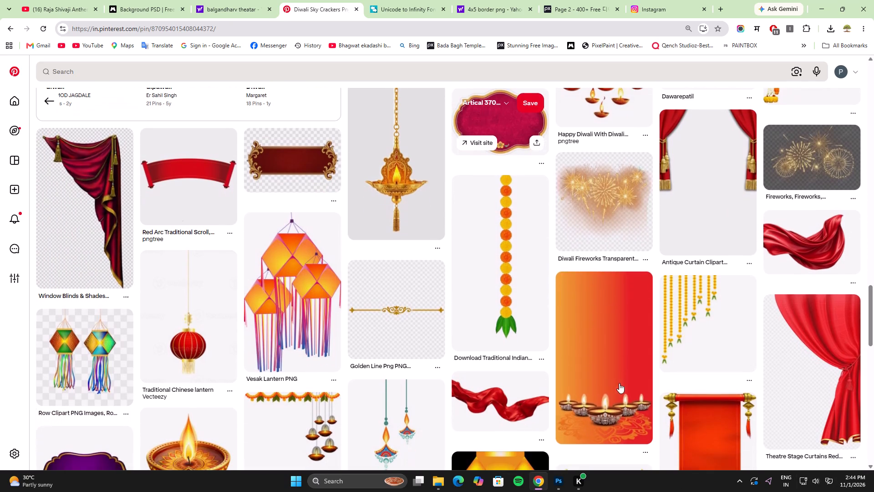